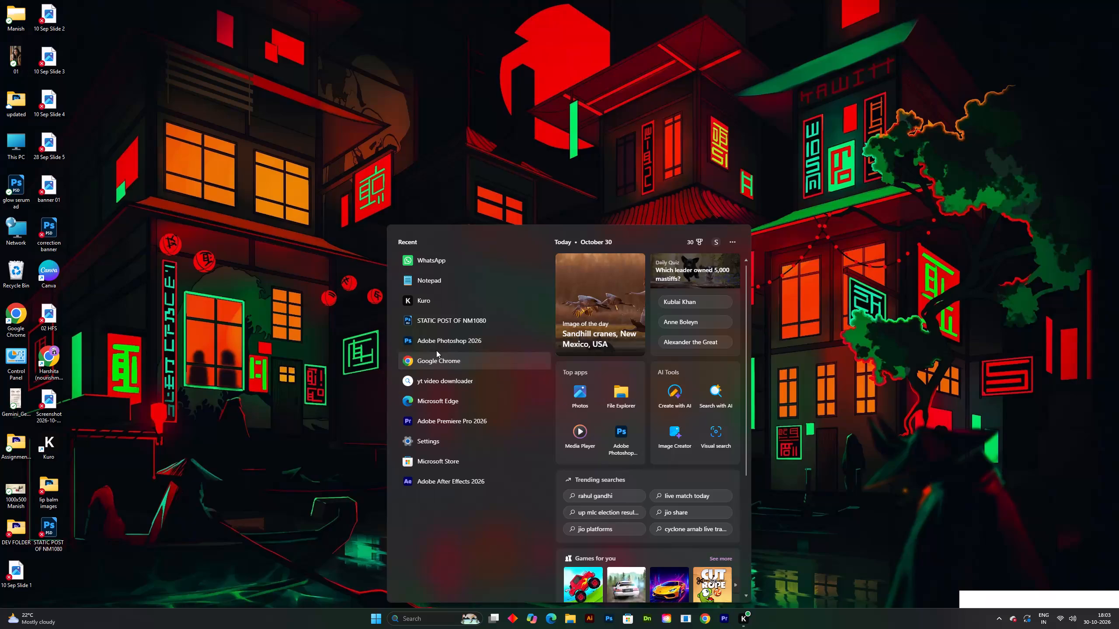
Open the recent STATIC POST OF NM1080 design file in Adobe Photoshop 2026.
{"action": "left_click", "coordinate": [434, 322]}
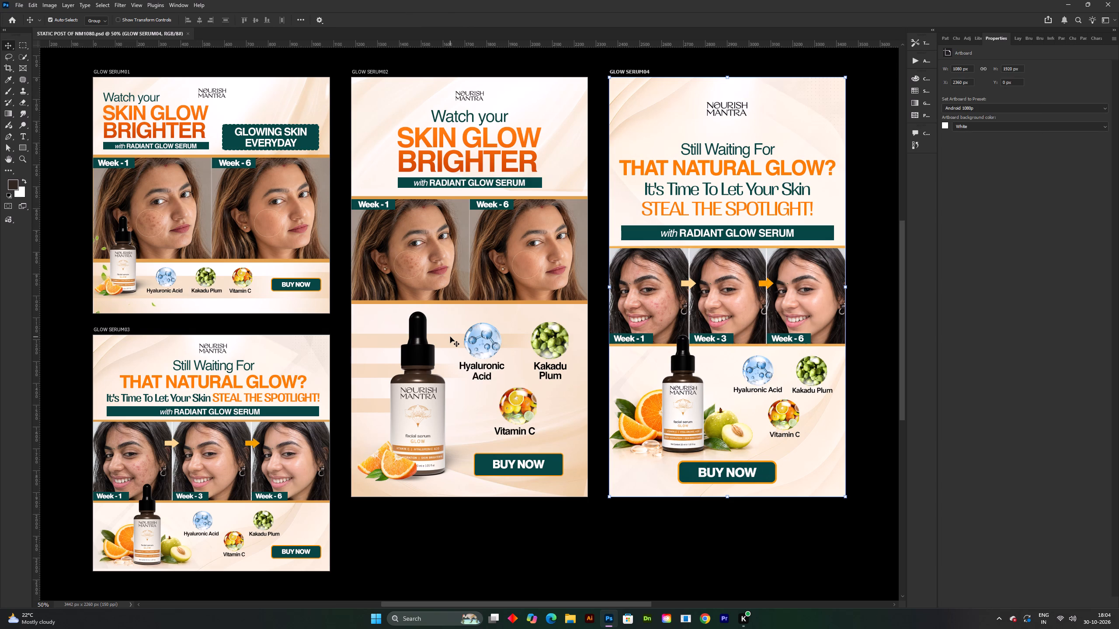
Save the STATIC POST OF NM1080 document with its glow serum artboards.
{"action": "key", "text": "space"}
{"action": "left_click_drag", "start_coordinate": [514, 353], "coordinate": [558, 291]}
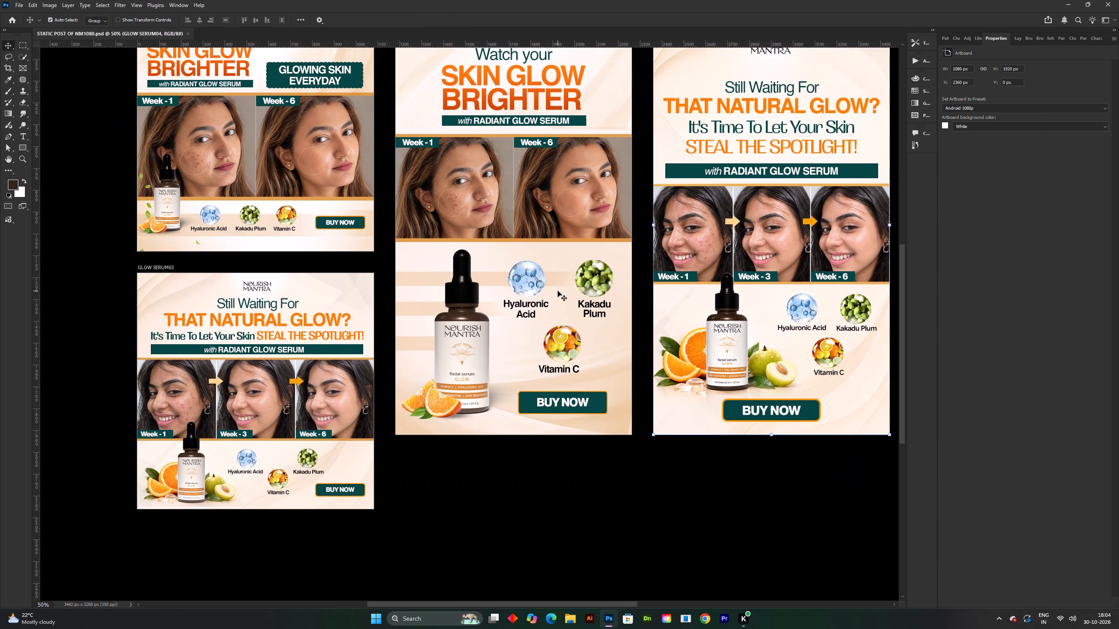
{"action": "key", "text": "ctrl+s"}
Open the recent NM KAJAL (STATIC POST) PSD file from the Home screen.
{"action": "left_click", "coordinate": [10, 18]}
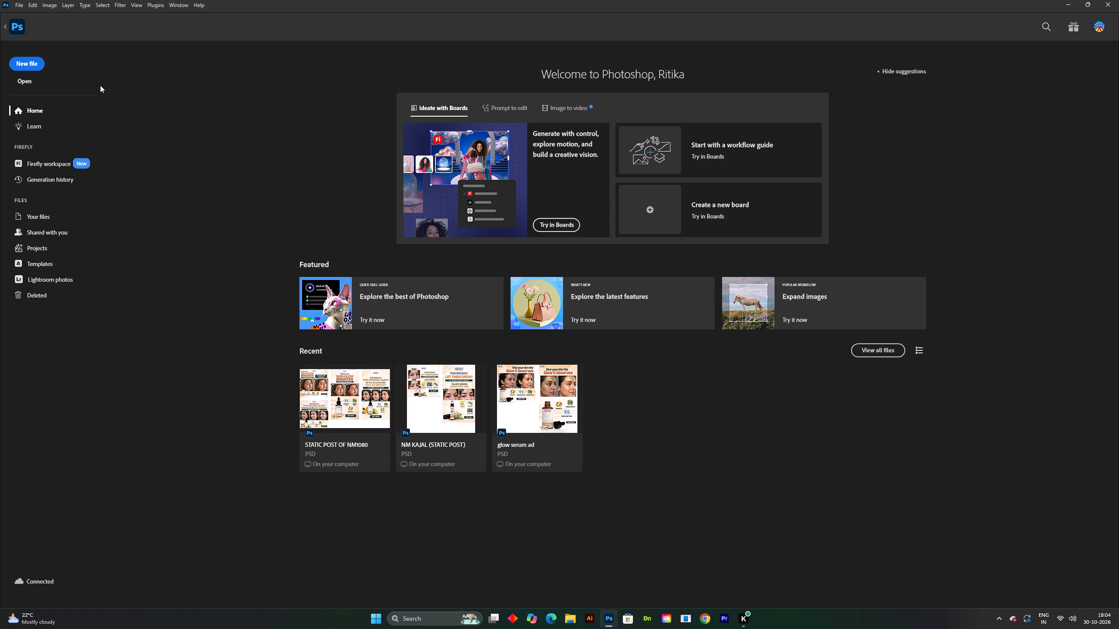
{"action": "left_click", "coordinate": [452, 401]}
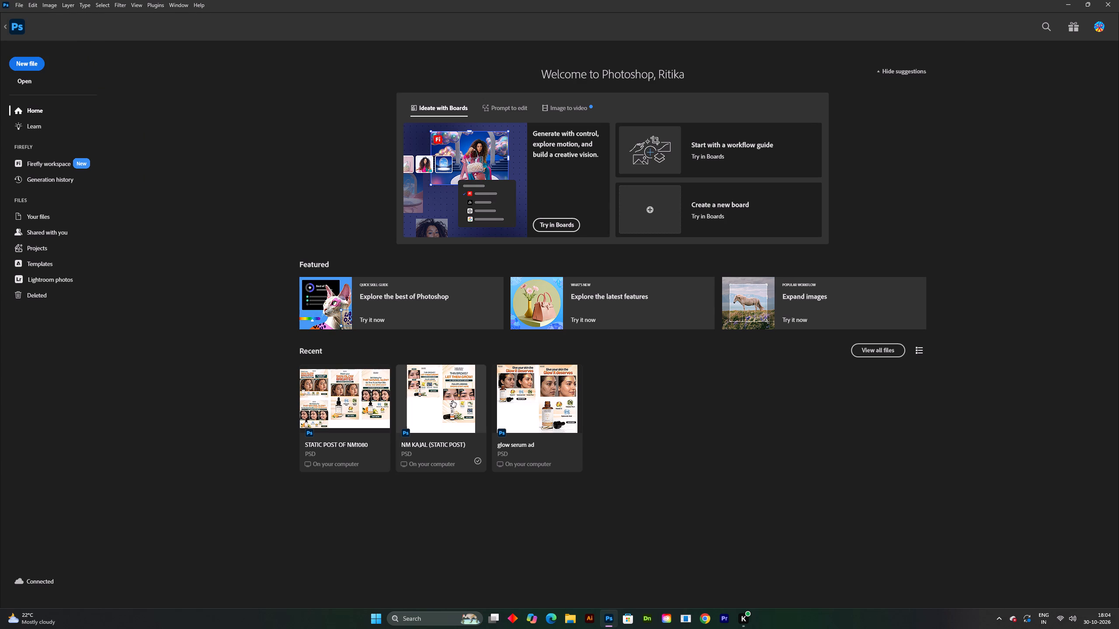
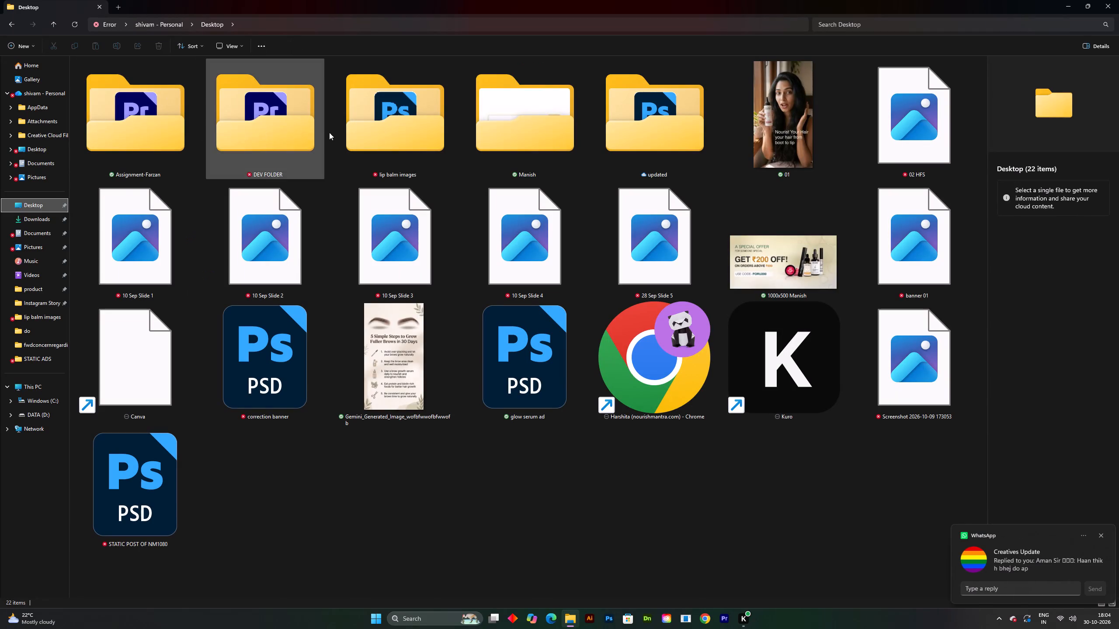
Open the STATIC ADS folder inside DEV FOLDER and maximize its window.
{"action": "double_click", "coordinate": [299, 124]}
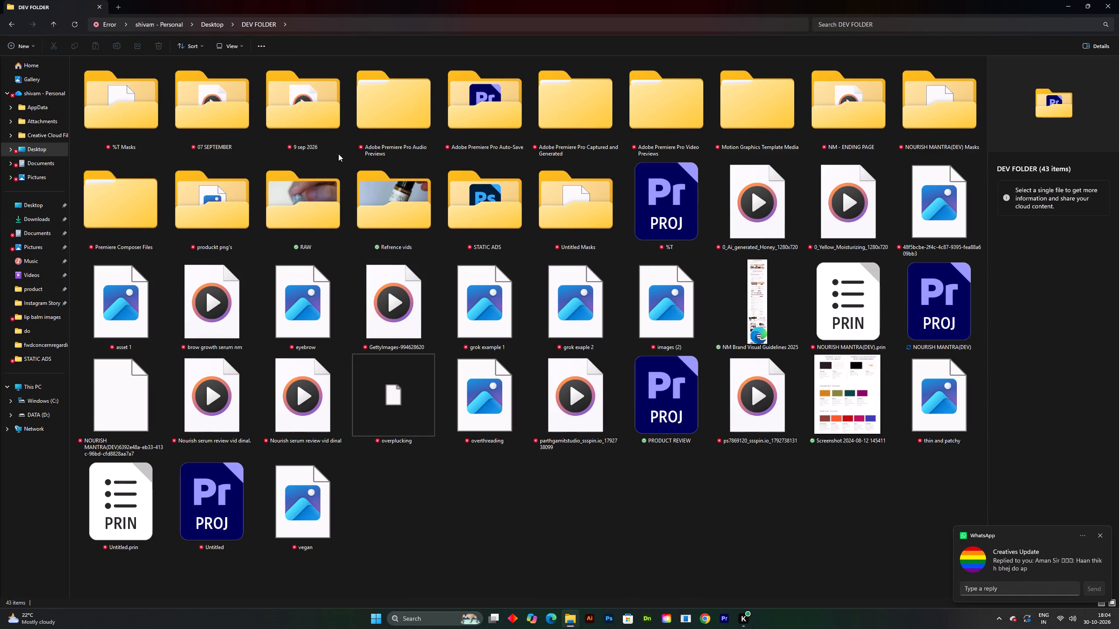
{"action": "left_click", "coordinate": [501, 204]}
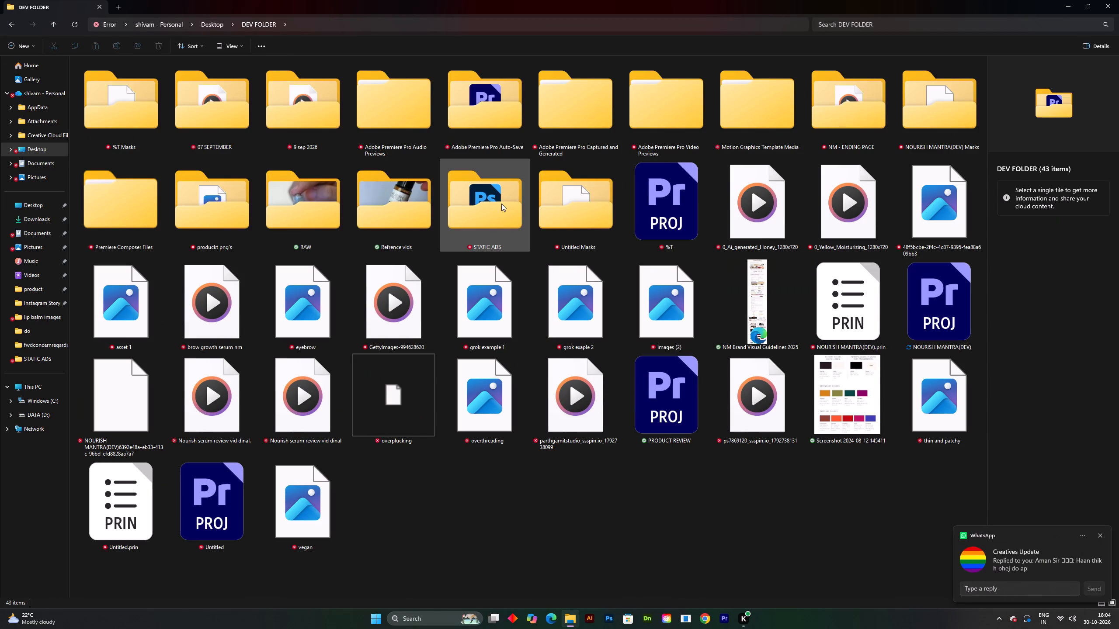
{"action": "double_click", "coordinate": [501, 204]}
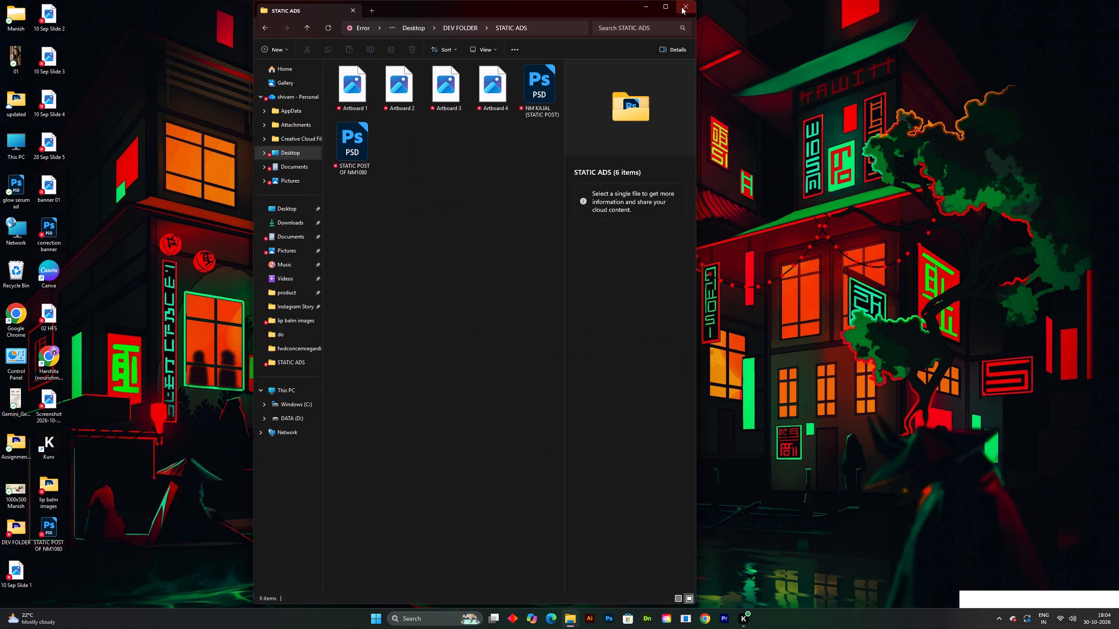
{"action": "left_click", "coordinate": [667, 4]}
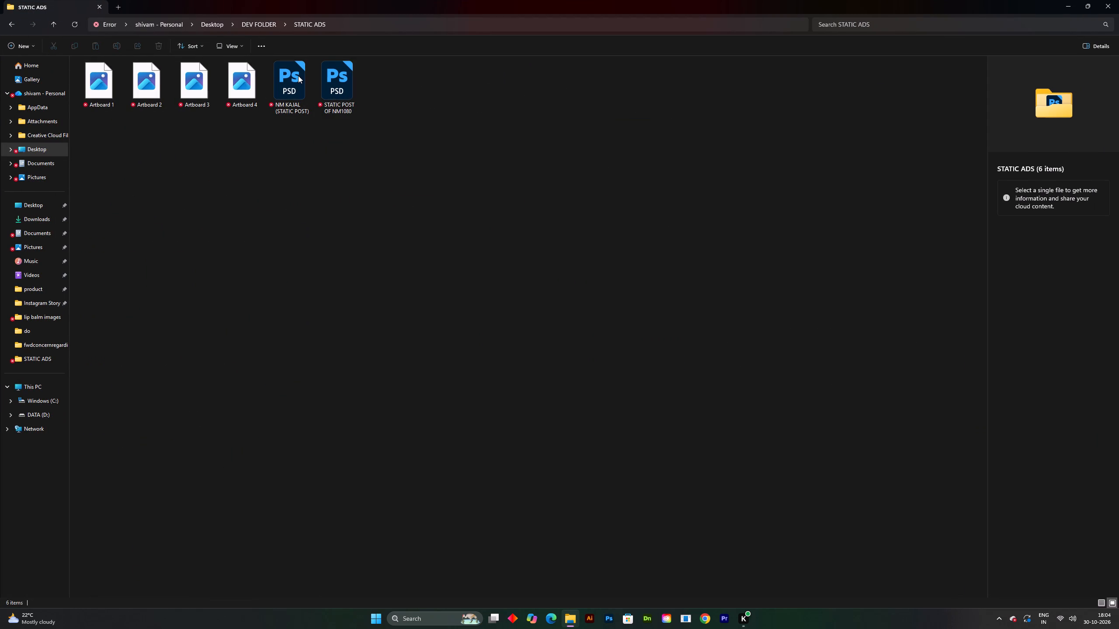
Rename the NM KAJAL (STATIC POST) file as NM BROW GROWTH SERUM(STATIC POST).
{"action": "right_click", "coordinate": [297, 79]}
{"action": "left_click", "coordinate": [366, 93]}
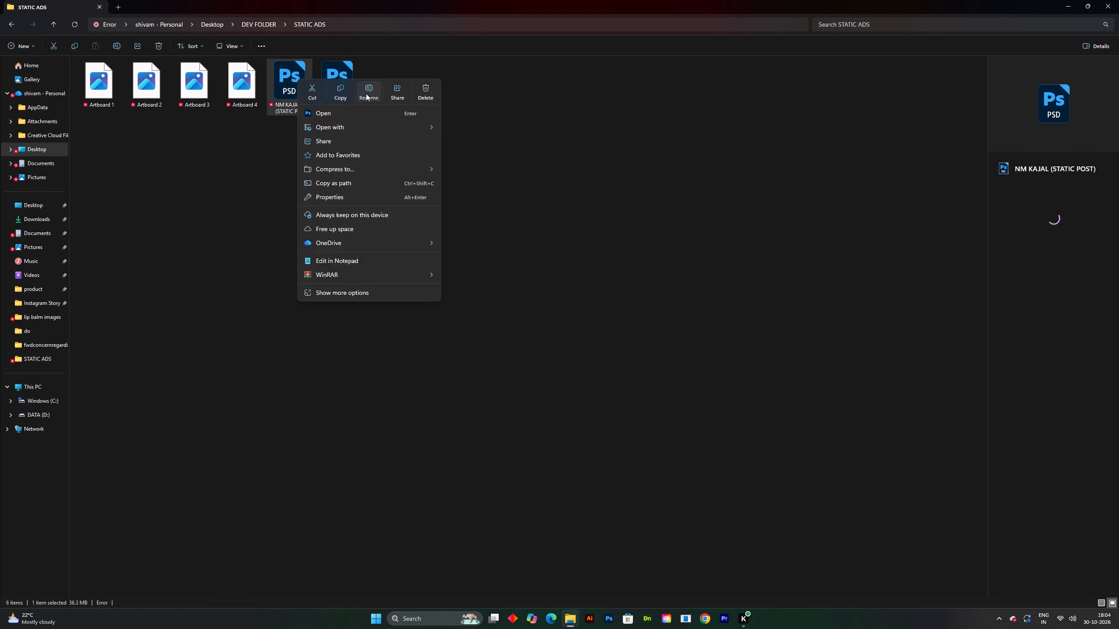
{"action": "double_click", "coordinate": [299, 105]}
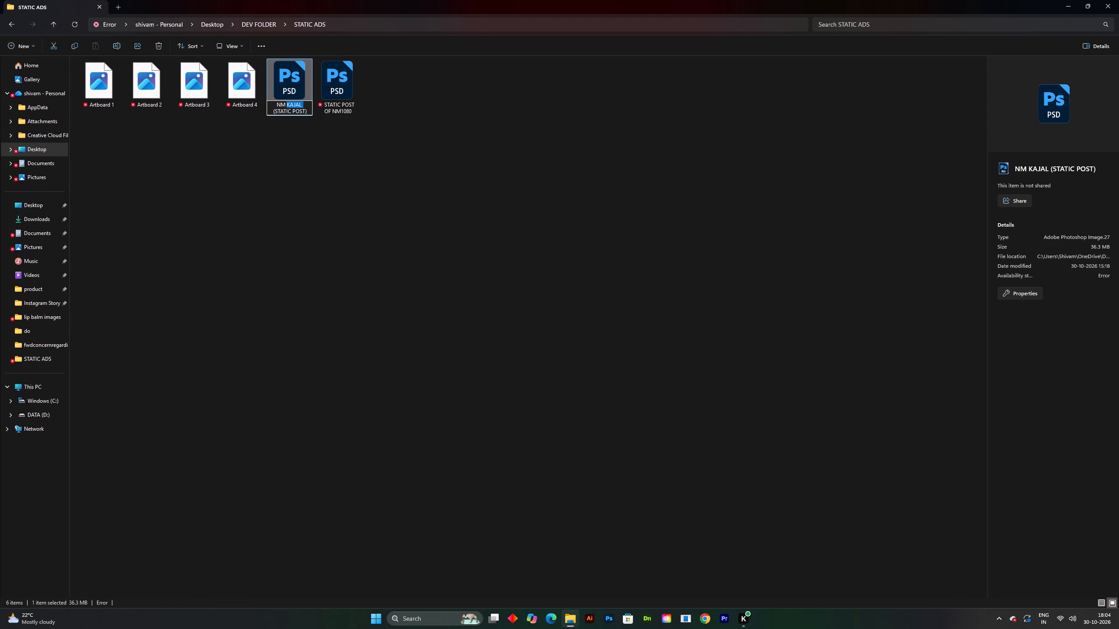
{"action": "key", "text": "BackSpace"}
{"action": "type", "text": "brow"}
{"action": "key", "text": "BackSpace"}
{"action": "key", "text": "BackSpace"}
{"action": "key", "text": "BackSpace"}
{"action": "key", "text": "BackSpace"}
{"action": "type", "text": "BROW GROWTH SERUM"}
{"action": "left_click", "coordinate": [368, 244]}
Open the NM BROW GROWTH SERUM(STATIC POST) PSD file in Photoshop.
{"action": "double_click", "coordinate": [291, 88]}
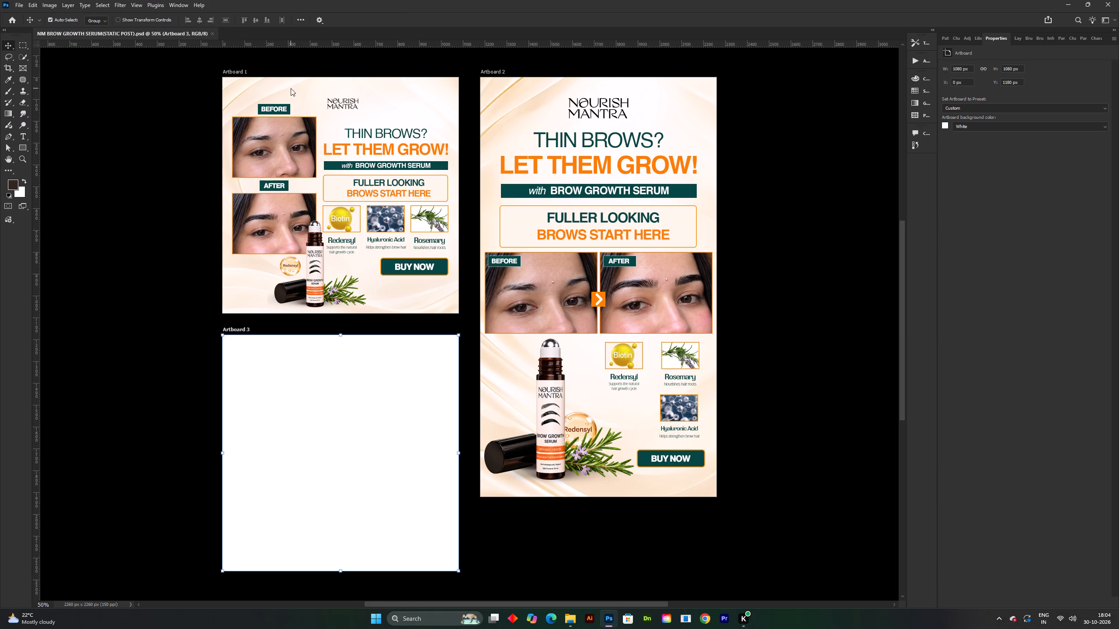
Deselect Artboard 3 and save the brow growth serum document.
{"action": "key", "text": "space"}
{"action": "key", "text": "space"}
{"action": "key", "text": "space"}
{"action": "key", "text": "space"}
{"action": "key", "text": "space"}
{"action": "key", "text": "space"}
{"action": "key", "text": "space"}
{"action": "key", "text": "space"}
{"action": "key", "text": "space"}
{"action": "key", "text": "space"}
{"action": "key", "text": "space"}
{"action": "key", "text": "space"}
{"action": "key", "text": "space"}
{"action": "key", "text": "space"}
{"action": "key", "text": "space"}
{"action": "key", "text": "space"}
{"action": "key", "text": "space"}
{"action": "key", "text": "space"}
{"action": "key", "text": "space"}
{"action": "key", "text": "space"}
{"action": "left_click_drag", "start_coordinate": [429, 297], "coordinate": [483, 252]}
{"action": "left_click_drag", "start_coordinate": [470, 270], "coordinate": [515, 238]}
{"action": "left_click", "coordinate": [293, 222]}
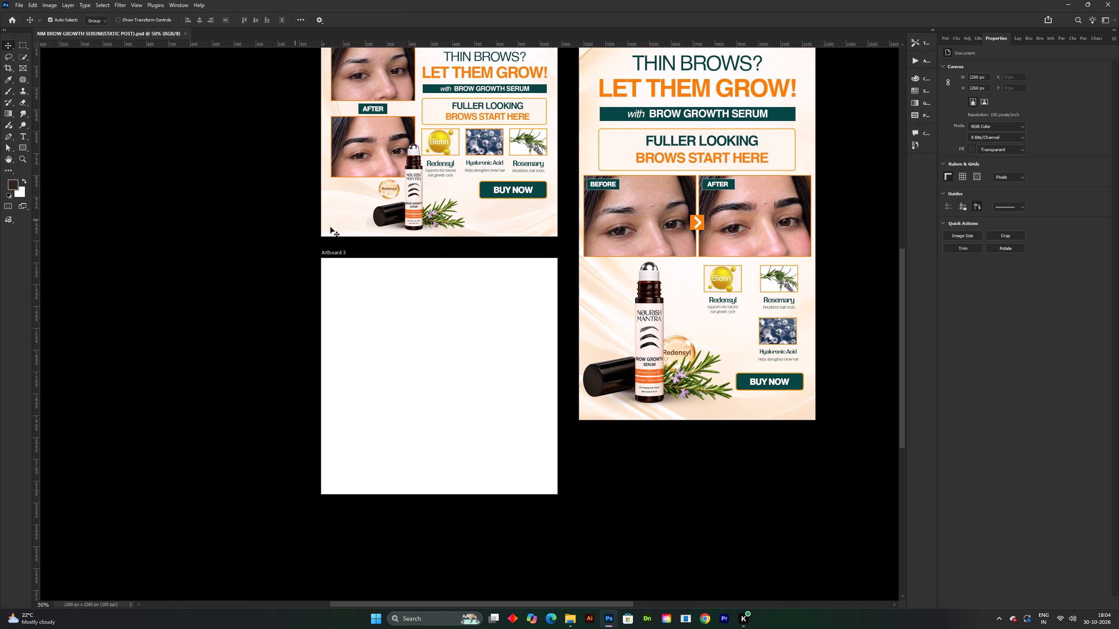
{"action": "key", "text": "ctrl+s"}
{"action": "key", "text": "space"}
{"action": "left_click_drag", "start_coordinate": [414, 245], "coordinate": [452, 228]}
{"action": "key", "text": "ctrl+s"}
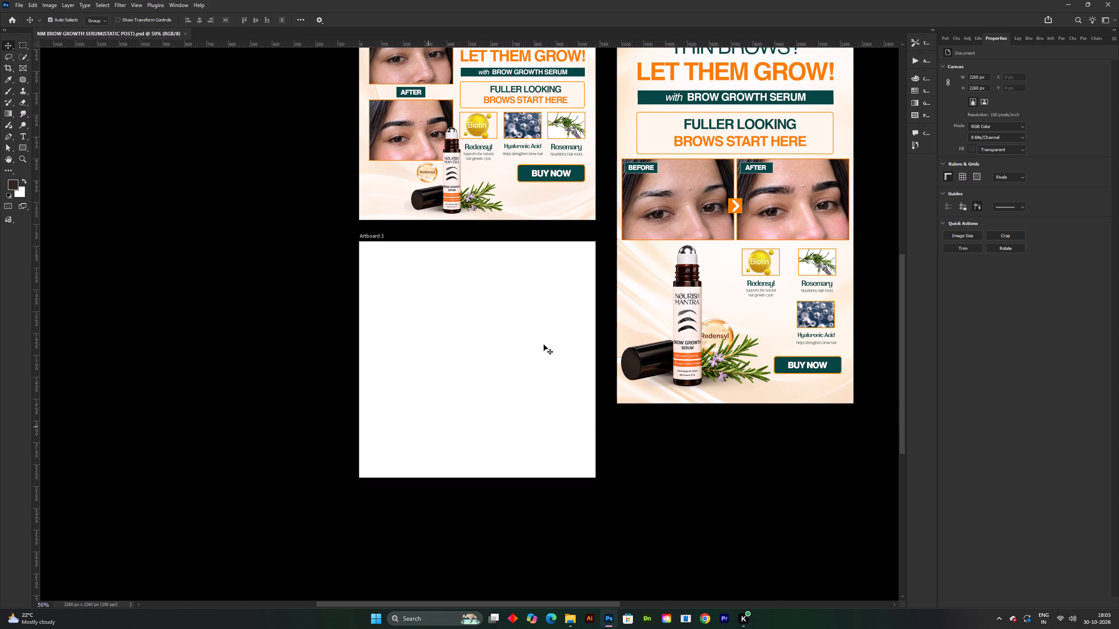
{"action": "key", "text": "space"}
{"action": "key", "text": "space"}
{"action": "left_click_drag", "start_coordinate": [730, 474], "coordinate": [759, 542]}
{"action": "key", "text": "ctrl+s"}
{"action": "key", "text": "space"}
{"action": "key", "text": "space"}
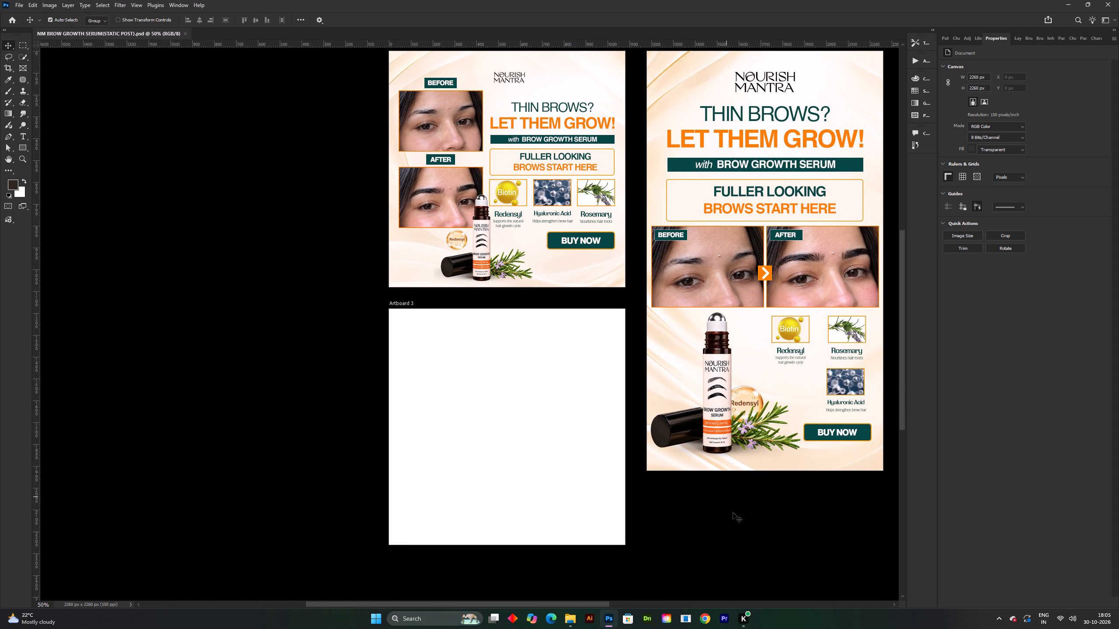
{"action": "left_click_drag", "start_coordinate": [733, 514], "coordinate": [706, 511]}
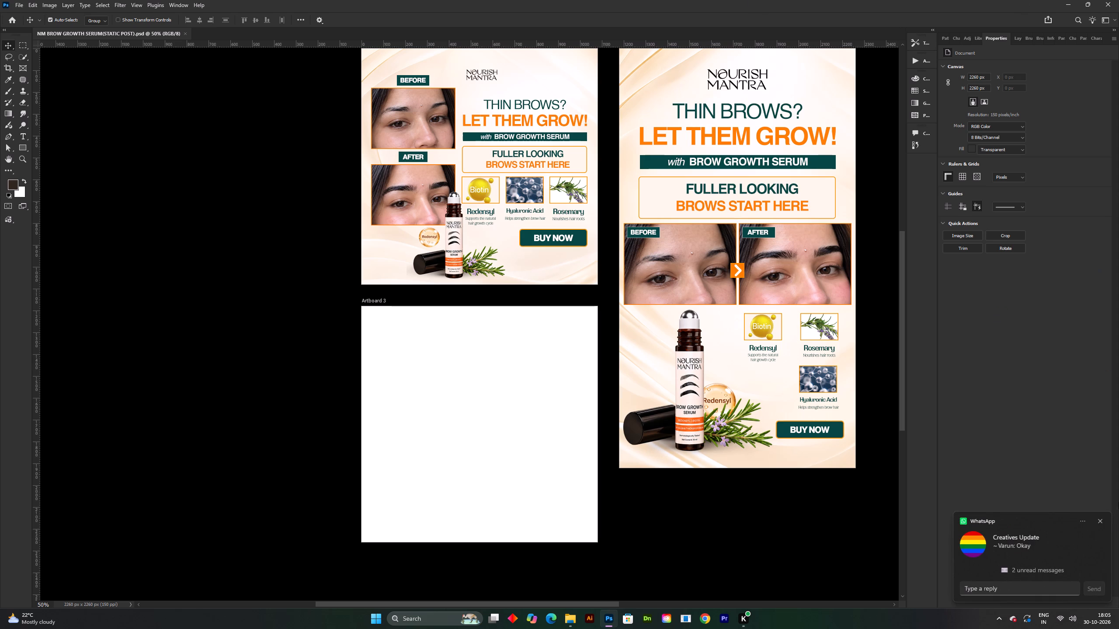
Dismiss the WhatsApp notification.
{"action": "left_click", "coordinate": [1099, 523]}
Examine the brow growth serum layouts on Artboard 1 and Artboard 2 alongside the blank Artboard 3, keeping the document saved.
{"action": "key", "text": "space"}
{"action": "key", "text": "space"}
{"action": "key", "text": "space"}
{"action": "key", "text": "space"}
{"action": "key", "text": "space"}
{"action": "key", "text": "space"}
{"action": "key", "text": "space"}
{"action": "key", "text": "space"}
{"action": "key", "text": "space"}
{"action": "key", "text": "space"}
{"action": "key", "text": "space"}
{"action": "left_click_drag", "start_coordinate": [687, 321], "coordinate": [605, 356]}
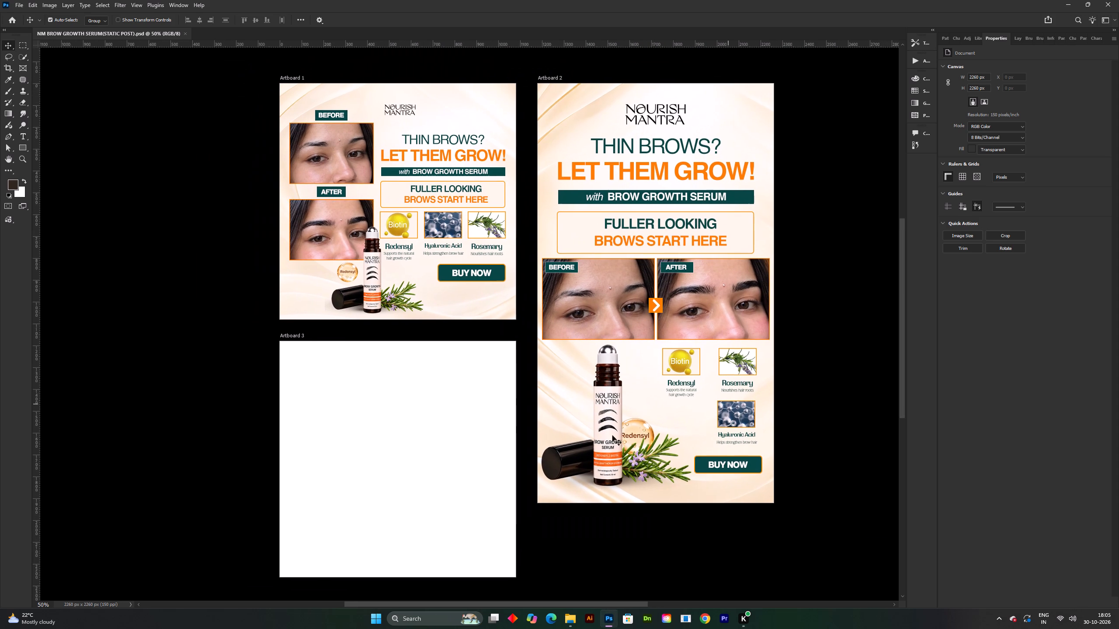
{"action": "key", "text": "ctrl+s"}
{"action": "scroll", "coordinate": [648, 312], "scroll_direction": "up", "scroll_amount": 3, "text": "alt"}
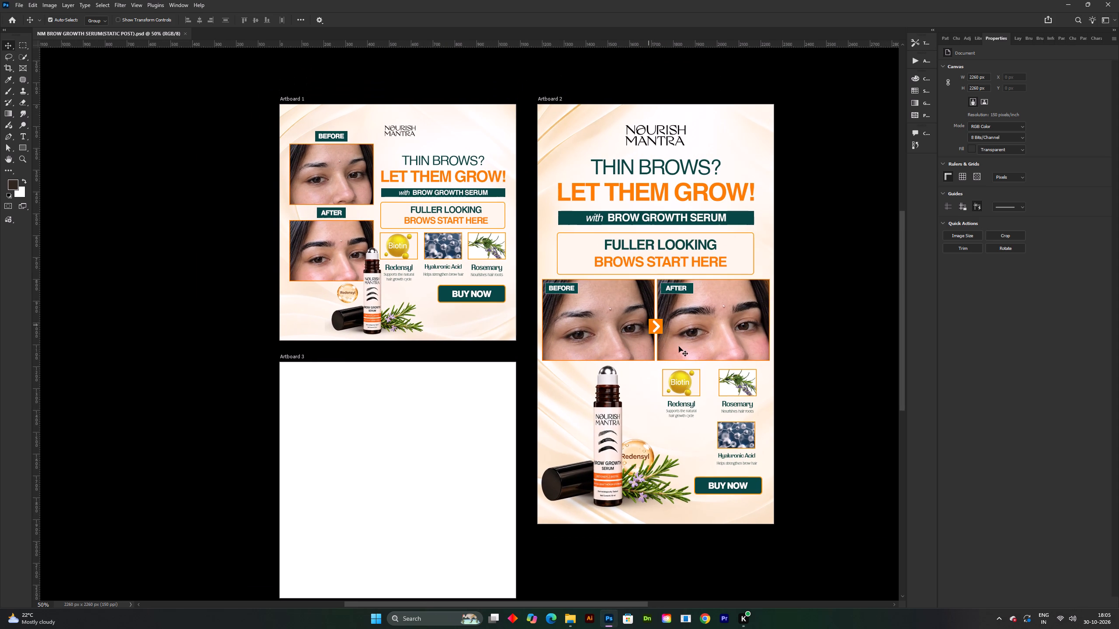
{"action": "scroll", "coordinate": [710, 347], "scroll_direction": "up", "scroll_amount": 2, "text": "shift"}
{"action": "scroll", "coordinate": [741, 323], "scroll_direction": "up", "scroll_amount": 2, "text": "shift"}
{"action": "scroll", "coordinate": [741, 323], "scroll_direction": "down", "scroll_amount": 3, "text": "shift"}
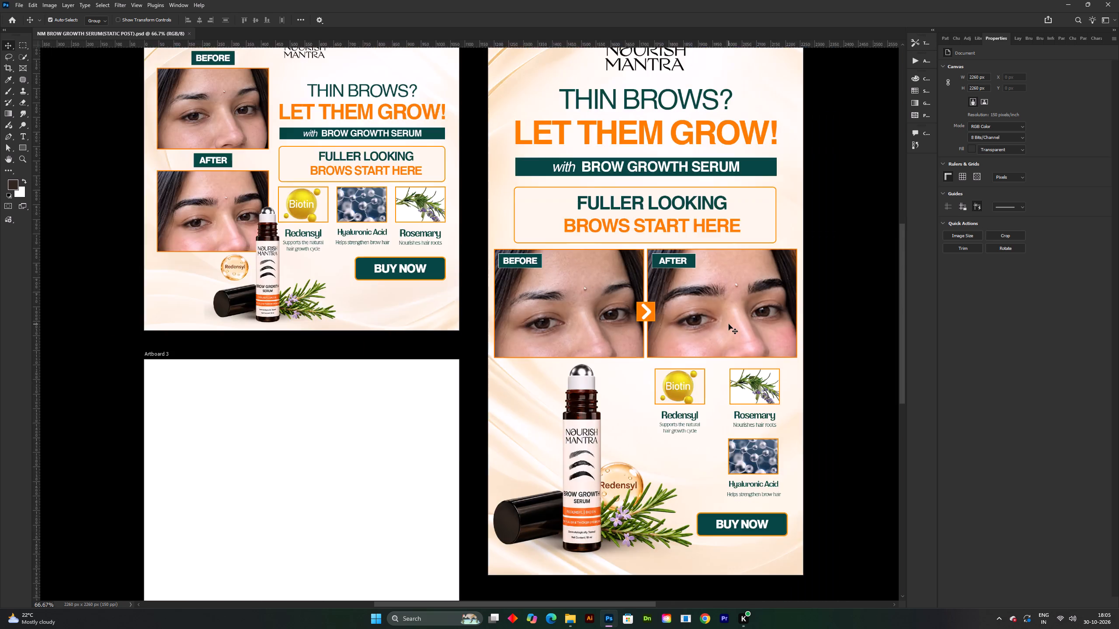
{"action": "scroll", "coordinate": [729, 324], "scroll_direction": "down", "scroll_amount": 2, "text": "shift"}
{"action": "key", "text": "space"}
{"action": "left_click_drag", "start_coordinate": [639, 315], "coordinate": [639, 339]}
{"action": "key", "text": "ctrl+s"}
{"action": "scroll", "coordinate": [562, 356], "scroll_direction": "up", "scroll_amount": 1, "text": "shift"}
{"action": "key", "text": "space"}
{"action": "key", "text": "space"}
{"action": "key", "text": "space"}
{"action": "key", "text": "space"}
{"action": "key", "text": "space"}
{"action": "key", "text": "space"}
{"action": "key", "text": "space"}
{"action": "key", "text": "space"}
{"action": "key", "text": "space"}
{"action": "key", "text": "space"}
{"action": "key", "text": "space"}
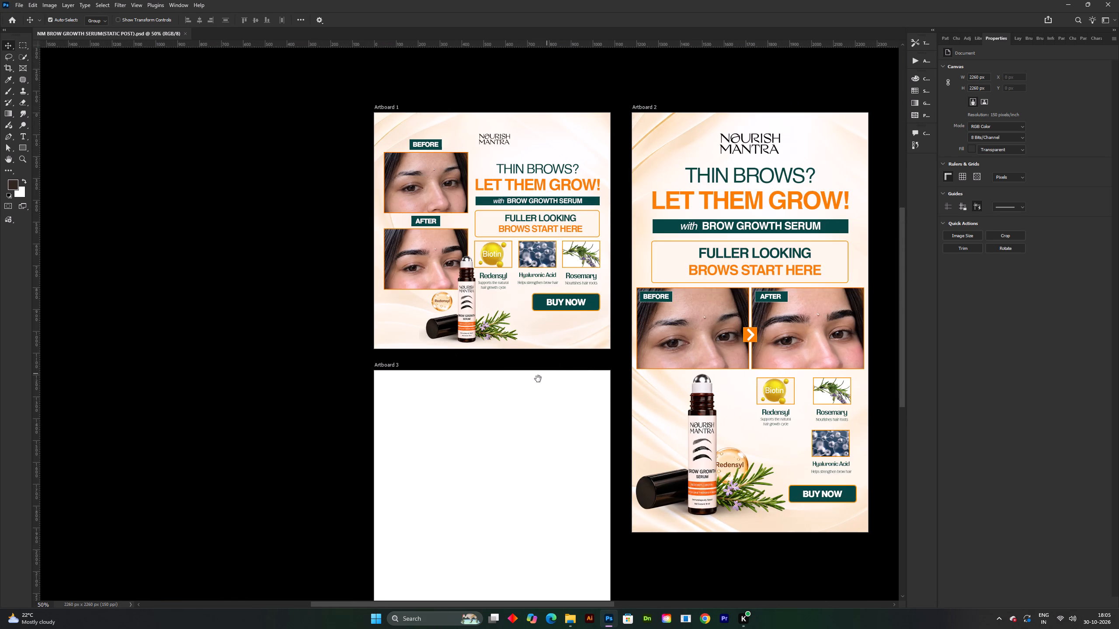
{"action": "left_click_drag", "start_coordinate": [521, 377], "coordinate": [379, 366]}
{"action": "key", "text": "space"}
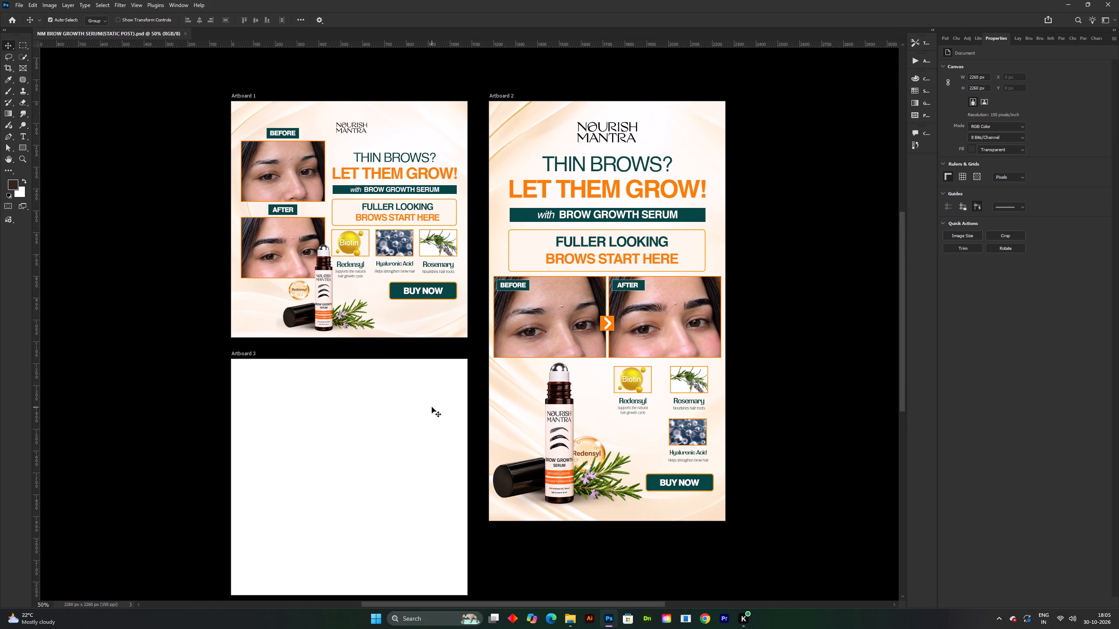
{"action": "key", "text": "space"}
{"action": "left_click_drag", "start_coordinate": [425, 410], "coordinate": [439, 412]}
{"action": "key", "text": "ctrl+s"}
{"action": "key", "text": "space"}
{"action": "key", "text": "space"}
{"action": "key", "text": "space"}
{"action": "left_click_drag", "start_coordinate": [479, 388], "coordinate": [491, 380]}
{"action": "scroll", "coordinate": [487, 382], "scroll_direction": "up", "scroll_amount": 1, "text": "alt"}
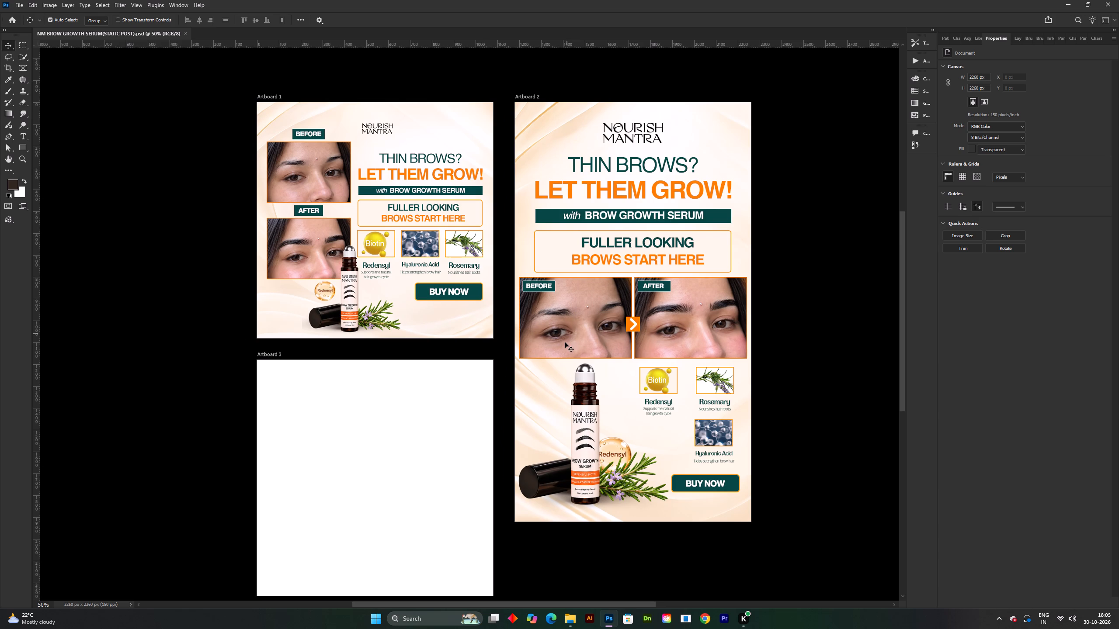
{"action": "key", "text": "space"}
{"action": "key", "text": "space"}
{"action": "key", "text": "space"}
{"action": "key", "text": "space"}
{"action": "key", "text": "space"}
{"action": "left_click", "coordinate": [559, 350]}
Save the NM BROW GROWTH SERUM(STATIC POST) document.
{"action": "key", "text": "ctrl+s"}
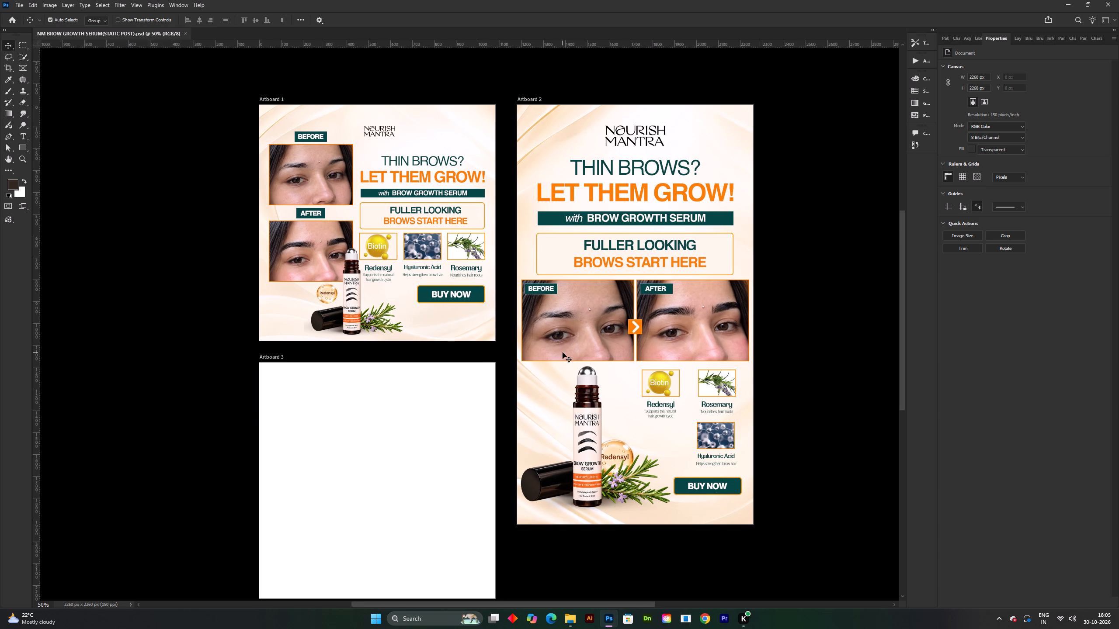
{"action": "key", "text": "space"}
{"action": "key", "text": "space"}
{"action": "left_click_drag", "start_coordinate": [516, 374], "coordinate": [545, 335]}
{"action": "key", "text": "ctrl+s"}
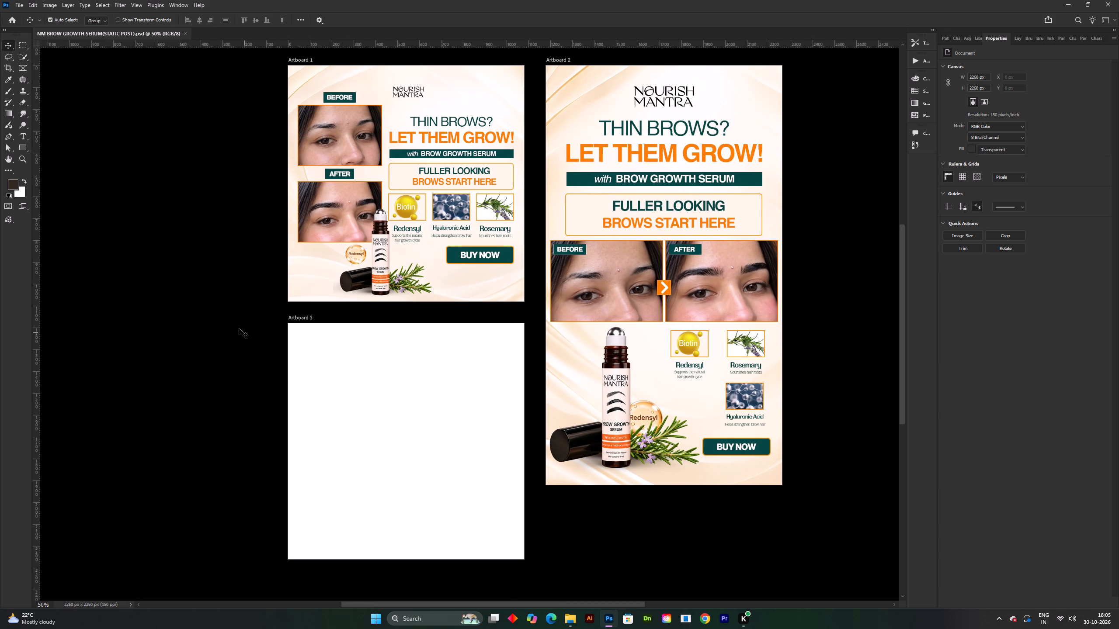
{"action": "left_click", "coordinate": [239, 328]}
{"action": "key", "text": "ctrl+s"}
{"action": "key", "text": "space"}
{"action": "left_click_drag", "start_coordinate": [367, 332], "coordinate": [373, 346]}
{"action": "key", "text": "ctrl+s"}
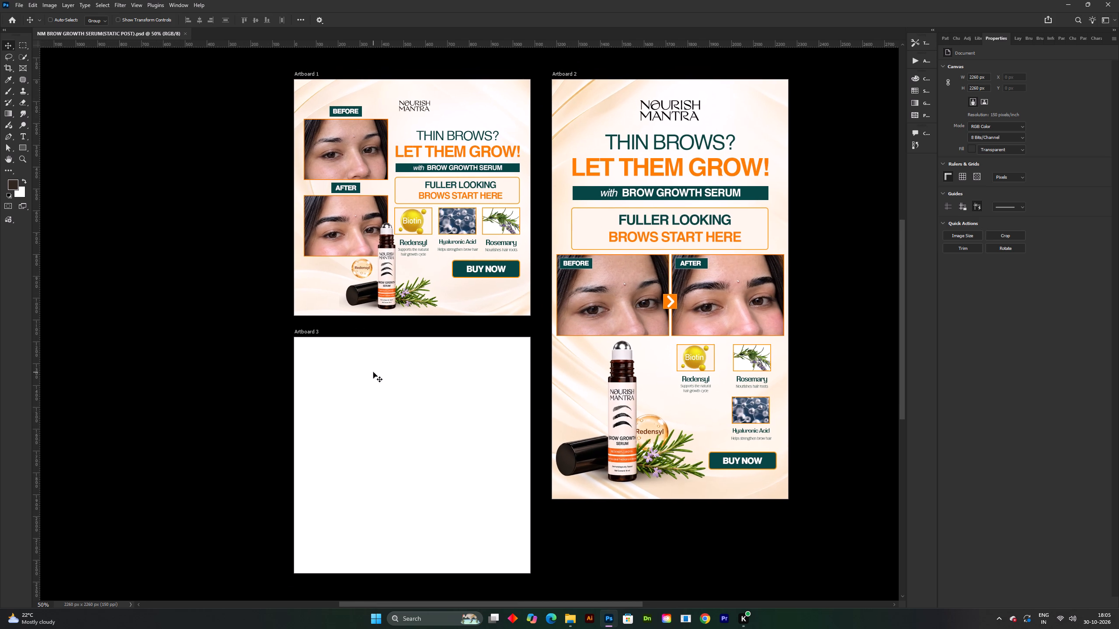
{"action": "key", "text": "space"}
{"action": "left_click_drag", "start_coordinate": [477, 405], "coordinate": [483, 397]}
{"action": "key", "text": "ctrl+s"}
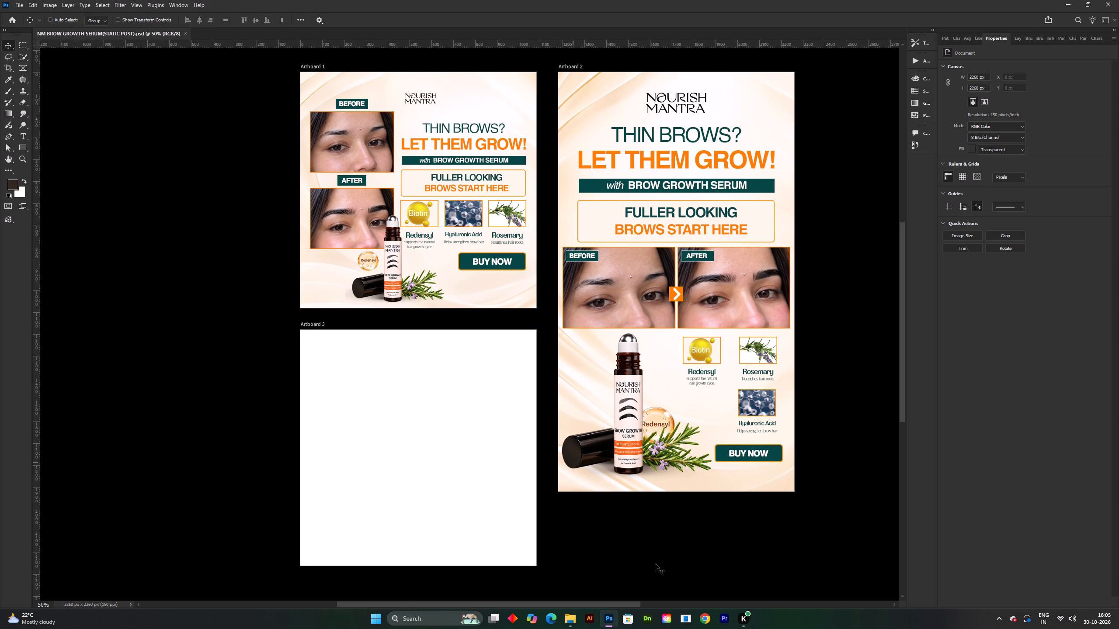
Open Google Chrome with the nourishmantra.com profile that has the panda picture.
{"action": "left_click", "coordinate": [701, 621]}
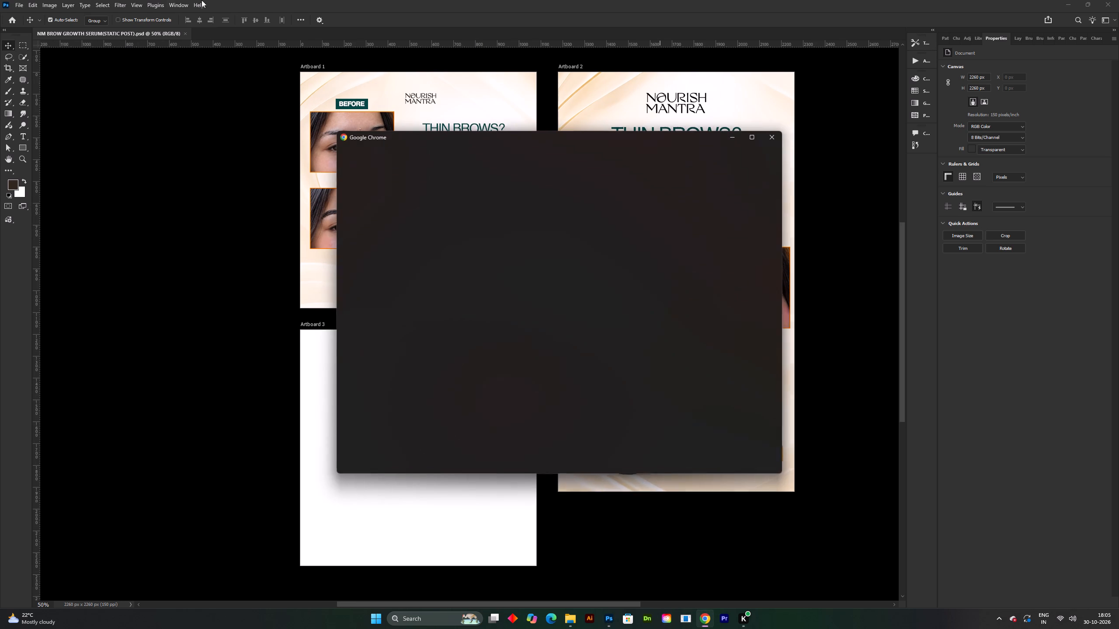
{"action": "left_click", "coordinate": [589, 343]}
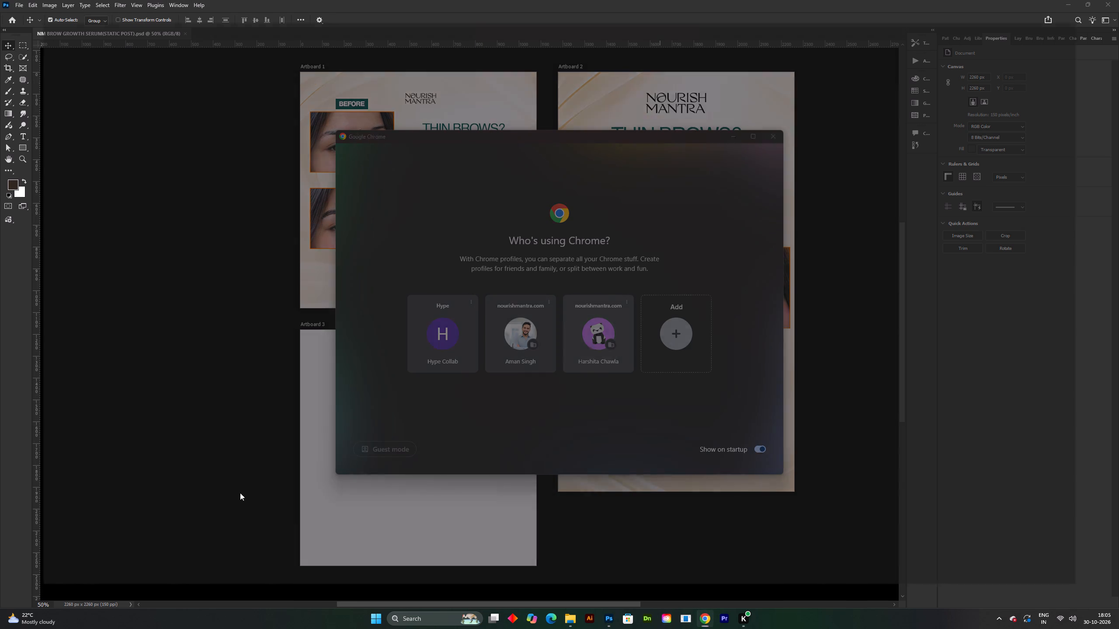
Search Google for PINTEREST and open the Pinterest website.
{"action": "left_click", "coordinate": [500, 185]}
{"action": "type", "text": "PINTEREST"}
{"action": "key", "text": "Return"}
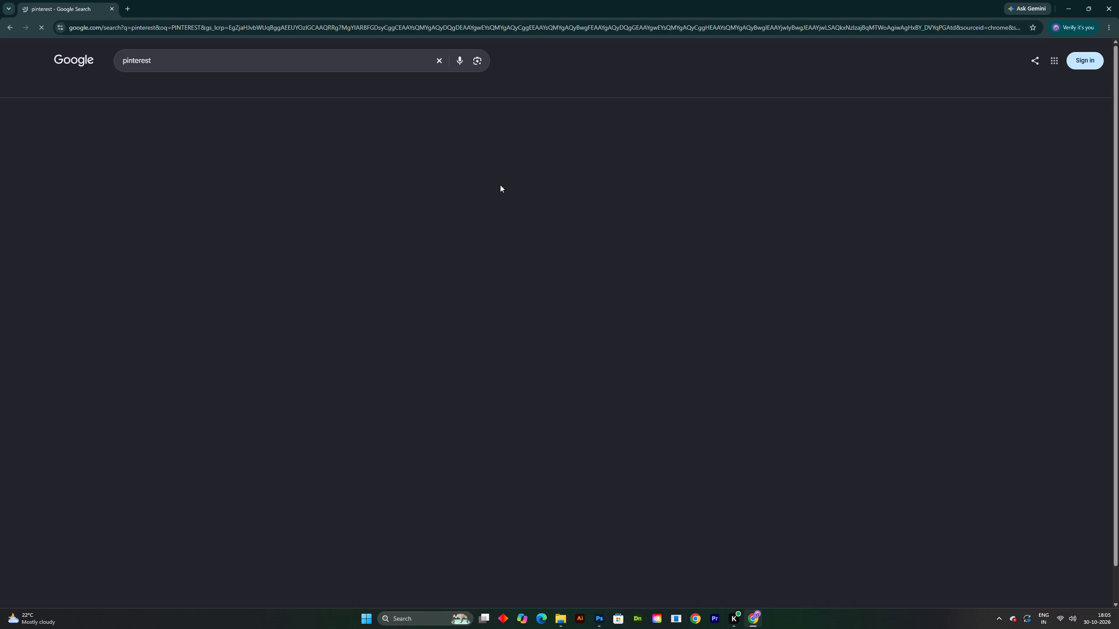
{"action": "left_click", "coordinate": [139, 137]}
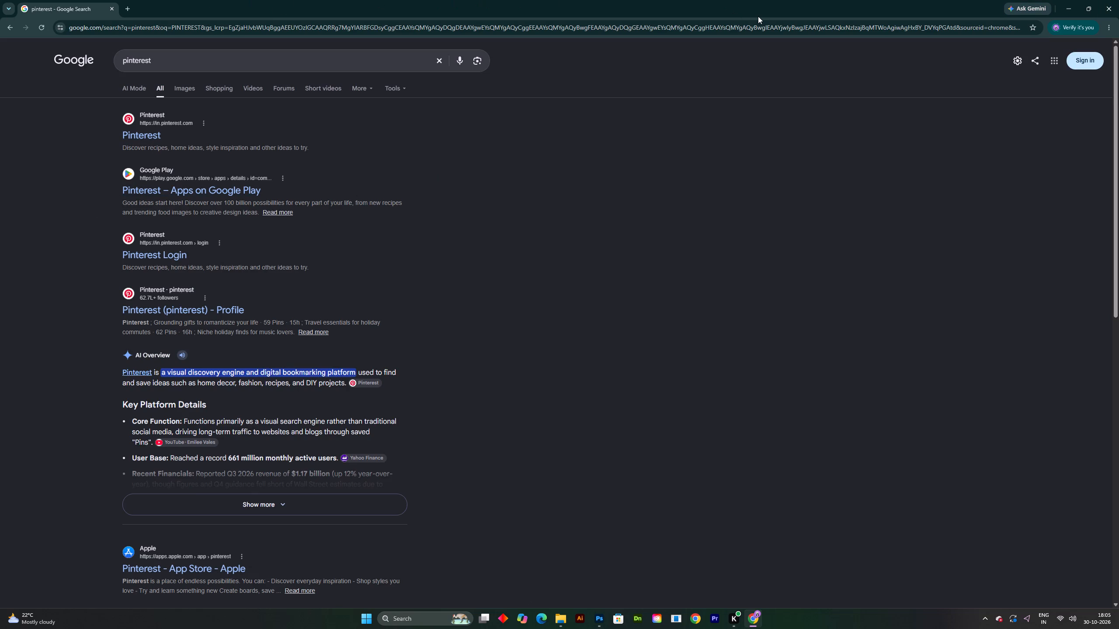
{"action": "left_click", "coordinate": [155, 142]}
{"action": "left_click", "coordinate": [145, 134]}
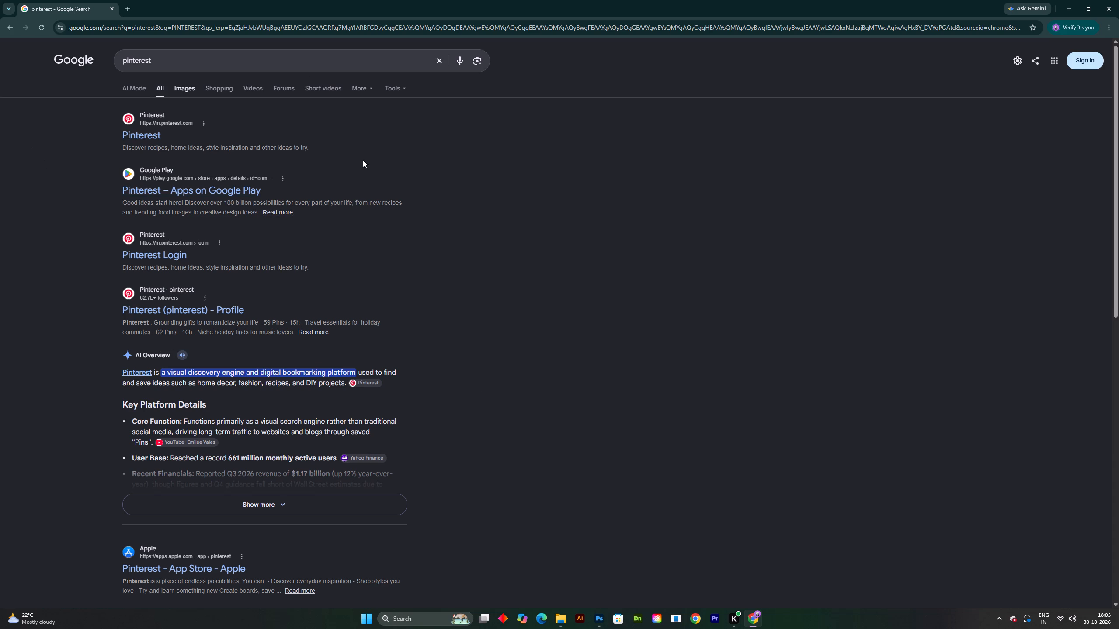
{"action": "left_click", "coordinate": [140, 141]}
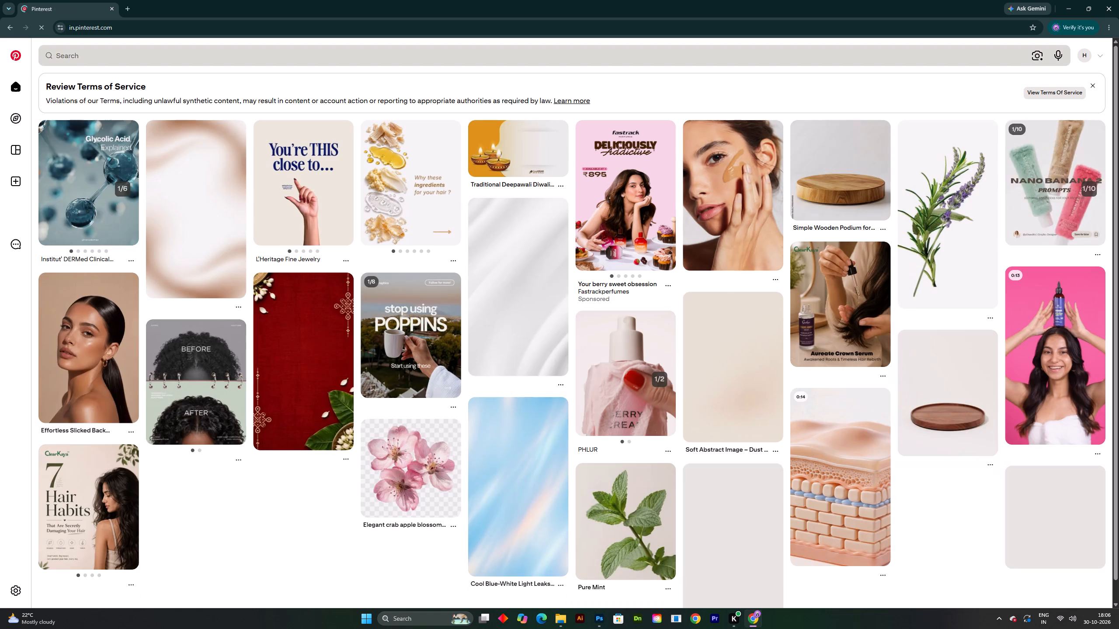
Browse the Pinterest home feed for a background image to use in the static post.
{"action": "left_click", "coordinate": [474, 58]}
{"action": "left_click", "coordinate": [0, 312]}
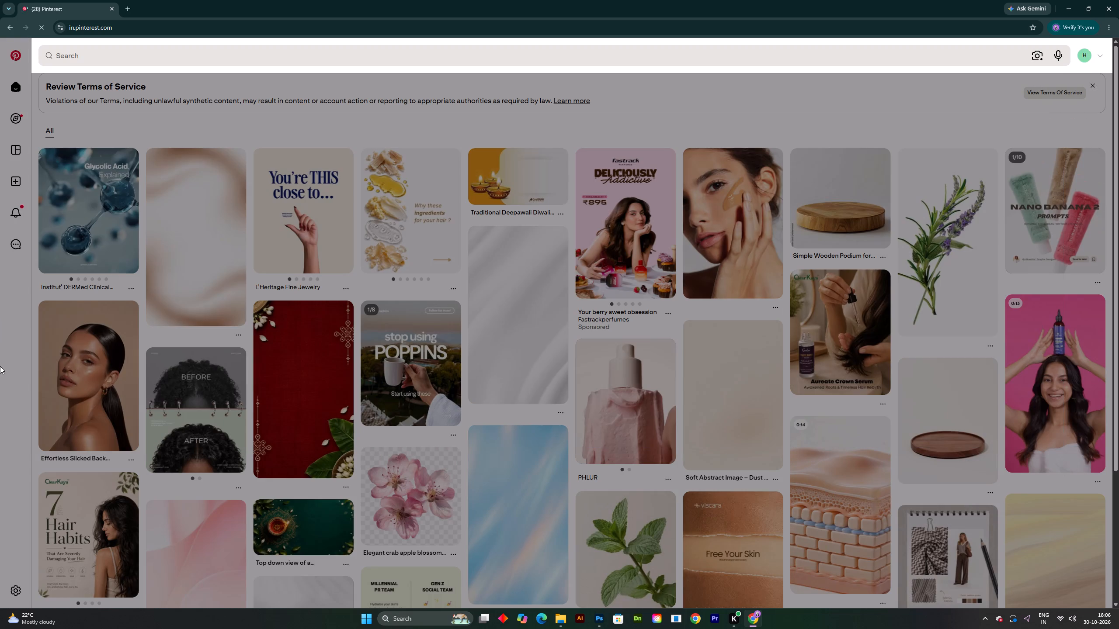
{"action": "left_click", "coordinate": [0, 453]}
{"action": "scroll", "coordinate": [395, 368], "scroll_direction": "up", "scroll_amount": 1}
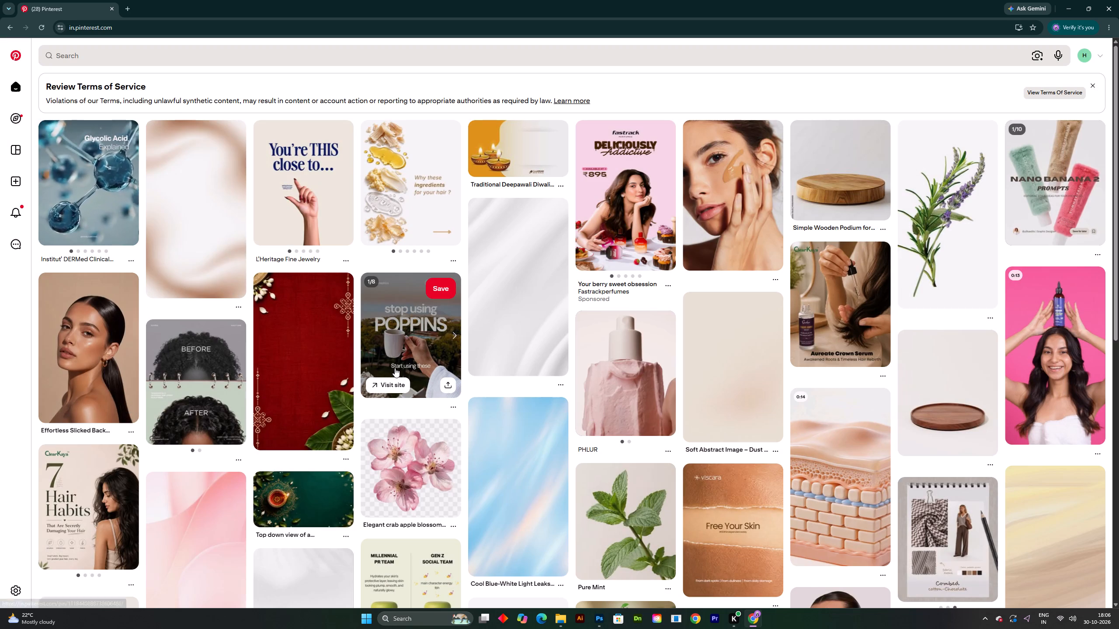
{"action": "scroll", "coordinate": [395, 368], "scroll_direction": "up", "scroll_amount": 1}
{"action": "scroll", "coordinate": [395, 368], "scroll_direction": "down", "scroll_amount": 3}
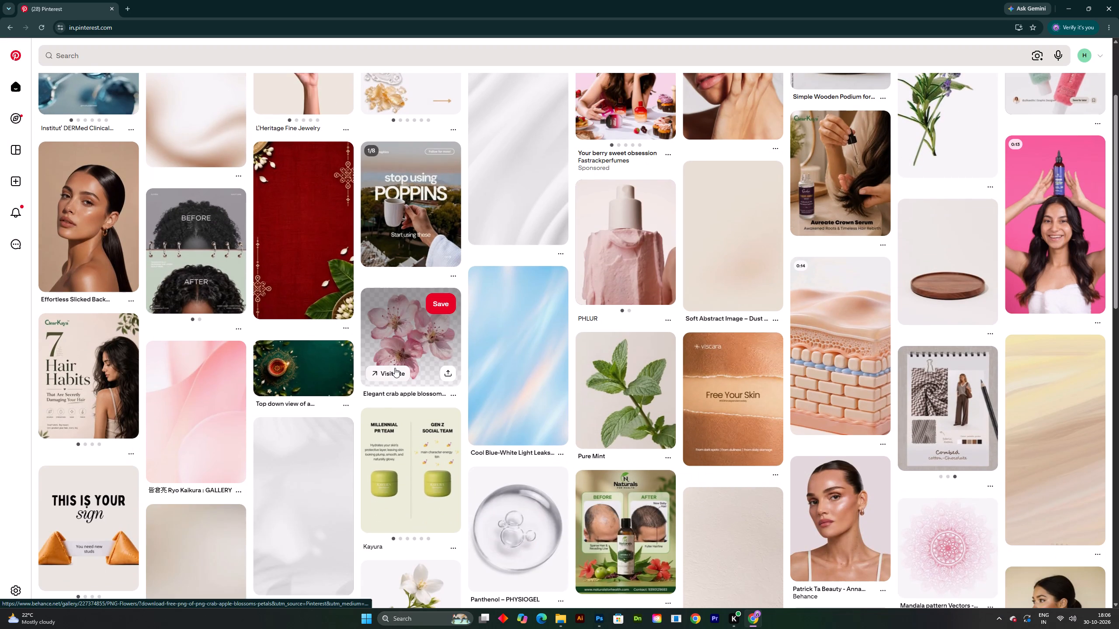
{"action": "scroll", "coordinate": [395, 368], "scroll_direction": "down", "scroll_amount": 4}
{"action": "scroll", "coordinate": [320, 383], "scroll_direction": "up", "scroll_amount": 4}
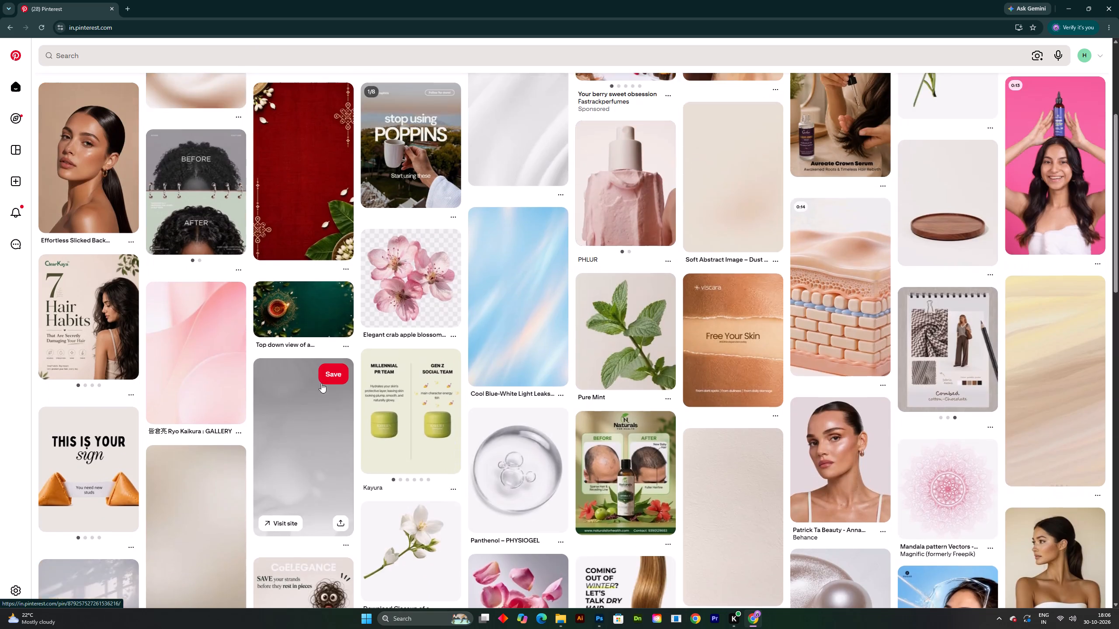
{"action": "scroll", "coordinate": [321, 383], "scroll_direction": "up", "scroll_amount": 4}
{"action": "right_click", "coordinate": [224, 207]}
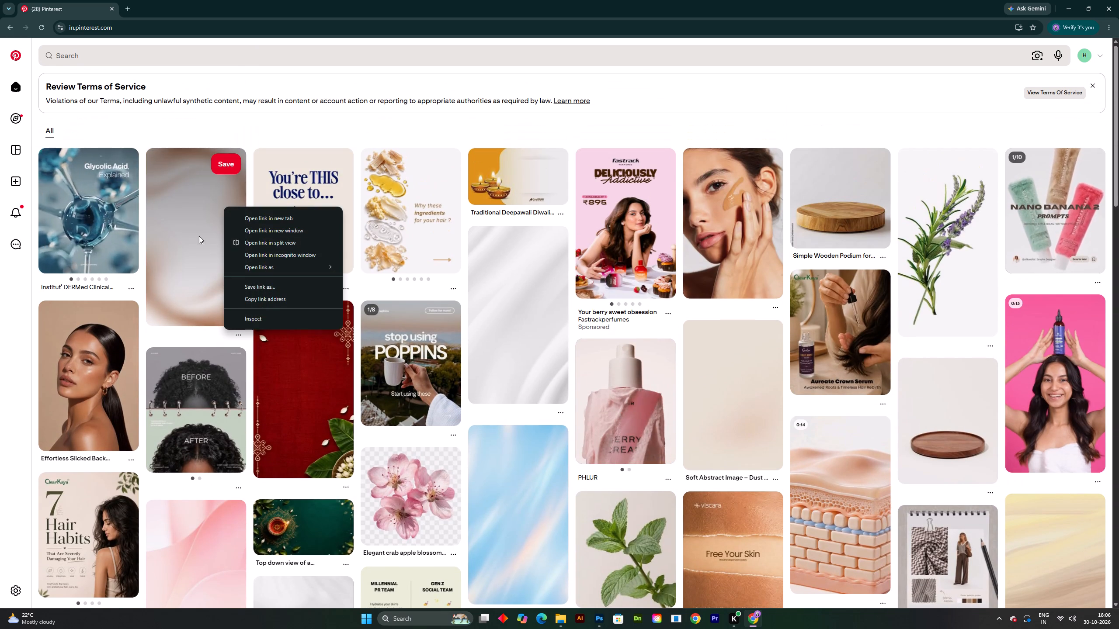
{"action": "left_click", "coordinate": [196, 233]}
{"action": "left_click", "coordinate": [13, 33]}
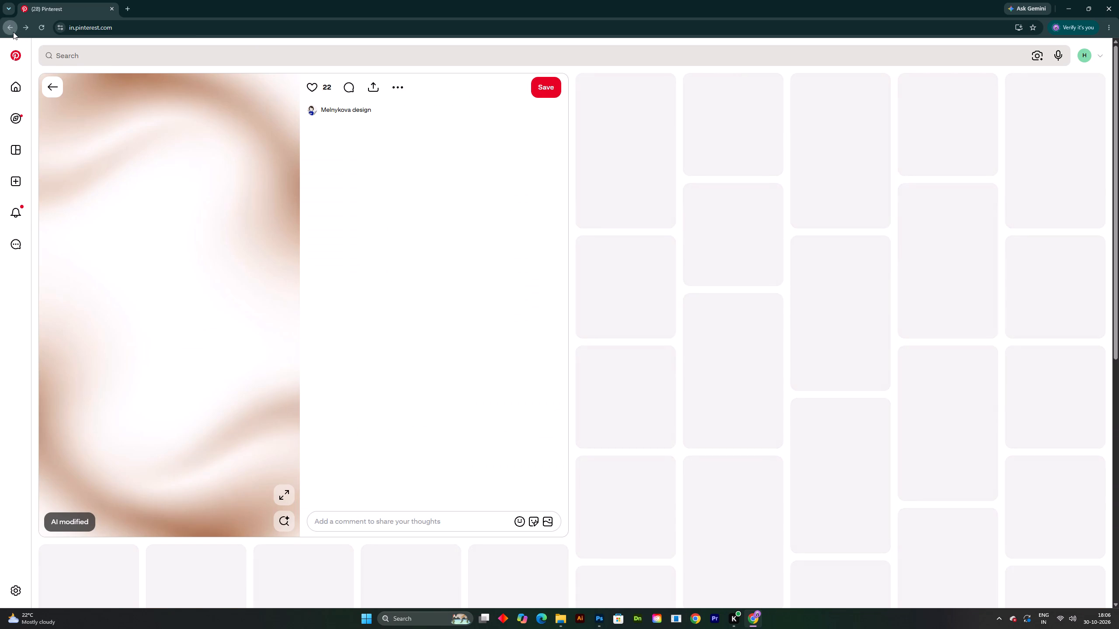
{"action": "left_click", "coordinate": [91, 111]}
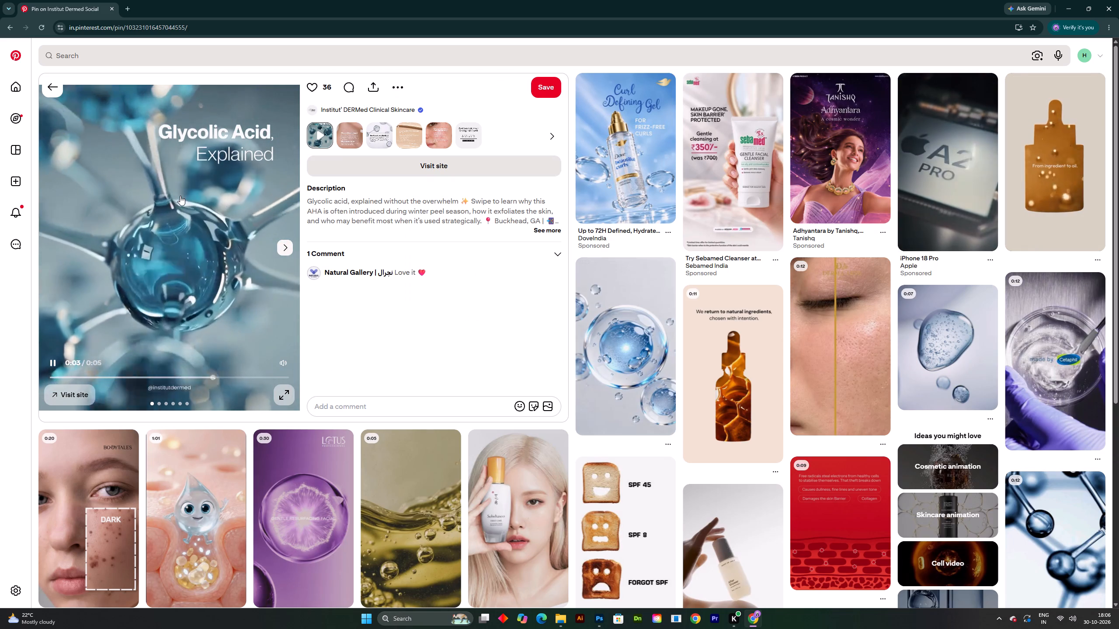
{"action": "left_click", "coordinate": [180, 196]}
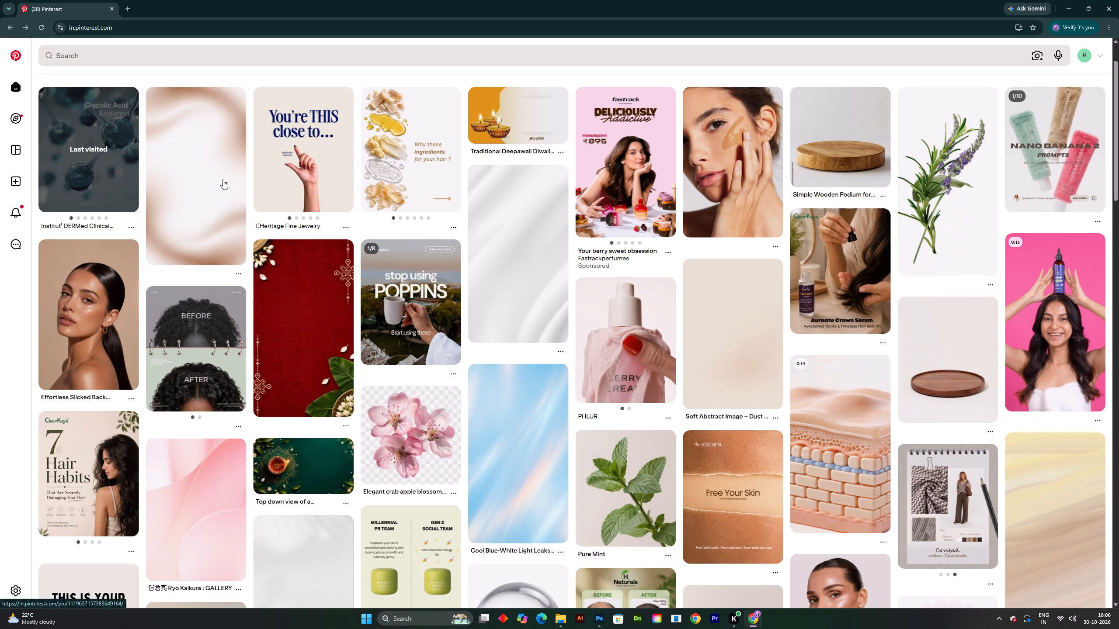
Open the white and brown wavy gradient pin, check its related images, and copy the pin's image.
{"action": "left_click", "coordinate": [206, 167]}
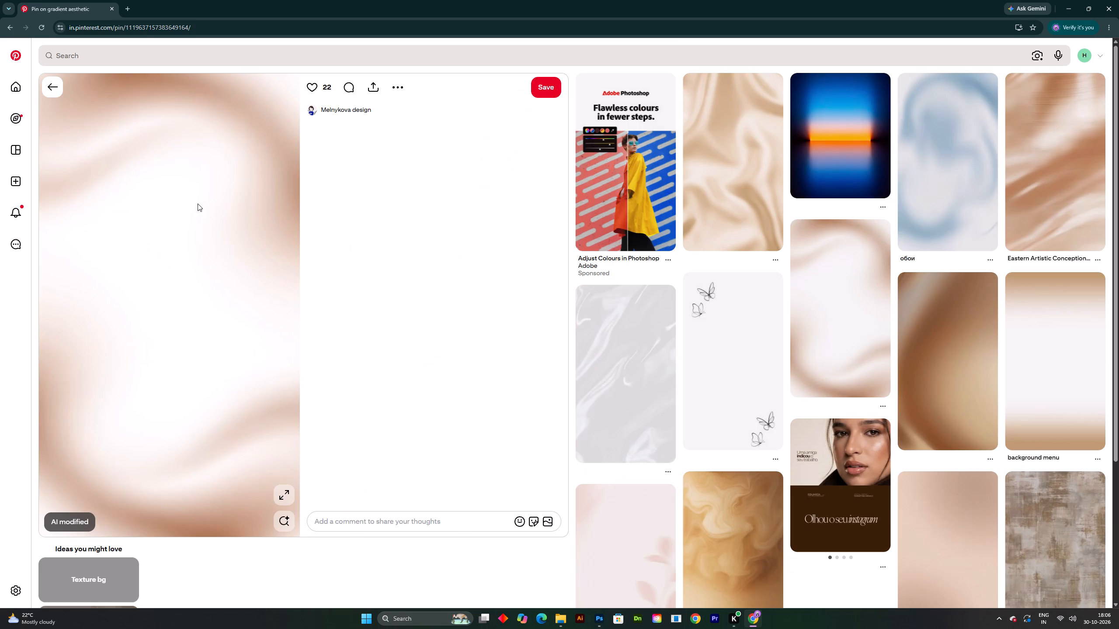
{"action": "scroll", "coordinate": [212, 235], "scroll_direction": "down", "scroll_amount": 4}
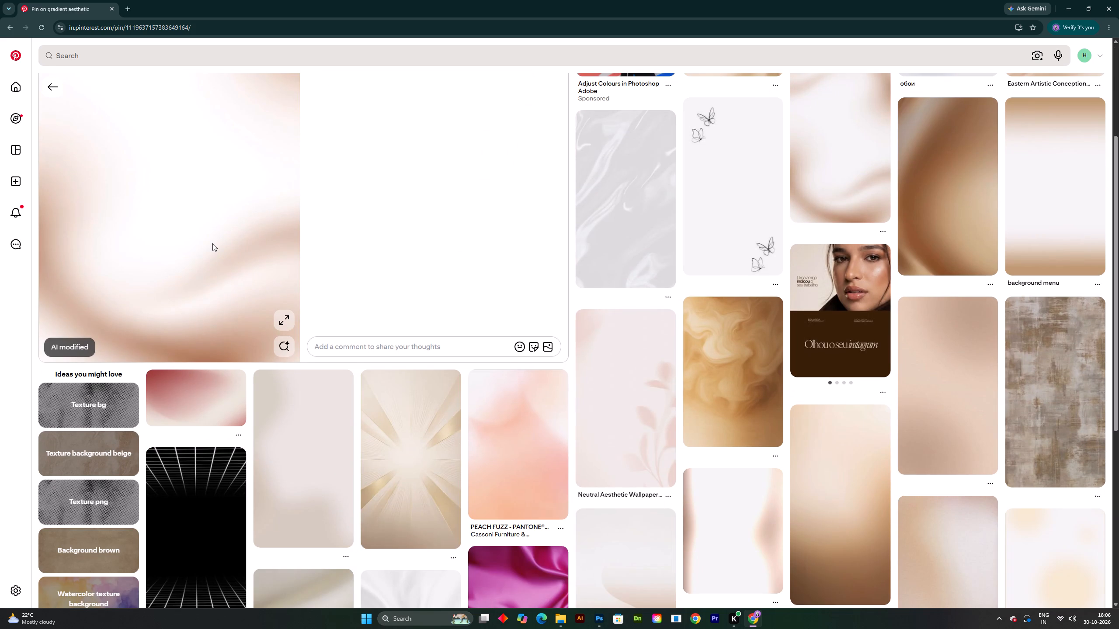
{"action": "scroll", "coordinate": [212, 243], "scroll_direction": "down", "scroll_amount": 9}
{"action": "scroll", "coordinate": [212, 248], "scroll_direction": "up", "scroll_amount": 13}
{"action": "right_click", "coordinate": [210, 205]}
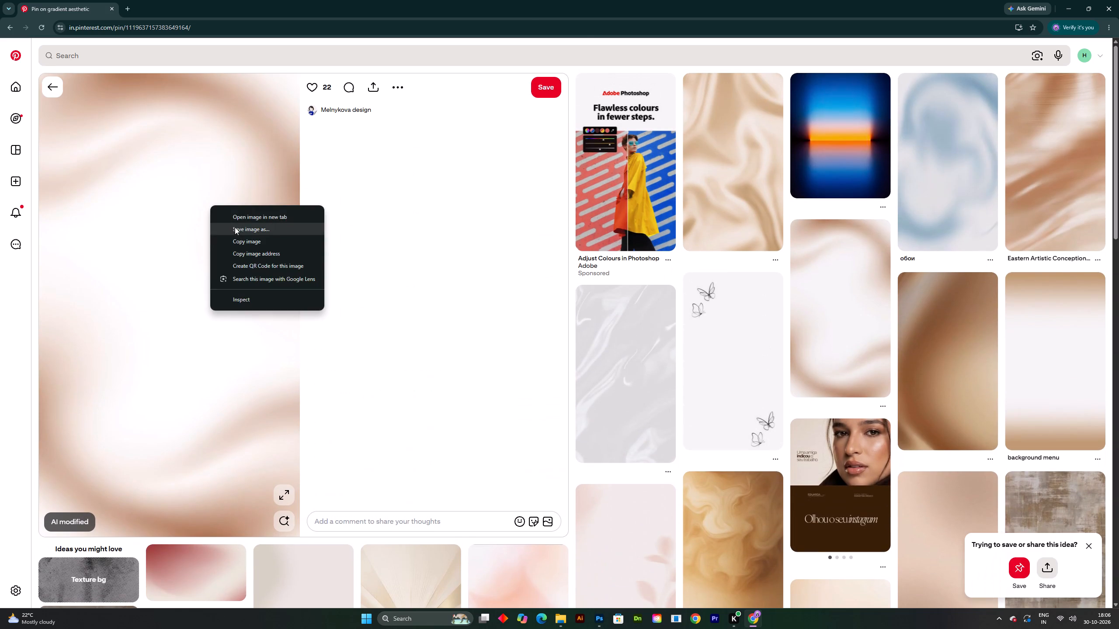
{"action": "left_click", "coordinate": [243, 239]}
Switch to Photoshop and draw an unfilled rectangle about 1095 × 1105 px with a 3 px stroke, covering the blank Artboard 3.
{"action": "left_click", "coordinate": [606, 620]}
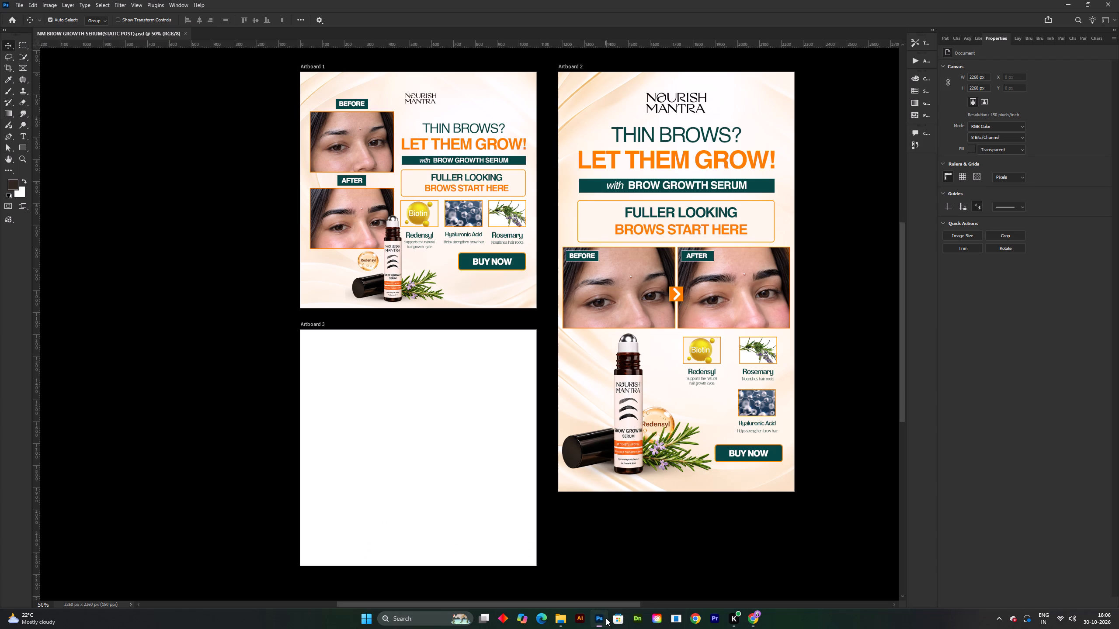
{"action": "left_click", "coordinate": [464, 420]}
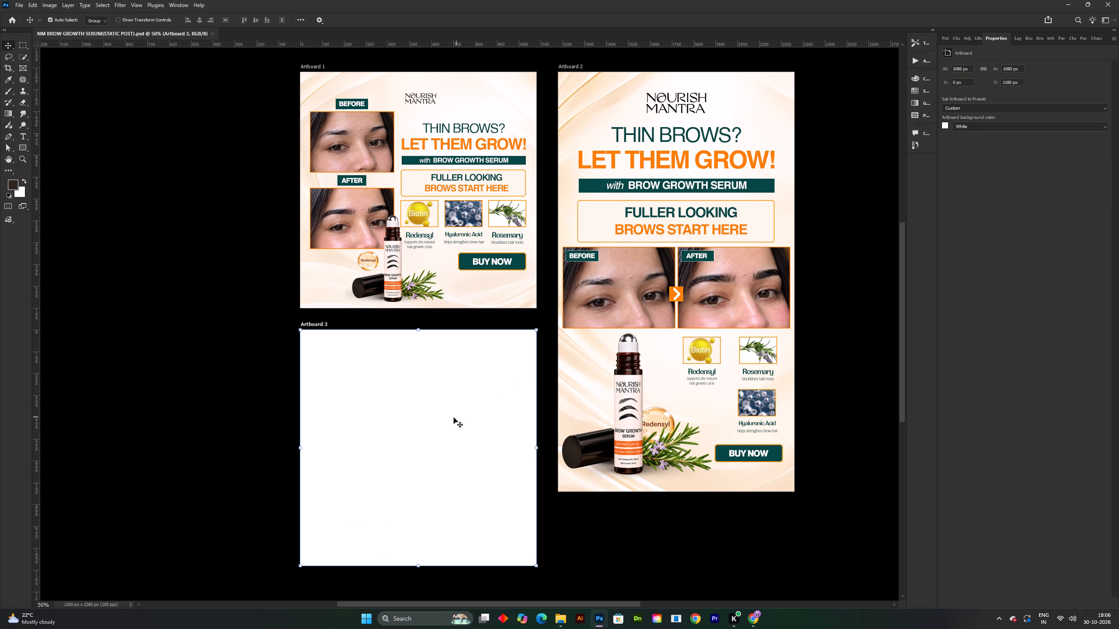
{"action": "left_click", "coordinate": [144, 353]}
{"action": "left_click", "coordinate": [24, 149]}
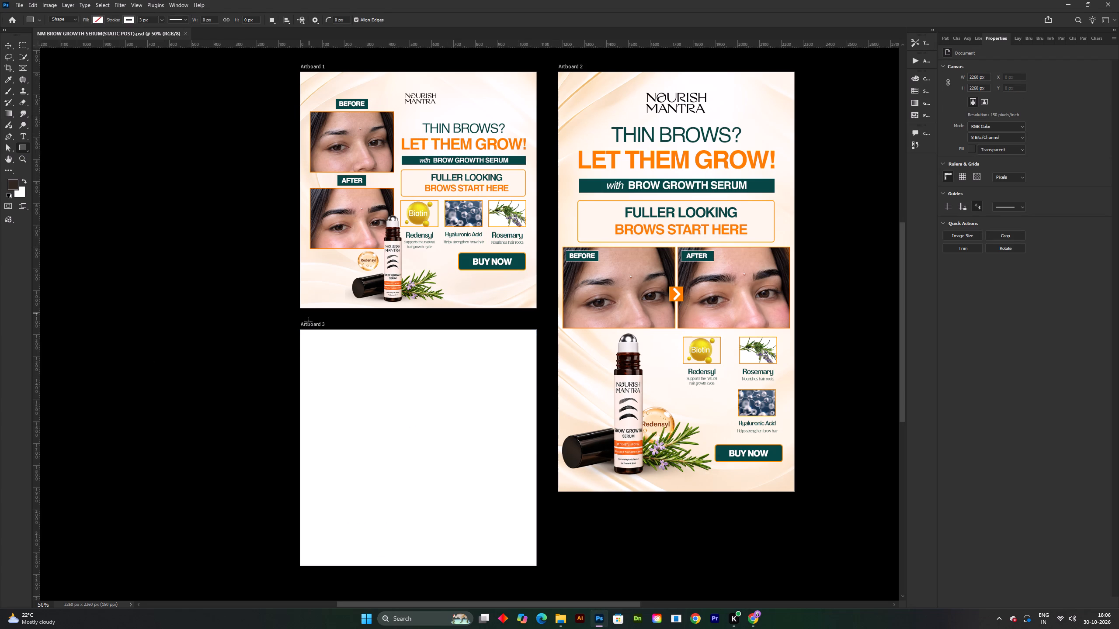
{"action": "left_click_drag", "start_coordinate": [298, 328], "coordinate": [537, 573]}
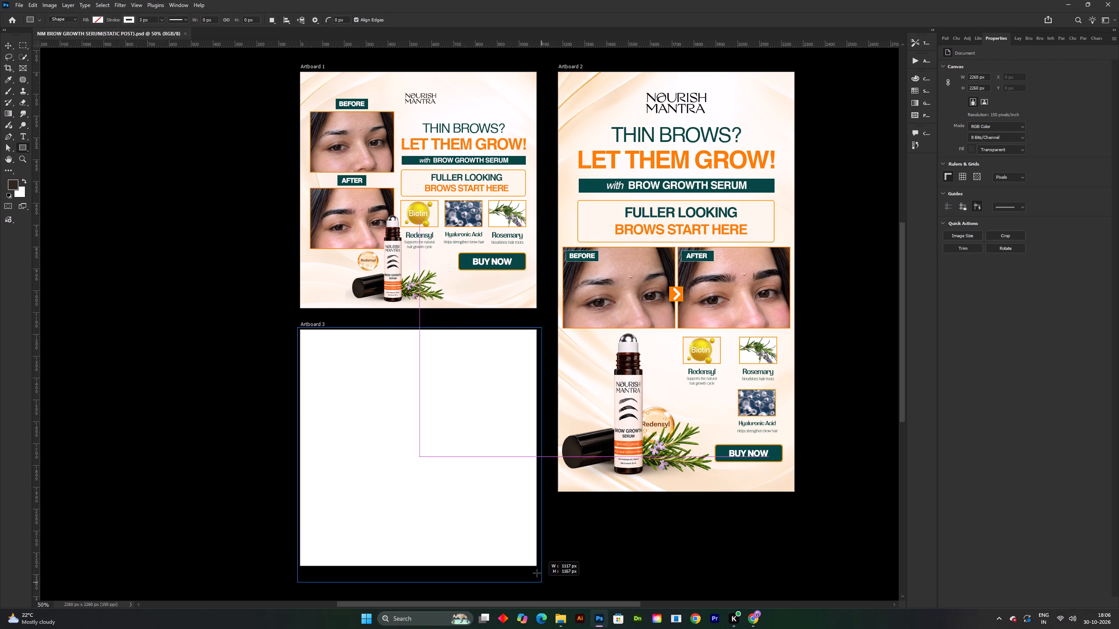
{"action": "left_click_drag", "start_coordinate": [537, 573], "coordinate": [537, 569]}
{"action": "left_click", "coordinate": [9, 41]}
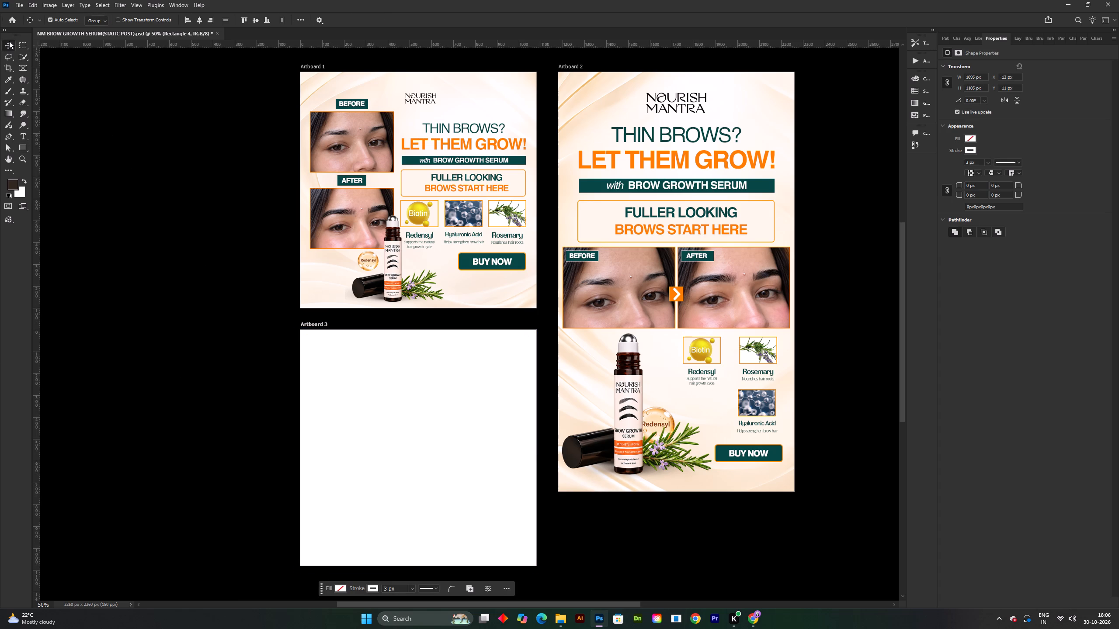
Fill the rectangle covering Artboard 3 with a very pale cream, starting from the beige swatch and lightening it in the colour picker.
{"action": "left_click", "coordinate": [969, 151]}
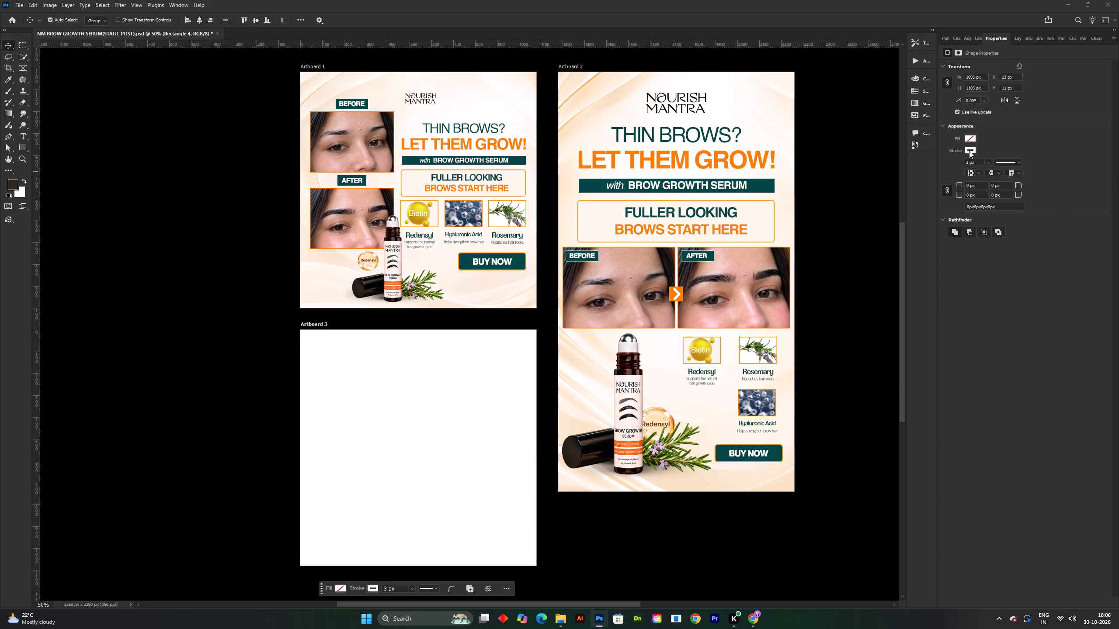
{"action": "left_click", "coordinate": [950, 168]}
{"action": "left_click", "coordinate": [972, 140]}
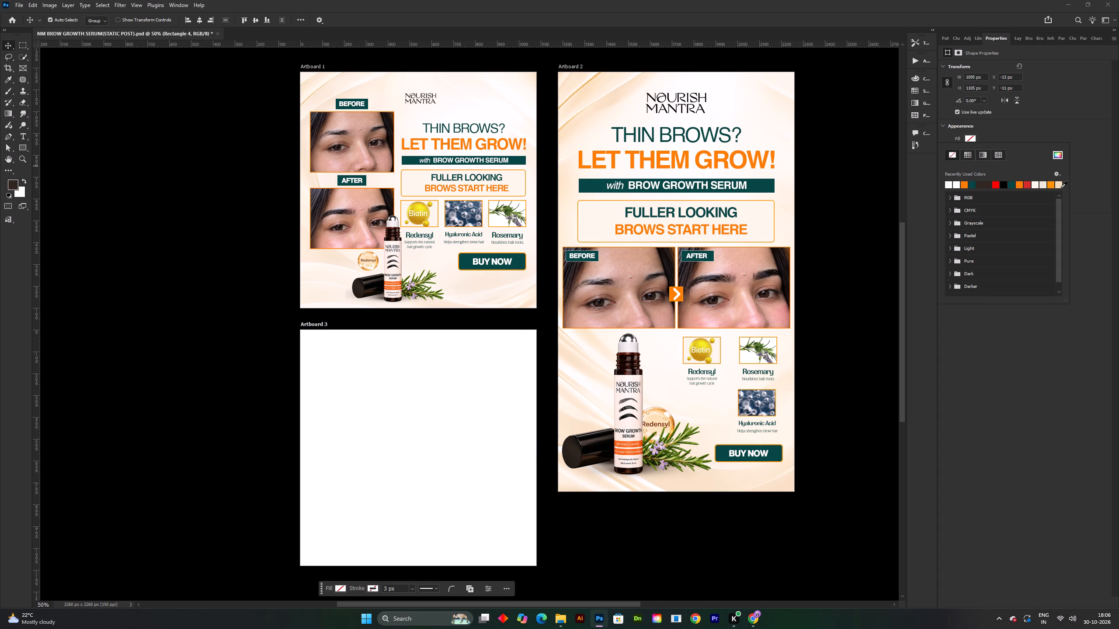
{"action": "left_click", "coordinate": [1060, 184]}
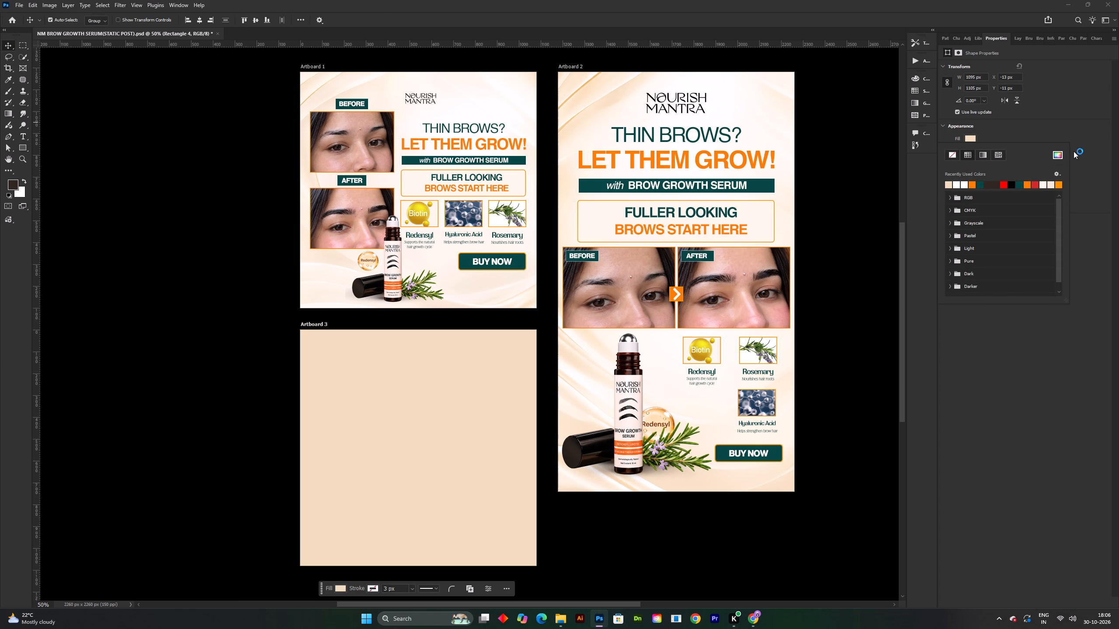
{"action": "left_click", "coordinate": [1061, 151]}
{"action": "left_click", "coordinate": [628, 106]}
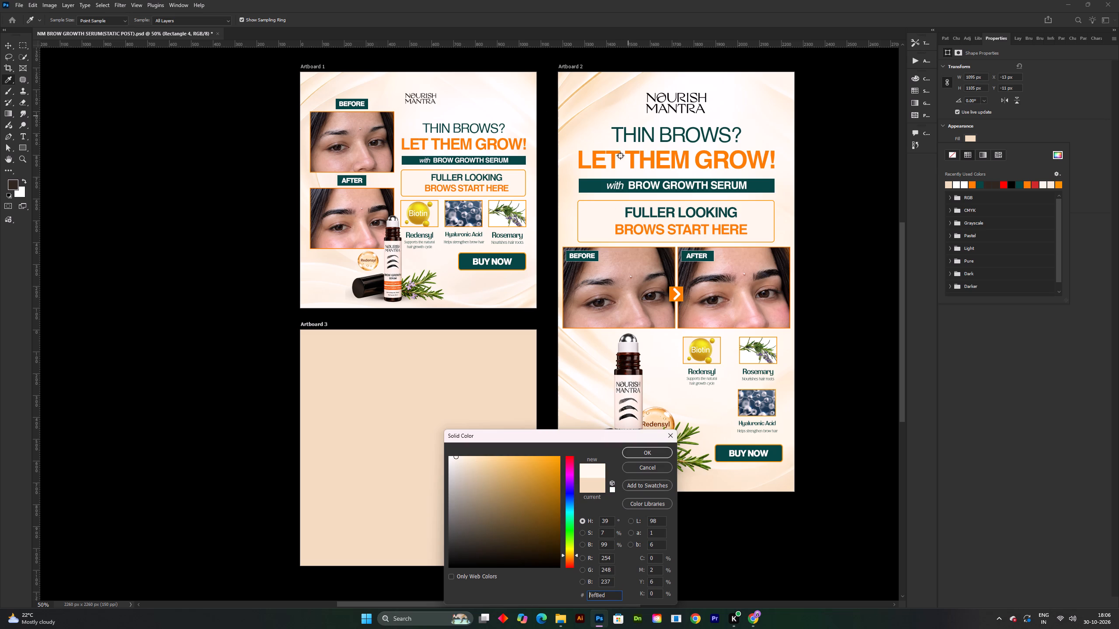
{"action": "left_click_drag", "start_coordinate": [466, 468], "coordinate": [469, 445]}
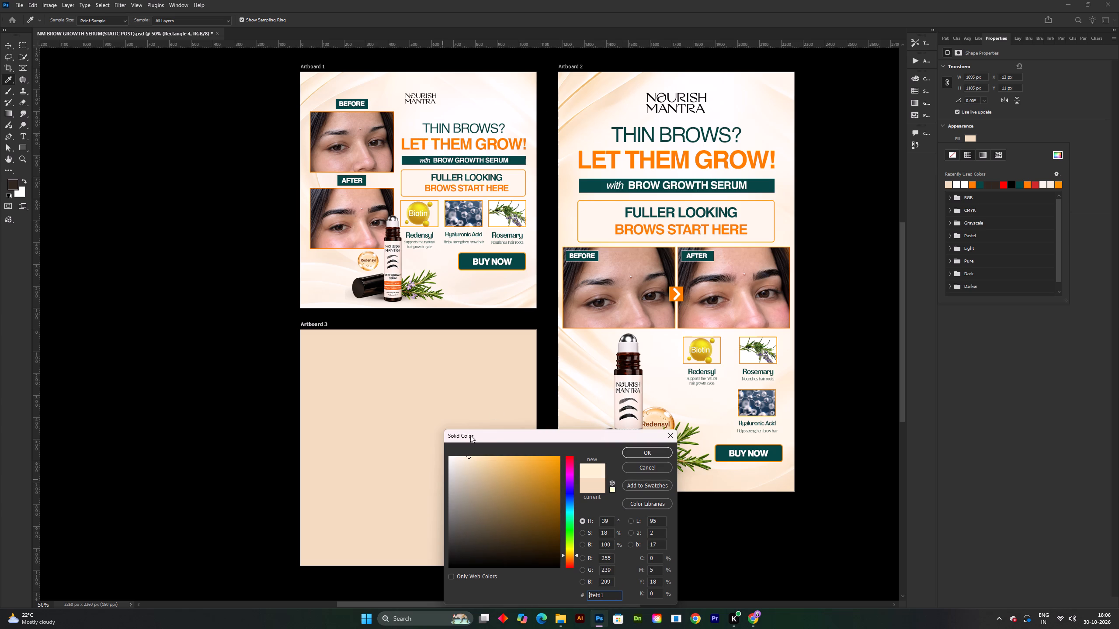
{"action": "left_click", "coordinate": [636, 457]}
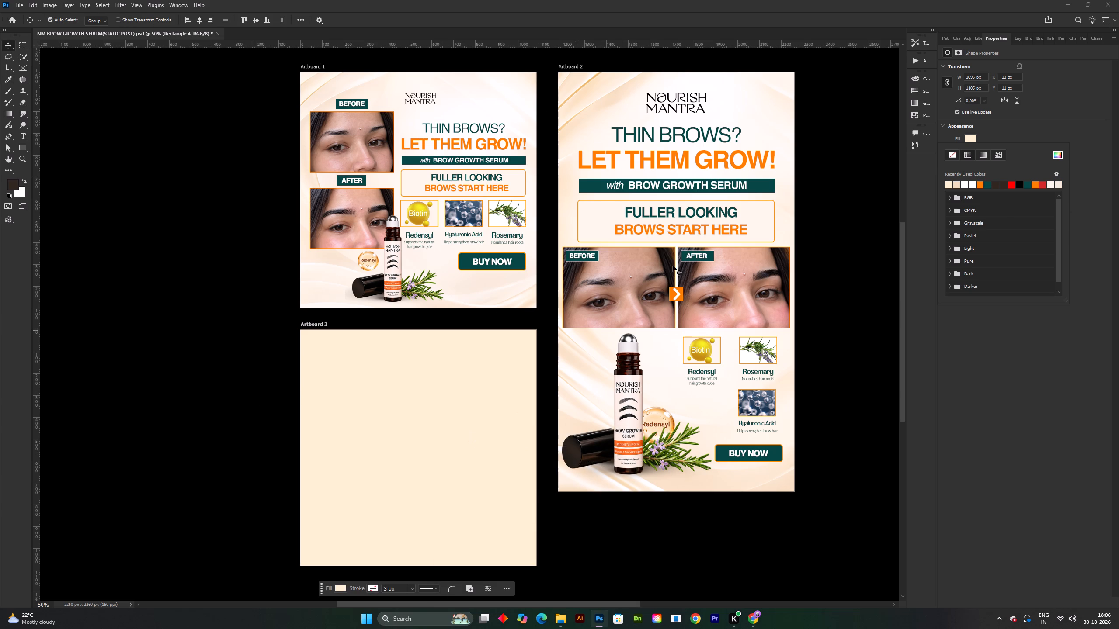
{"action": "left_click", "coordinate": [1057, 154]}
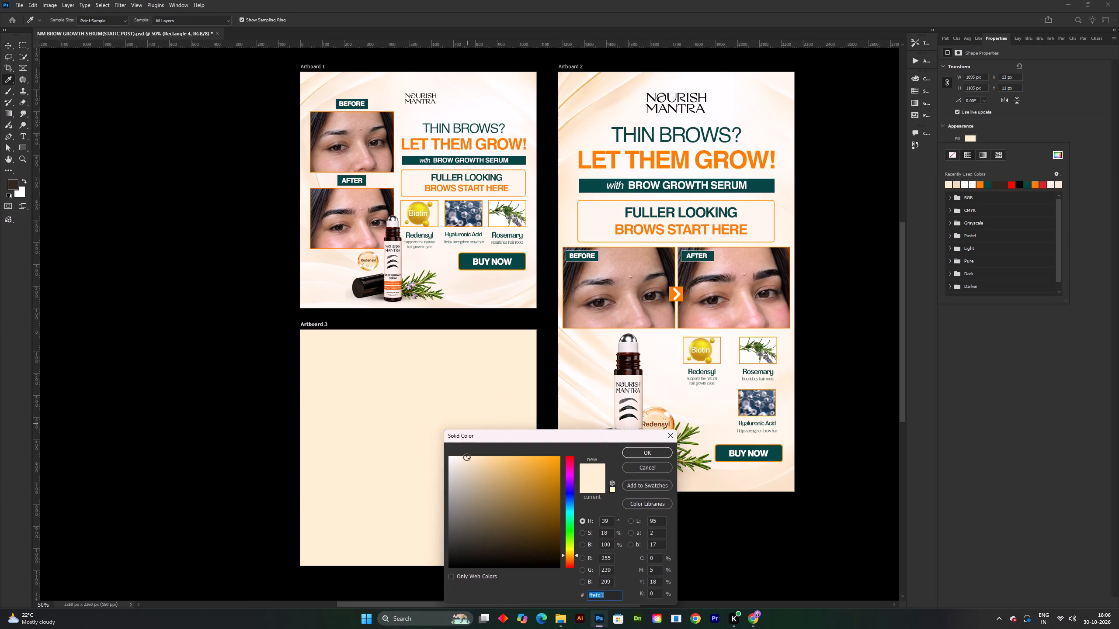
{"action": "left_click_drag", "start_coordinate": [465, 460], "coordinate": [463, 451]}
{"action": "left_click", "coordinate": [636, 457]}
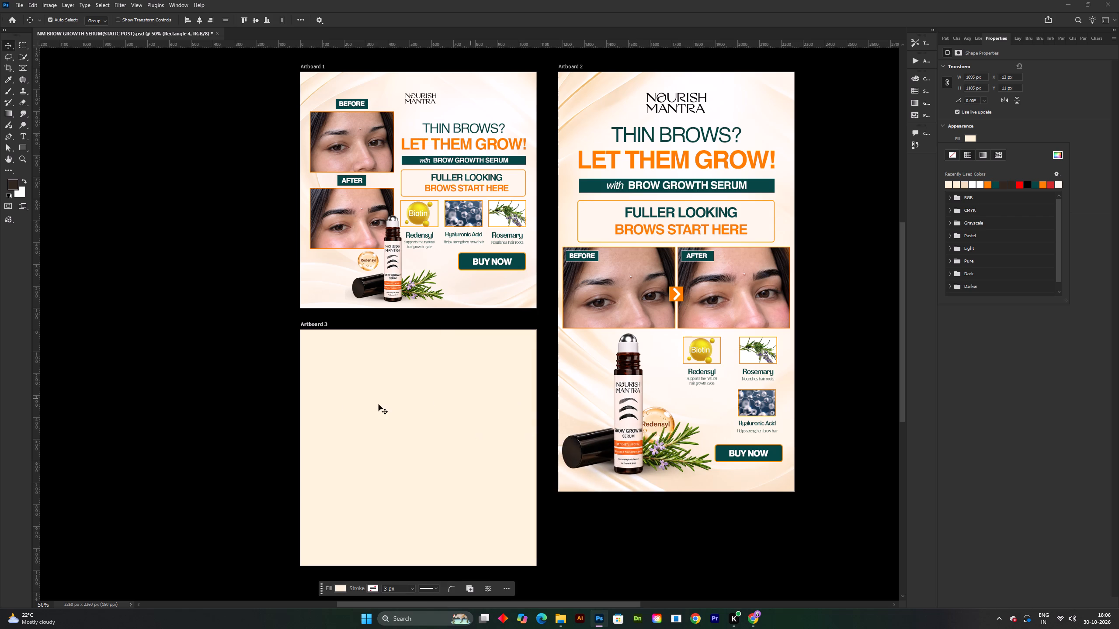
{"action": "left_click", "coordinate": [236, 356]}
Paste the copied white and brown wavy gradient onto Artboard 3 and stretch it horizontally to the full 1080 px width.
{"action": "left_click", "coordinate": [404, 409]}
{"action": "key", "text": "ctrl+v"}
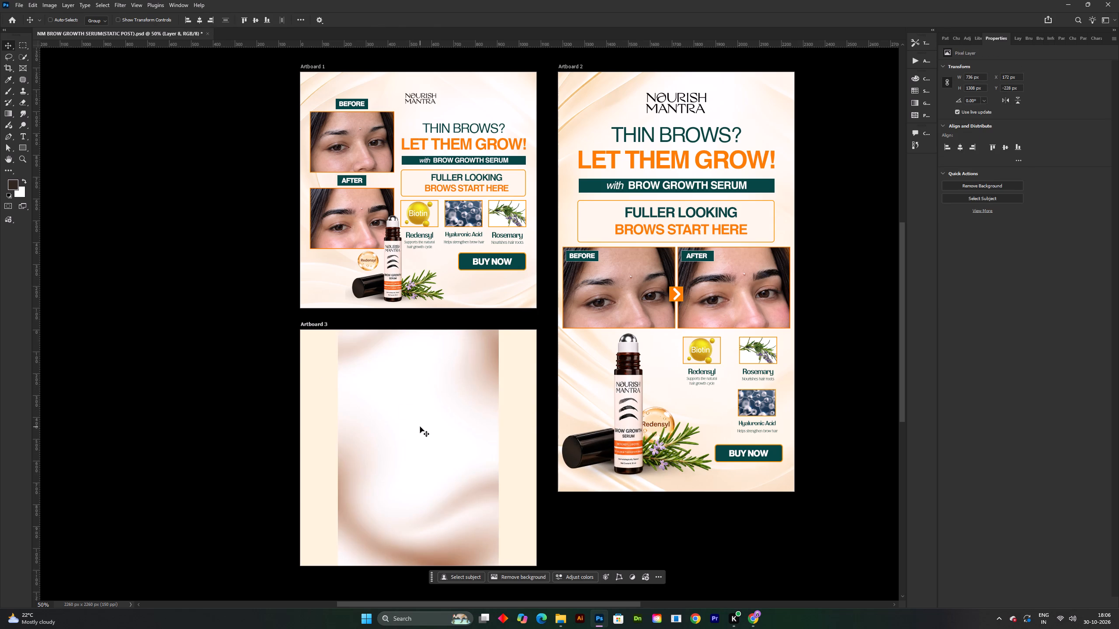
{"action": "key", "text": "ctrl+t"}
{"action": "left_click_drag", "start_coordinate": [503, 423], "coordinate": [519, 424]}
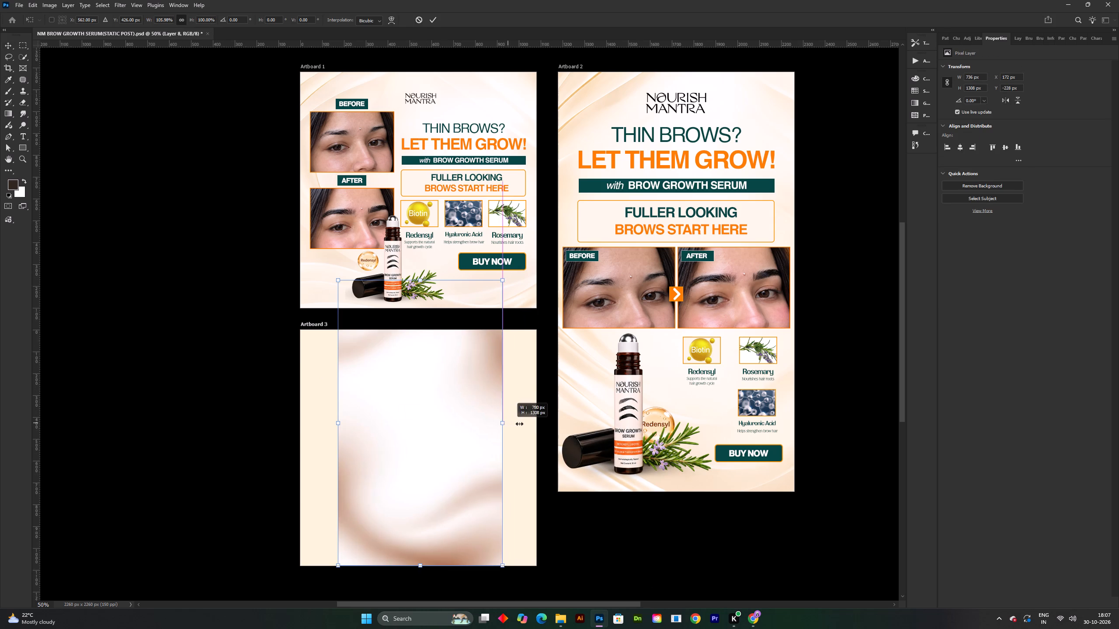
{"action": "left_click_drag", "start_coordinate": [519, 424], "coordinate": [542, 429]}
{"action": "left_click_drag", "start_coordinate": [341, 429], "coordinate": [324, 429], "text": "shift"}
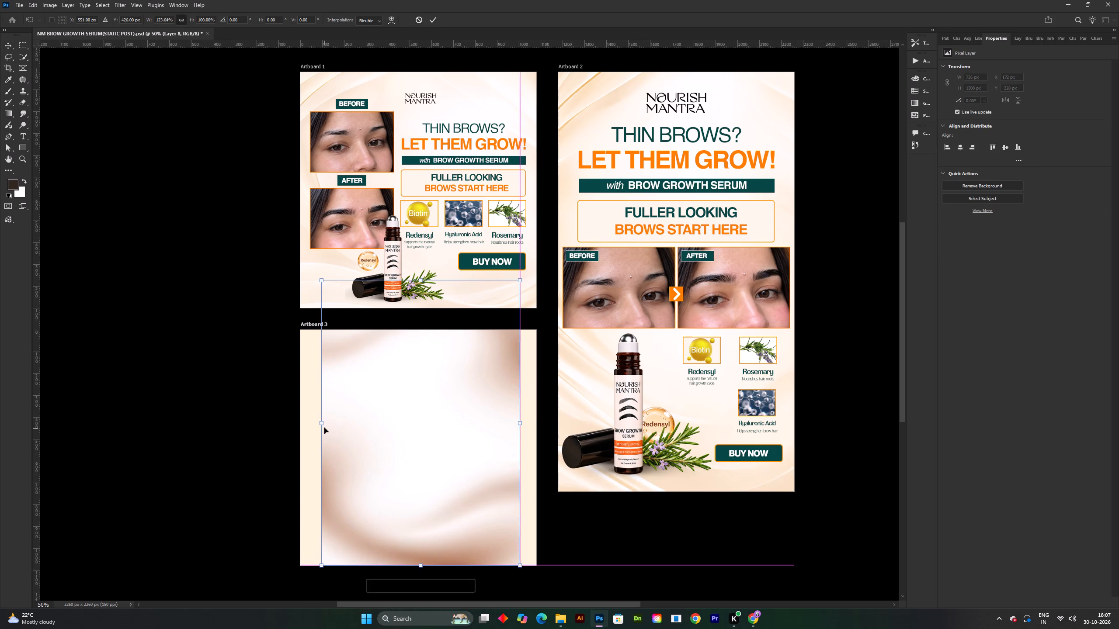
{"action": "left_click_drag", "start_coordinate": [324, 423], "coordinate": [295, 423], "text": "shift"}
{"action": "left_click_drag", "start_coordinate": [377, 422], "coordinate": [393, 425]}
{"action": "left_click_drag", "start_coordinate": [304, 423], "coordinate": [298, 423], "text": "shift"}
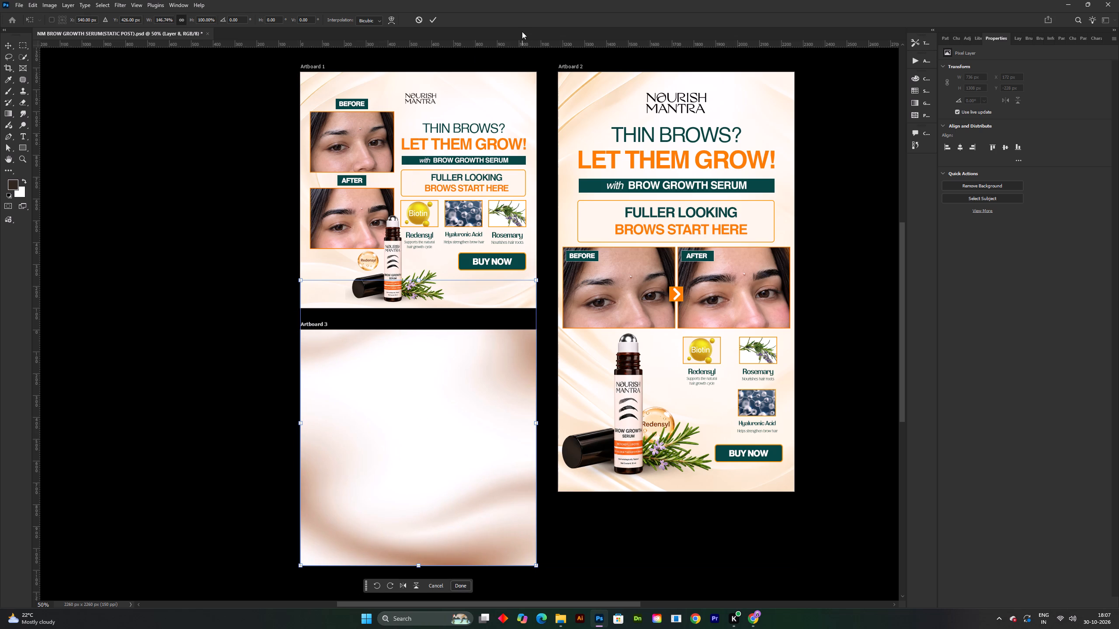
{"action": "left_click", "coordinate": [432, 15]}
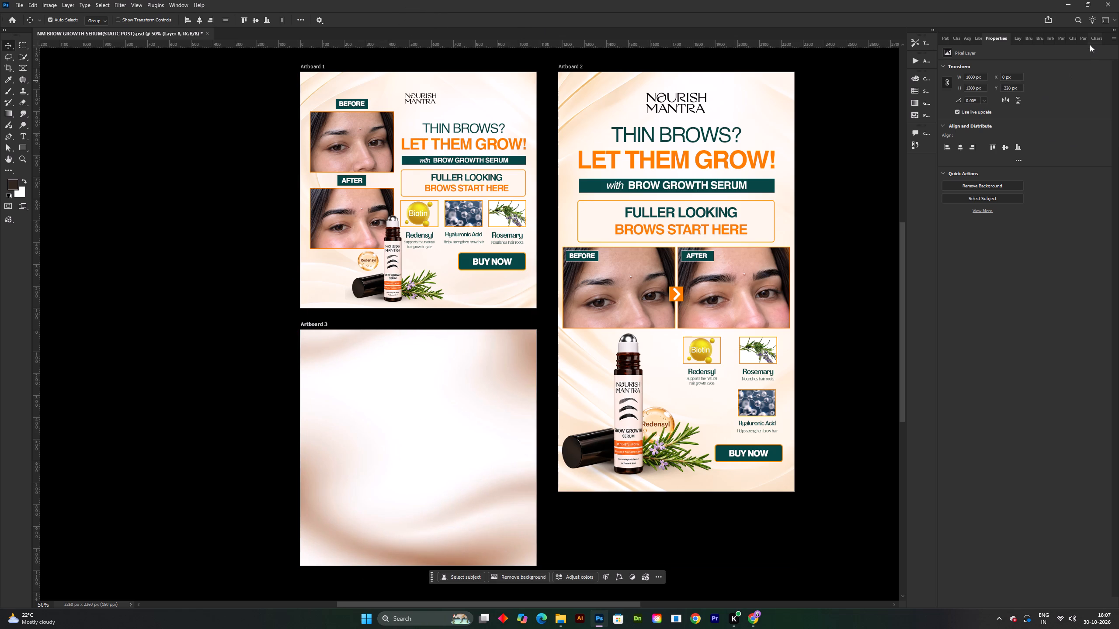
Show the document's layer list.
{"action": "key", "text": "F7"}
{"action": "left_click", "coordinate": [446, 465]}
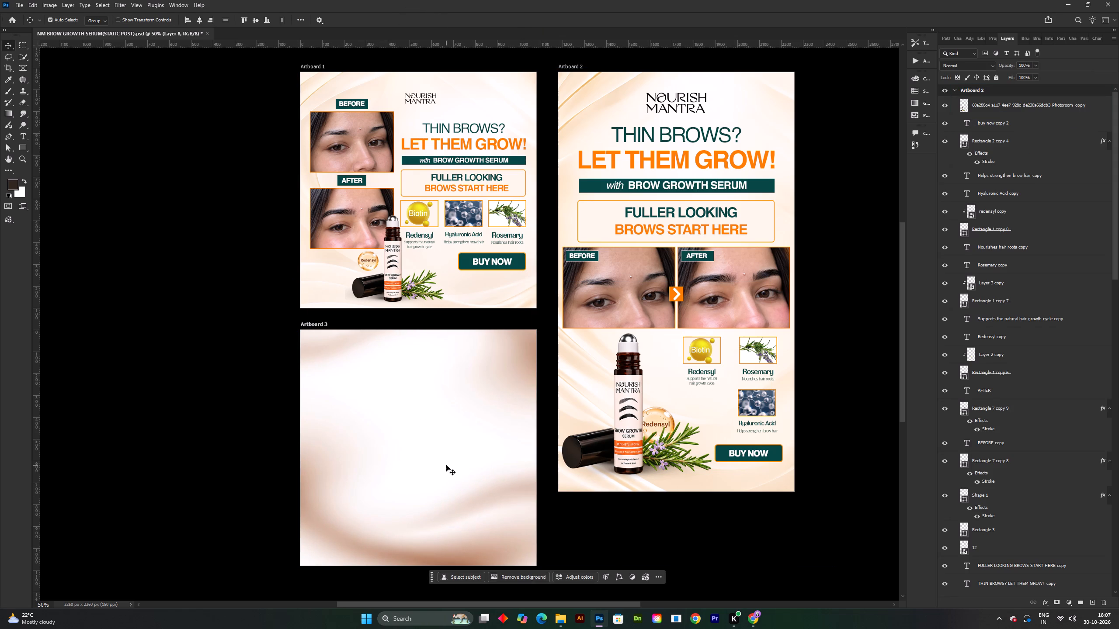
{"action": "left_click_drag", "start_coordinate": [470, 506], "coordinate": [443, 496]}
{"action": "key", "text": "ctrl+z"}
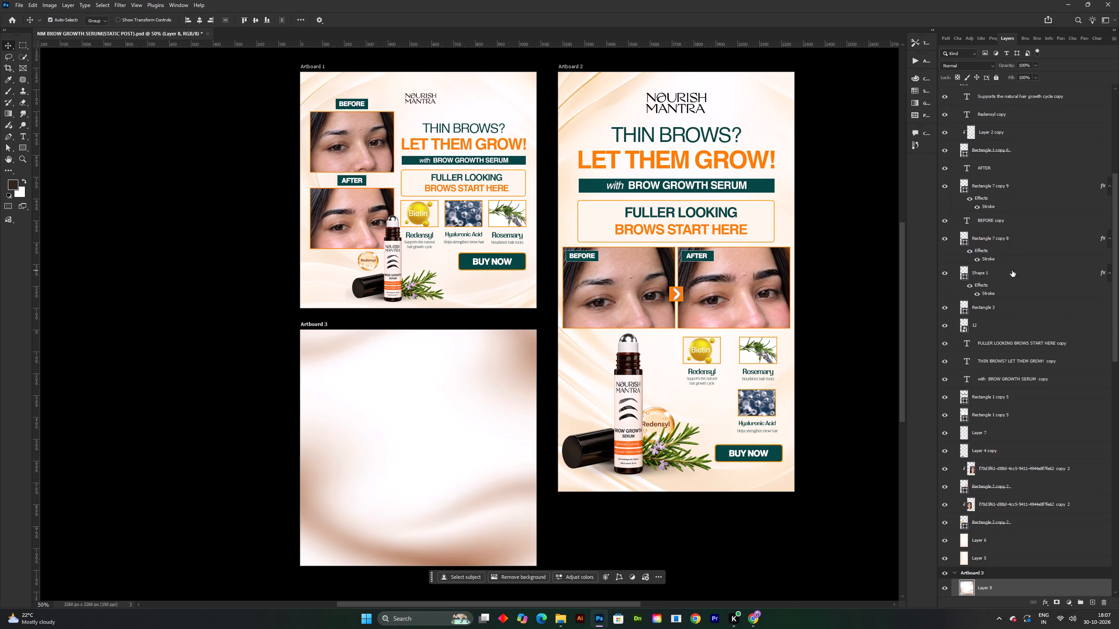
Collapse the Artboard 2 and Artboard 1 groups in the layer list, leaving Artboard 3 expanded.
{"action": "scroll", "coordinate": [1025, 255], "scroll_direction": "down", "scroll_amount": 3}
{"action": "scroll", "coordinate": [1027, 256], "scroll_direction": "up", "scroll_amount": 17}
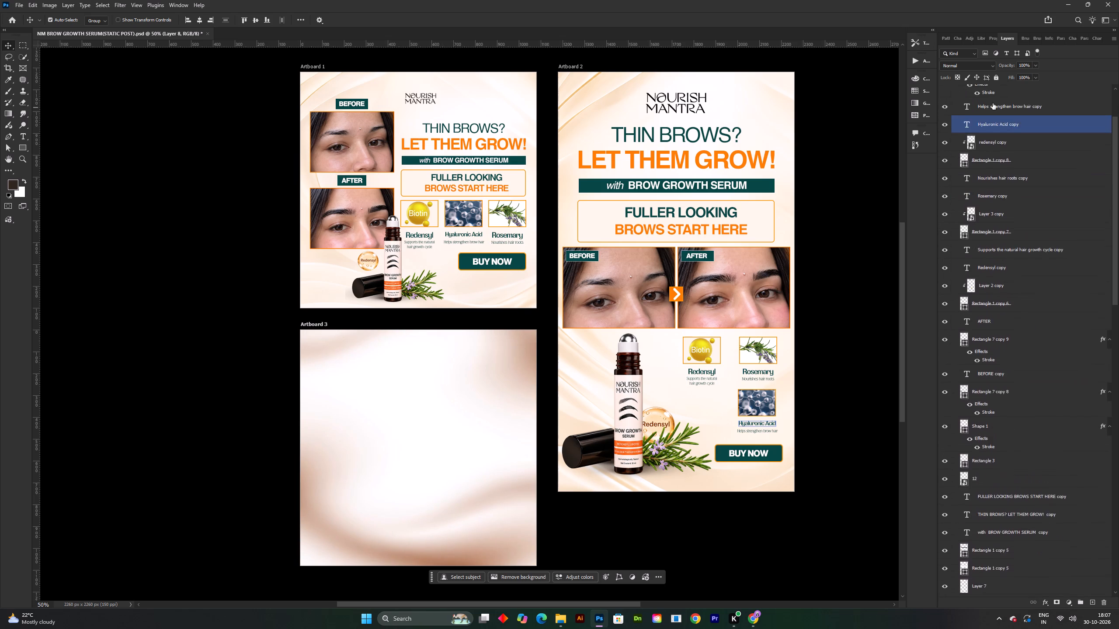
{"action": "scroll", "coordinate": [993, 103], "scroll_direction": "up", "scroll_amount": 11}
{"action": "left_click", "coordinate": [956, 90]}
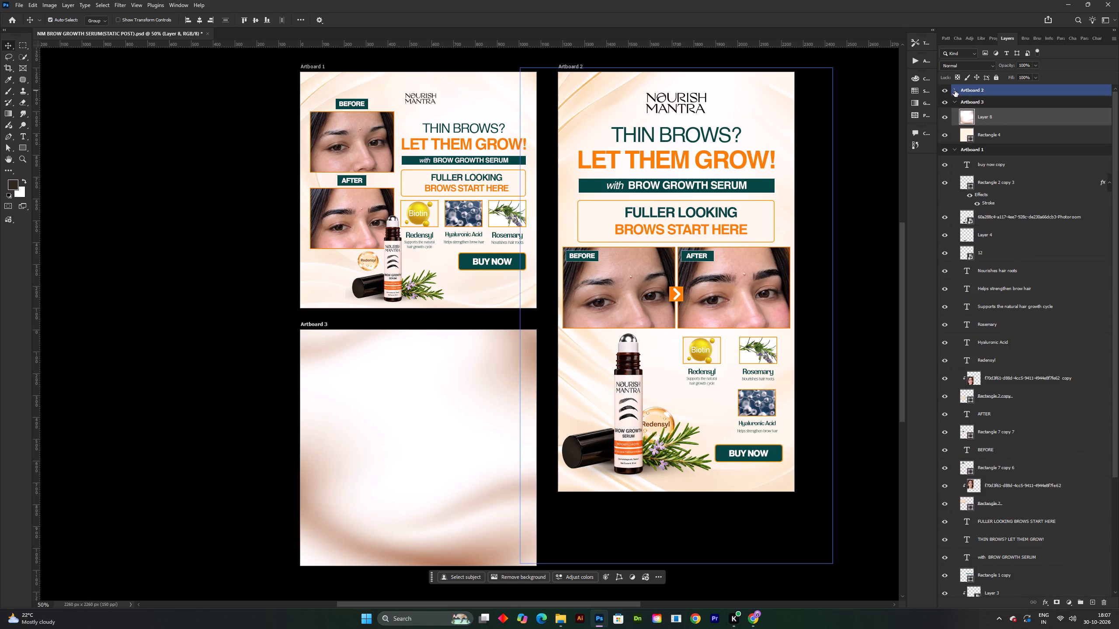
{"action": "left_click", "coordinate": [957, 151]}
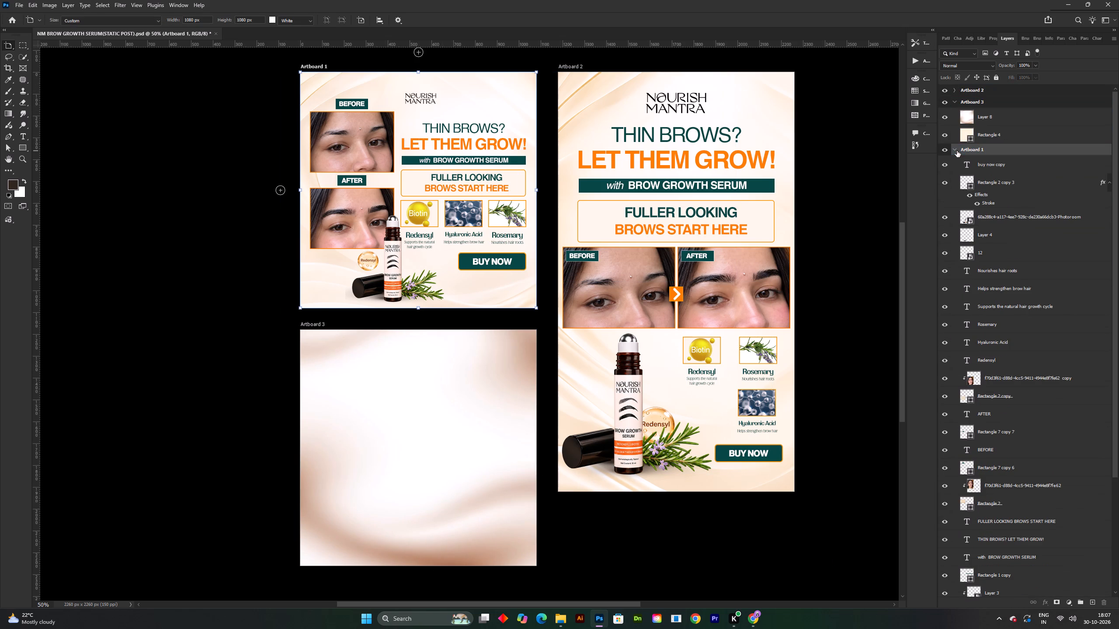
{"action": "left_click", "coordinate": [952, 149]}
{"action": "left_click", "coordinate": [955, 149]}
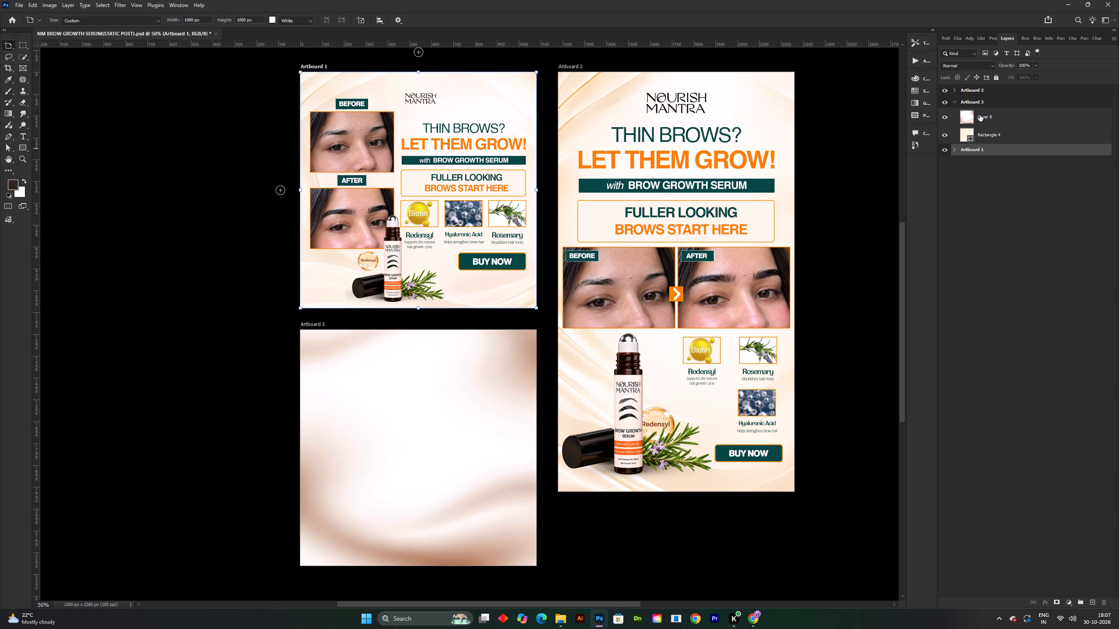
Set the pasted gradient layer to Multiply blending and lower its opacity to roughly a third over the cream rectangle.
{"action": "left_click", "coordinate": [980, 115]}
{"action": "left_click", "coordinate": [990, 66]}
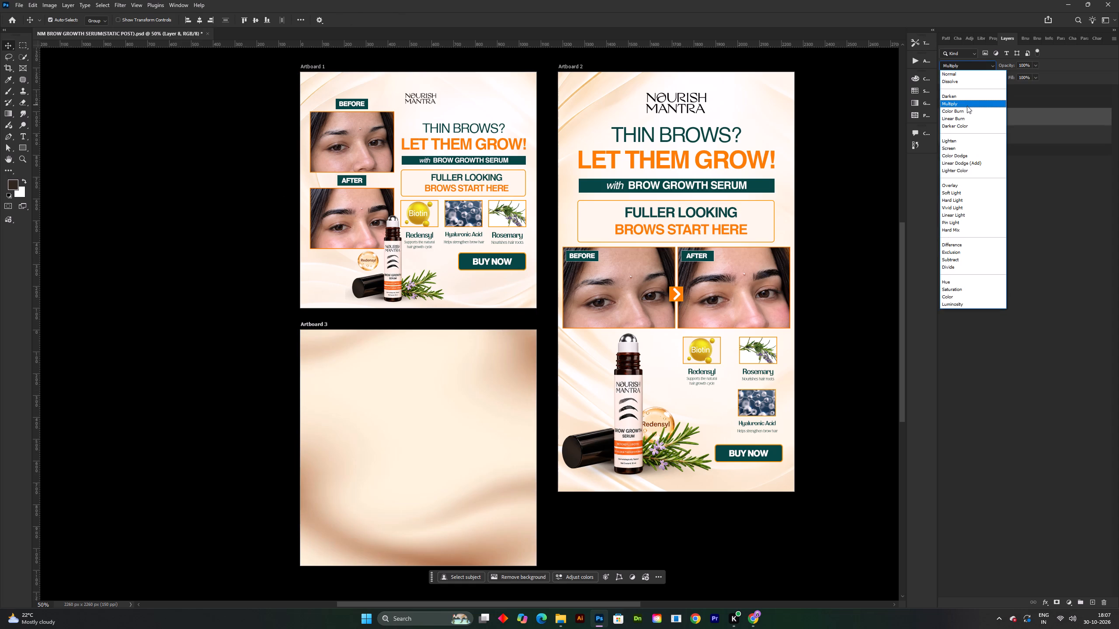
{"action": "left_click", "coordinate": [967, 106]}
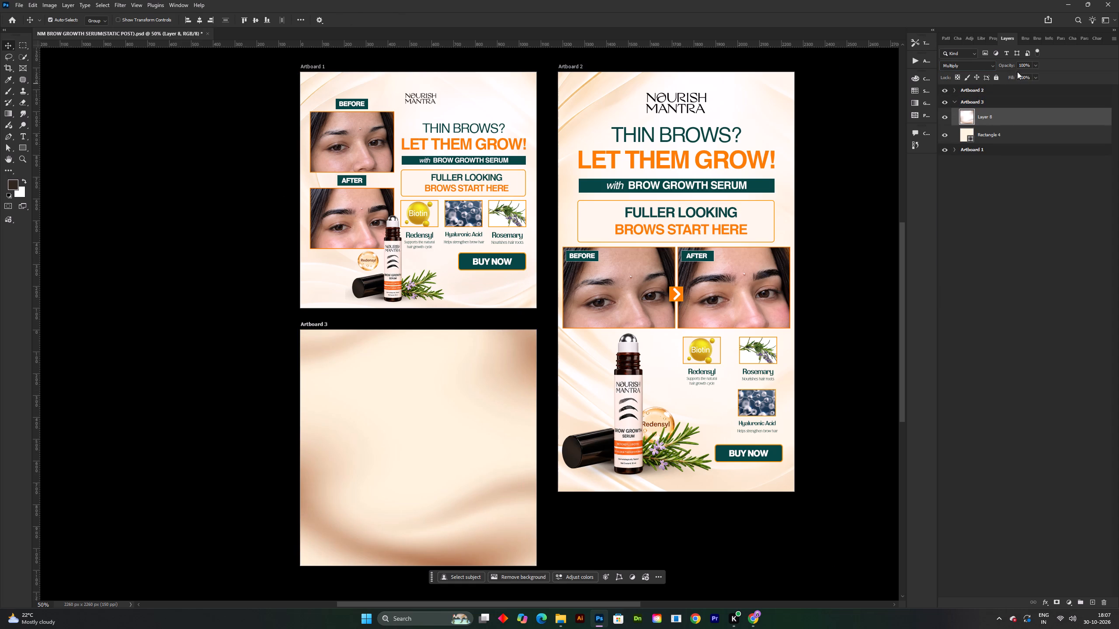
{"action": "left_click_drag", "start_coordinate": [1011, 65], "coordinate": [964, 66], "text": "ctrl"}
{"action": "left_click_drag", "start_coordinate": [1007, 62], "coordinate": [1013, 63], "text": "ctrl"}
{"action": "left_click", "coordinate": [1010, 66], "text": "ctrl"}
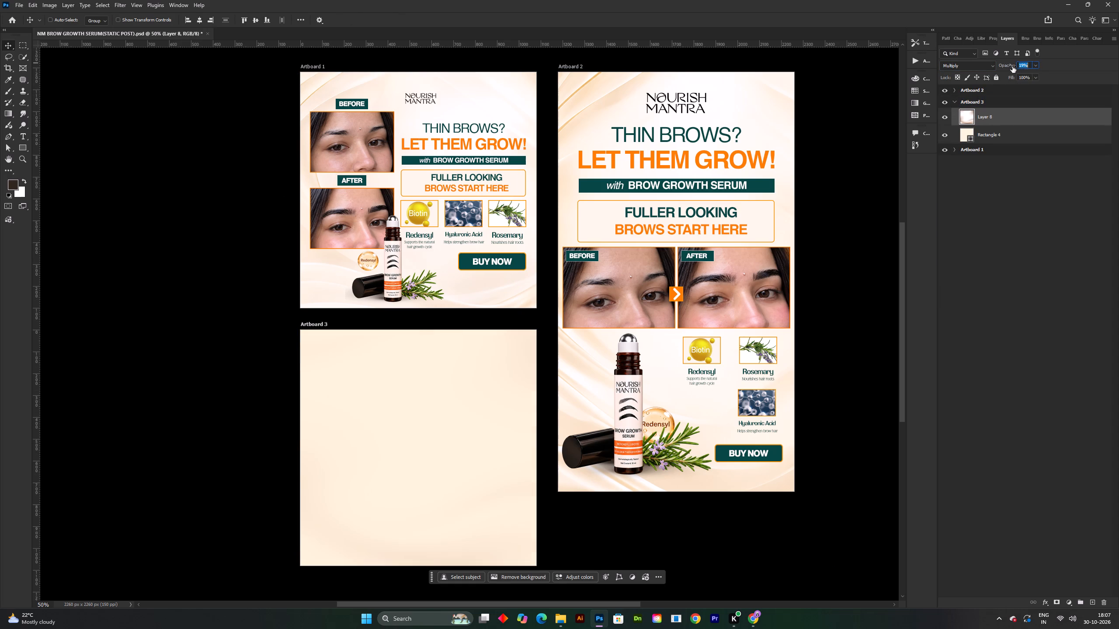
{"action": "left_click_drag", "start_coordinate": [1009, 67], "coordinate": [1015, 67], "text": "ctrl"}
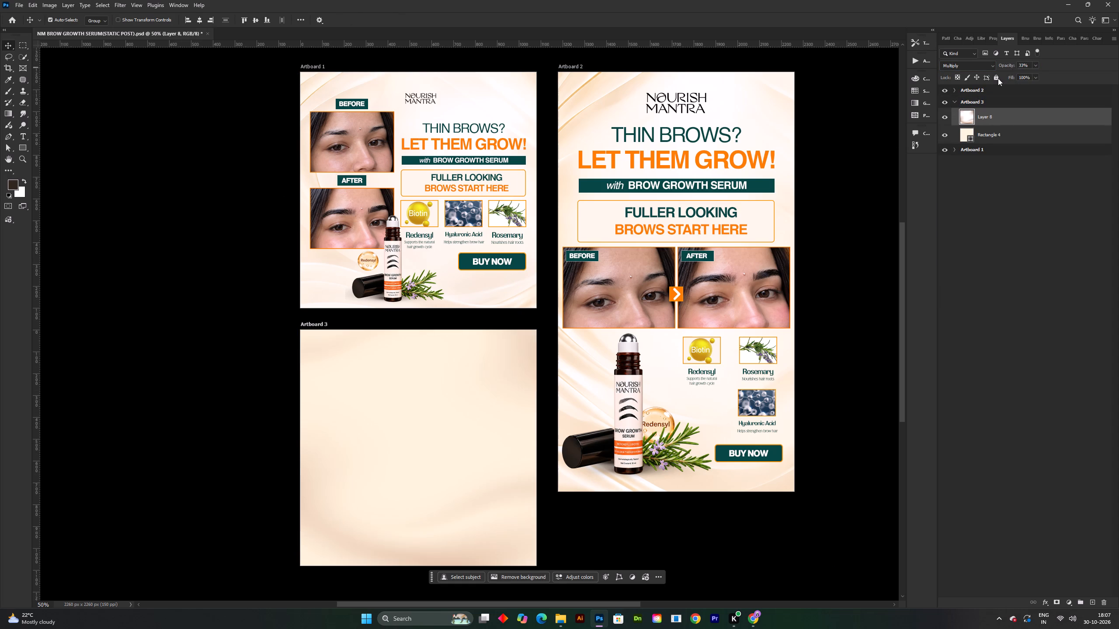
Deselect the layer and save the document.
{"action": "left_click", "coordinate": [838, 342]}
{"action": "key", "text": "ctrl+s"}
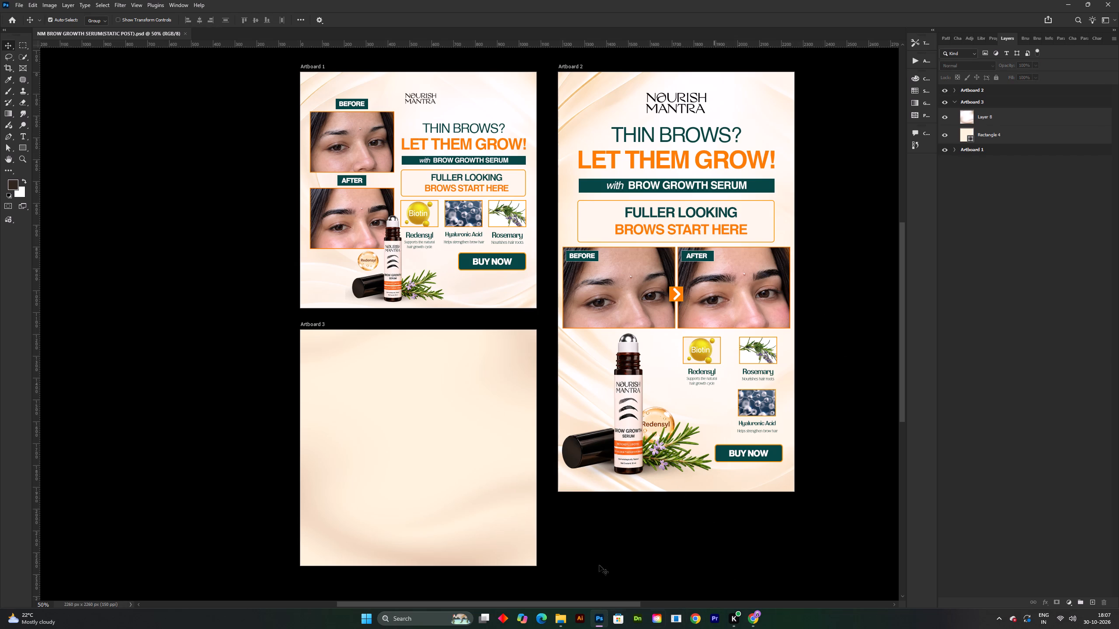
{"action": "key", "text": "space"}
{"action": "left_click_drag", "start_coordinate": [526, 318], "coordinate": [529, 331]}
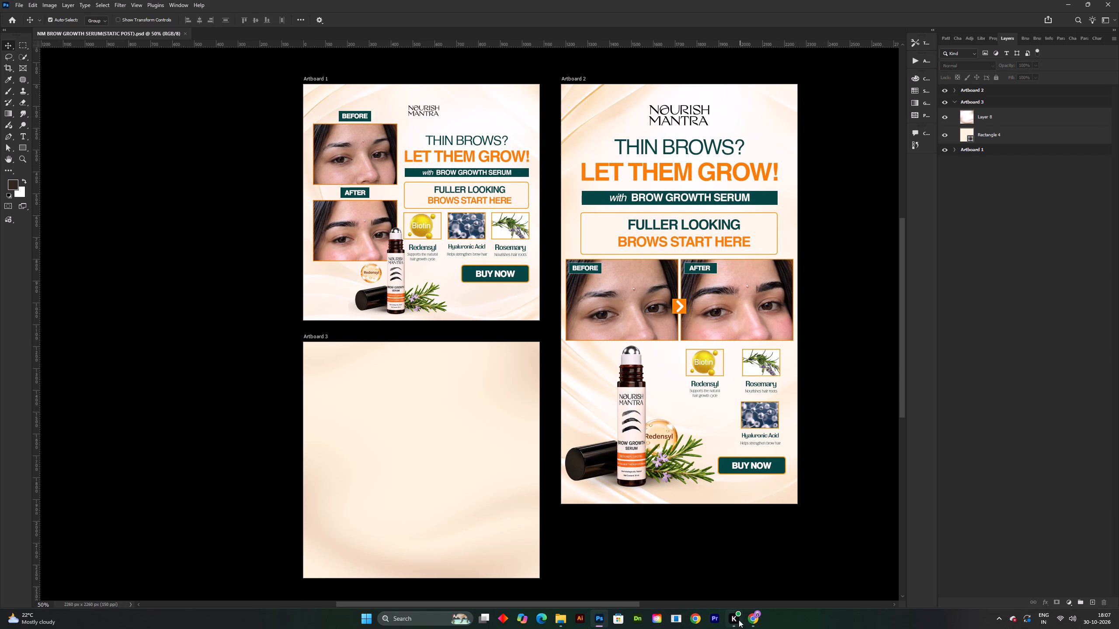
Switch to Pinterest in Chrome and open the beige and gold sunburst pin from the gradient pin's related images.
{"action": "left_click", "coordinate": [747, 620]}
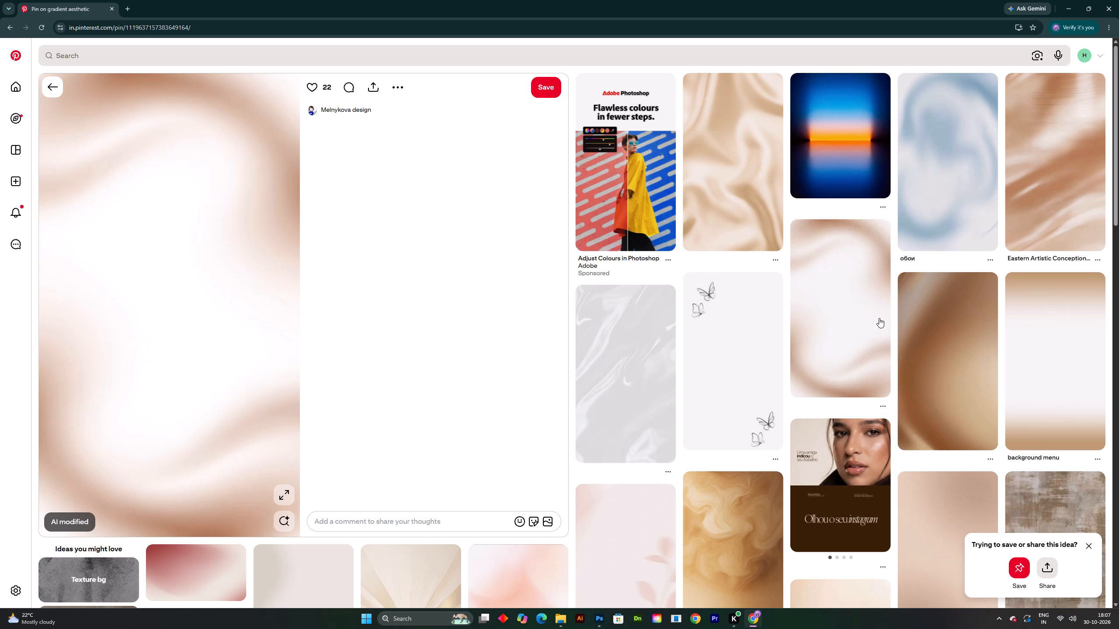
{"action": "left_click", "coordinate": [867, 304]}
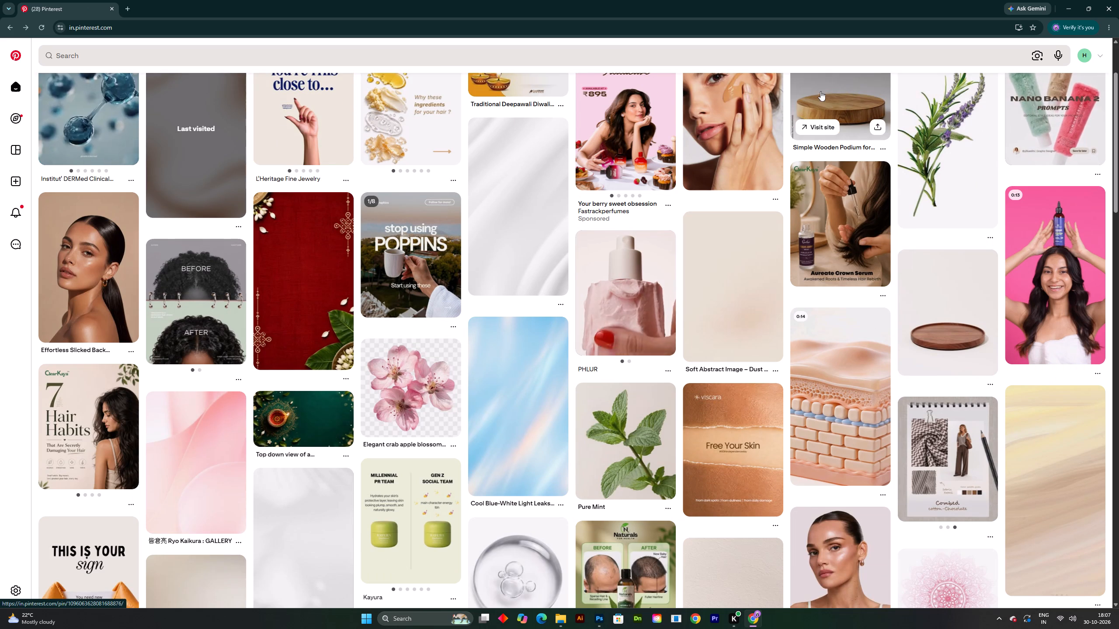
{"action": "left_click", "coordinate": [820, 91]}
{"action": "scroll", "coordinate": [490, 353], "scroll_direction": "down", "scroll_amount": 6}
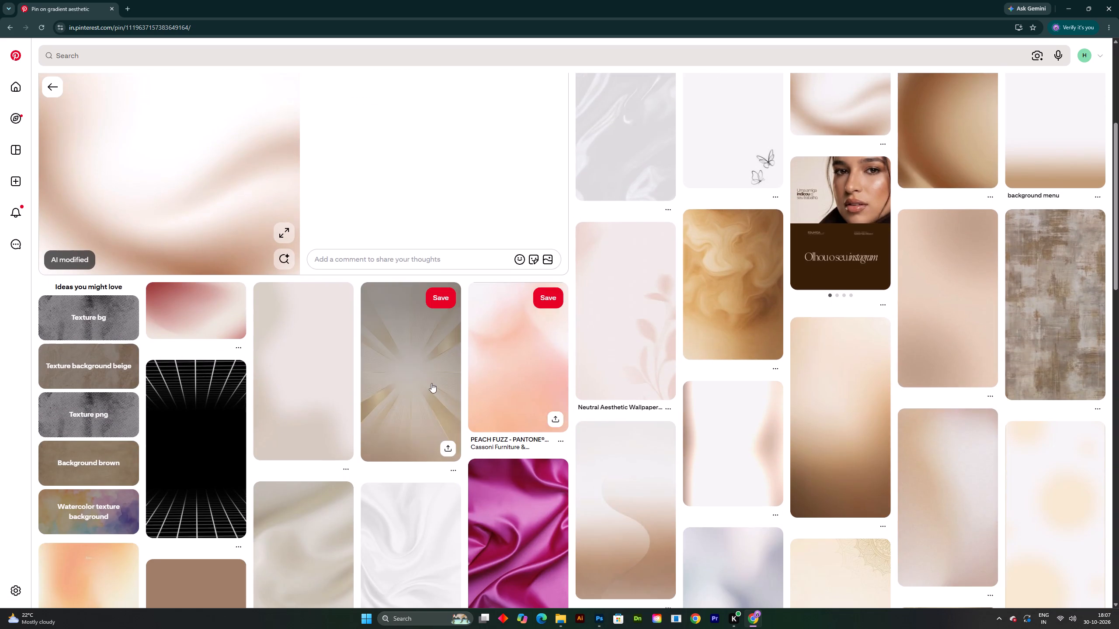
{"action": "left_click", "coordinate": [427, 372]}
{"action": "right_click", "coordinate": [174, 256]}
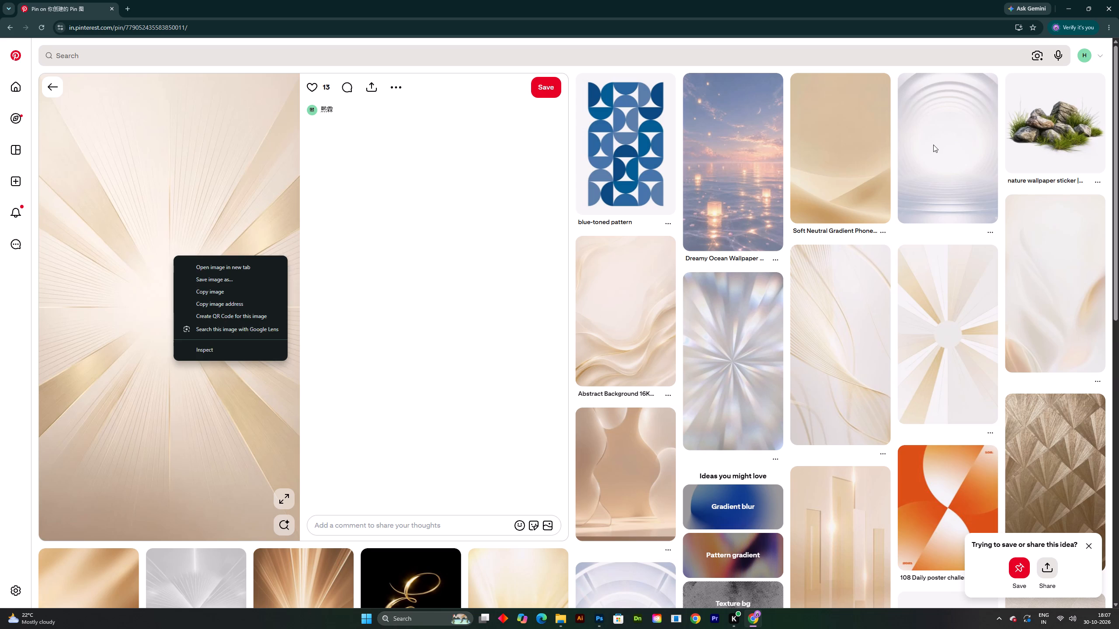
Check the sunburst pin's related images, open the white pin with flowing gold lines, and copy its image.
{"action": "scroll", "coordinate": [850, 316], "scroll_direction": "down", "scroll_amount": 3}
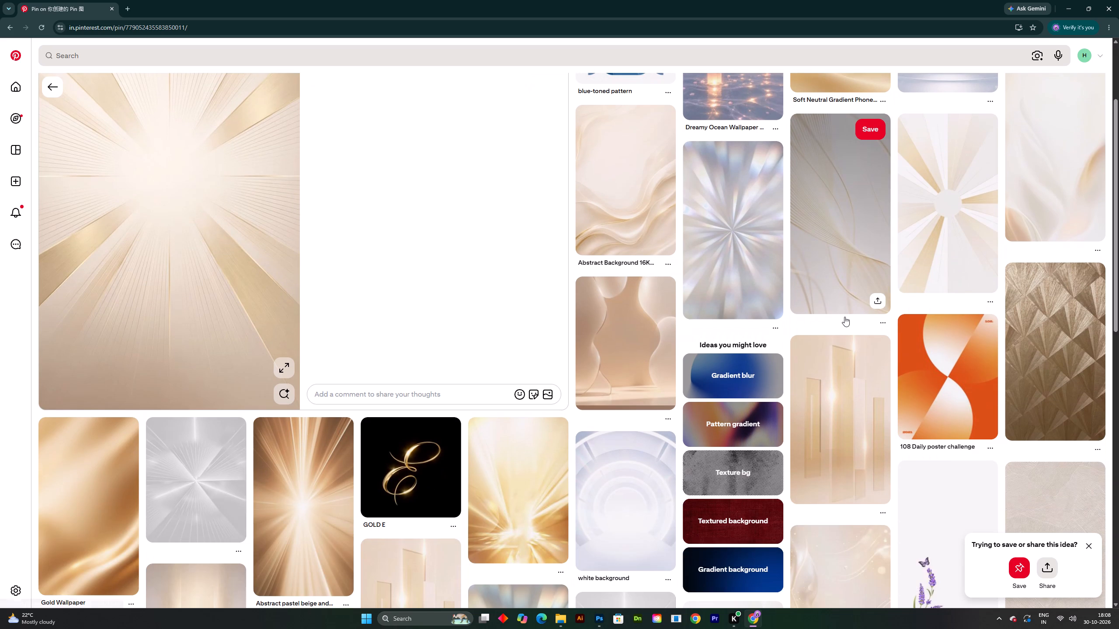
{"action": "scroll", "coordinate": [844, 317], "scroll_direction": "down", "scroll_amount": 3}
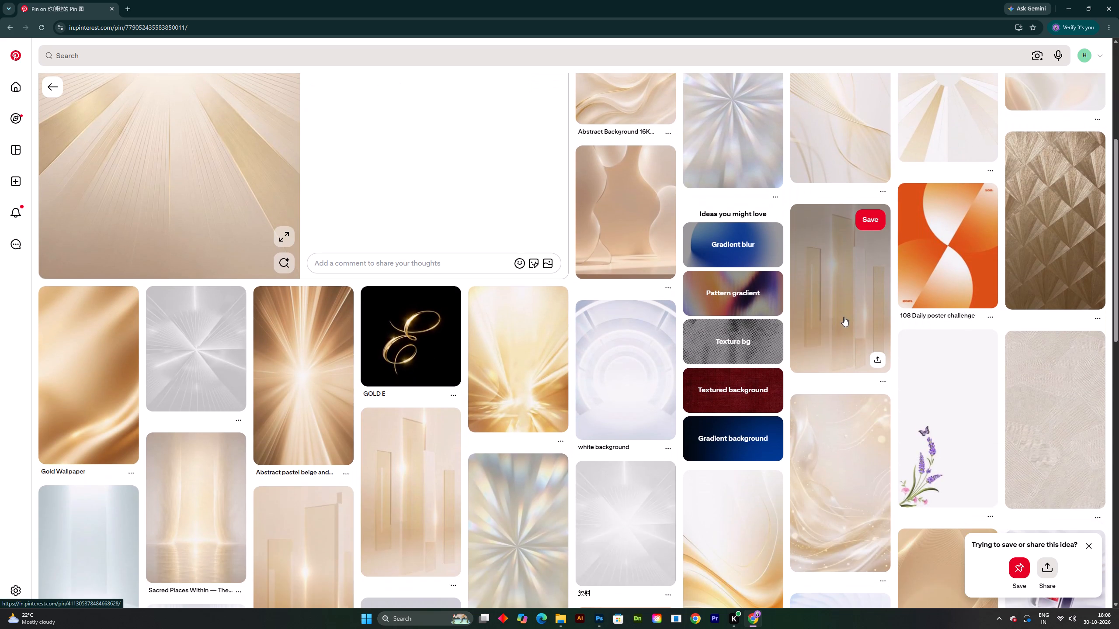
{"action": "scroll", "coordinate": [862, 220], "scroll_direction": "up", "scroll_amount": 3}
{"action": "right_click", "coordinate": [849, 202]}
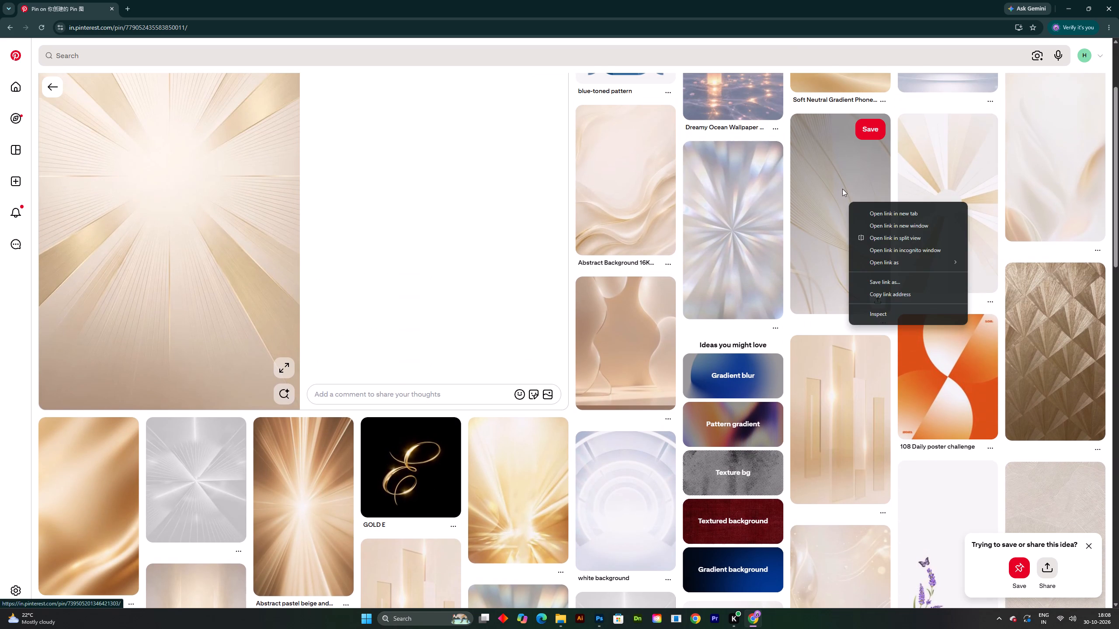
{"action": "left_click", "coordinate": [826, 166]}
{"action": "right_click", "coordinate": [178, 238]}
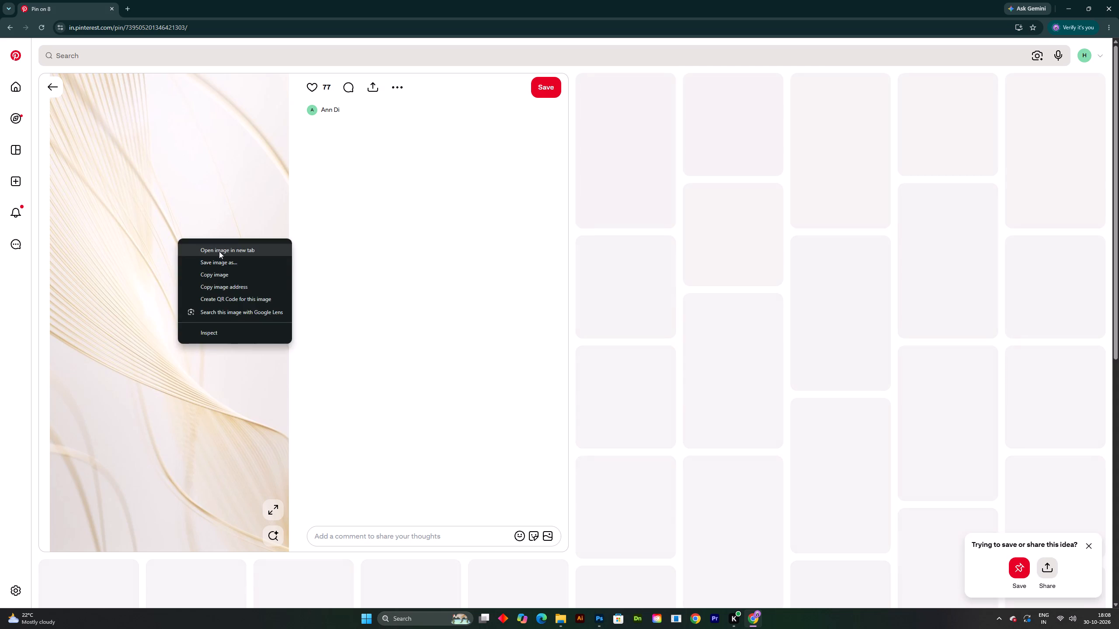
{"action": "left_click", "coordinate": [228, 277]}
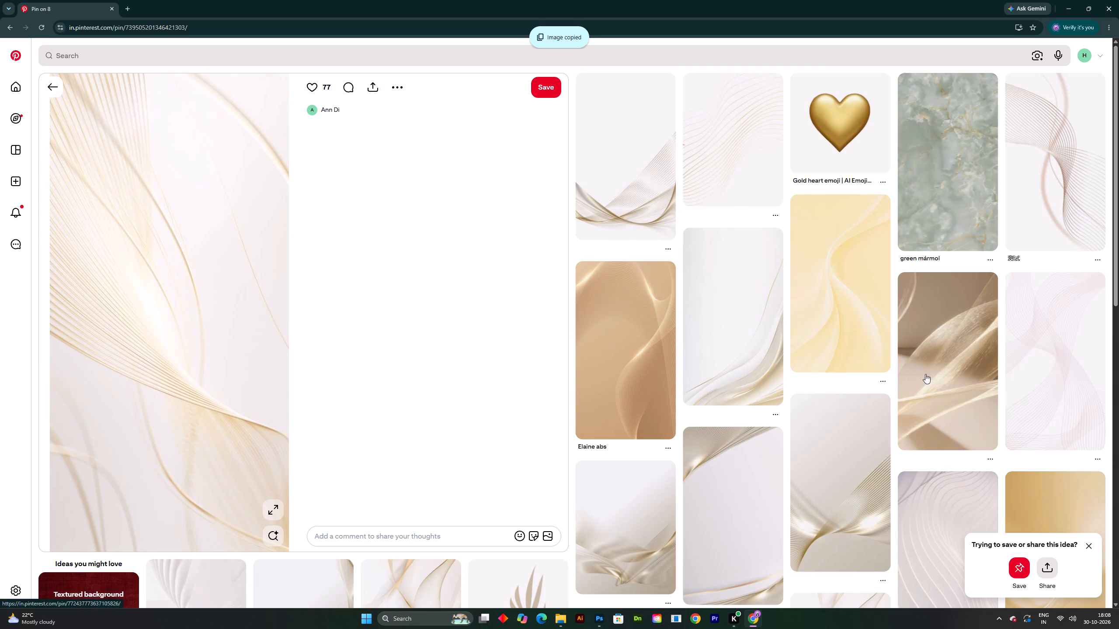
Open the related white pin with wavy golden contour lines and copy its image.
{"action": "left_click", "coordinate": [746, 150]}
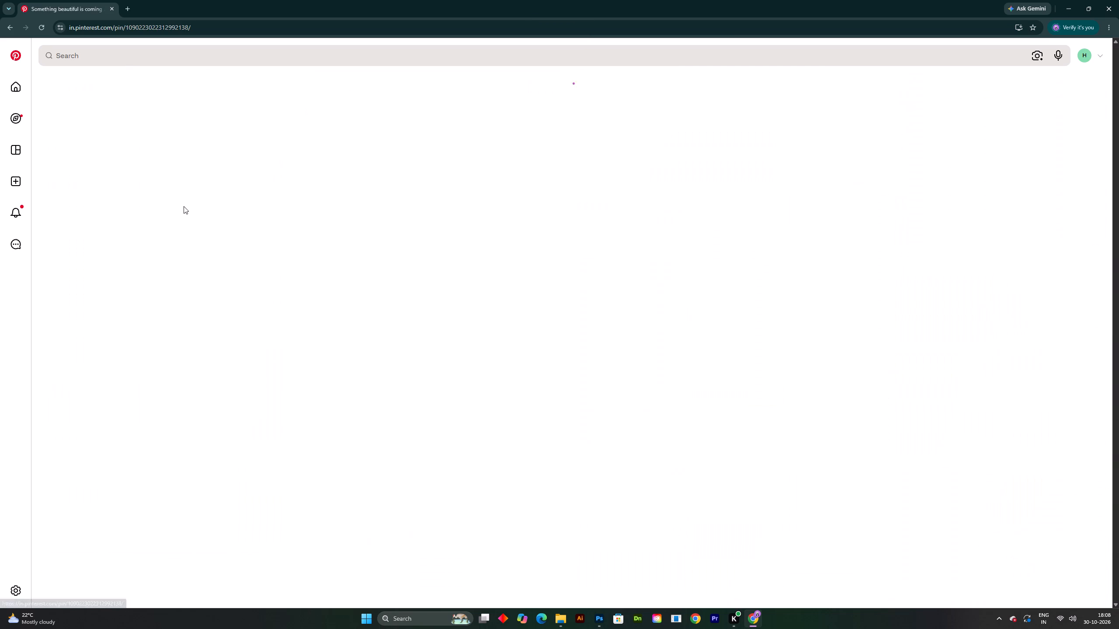
{"action": "right_click", "coordinate": [183, 204]}
{"action": "left_click", "coordinate": [223, 244]}
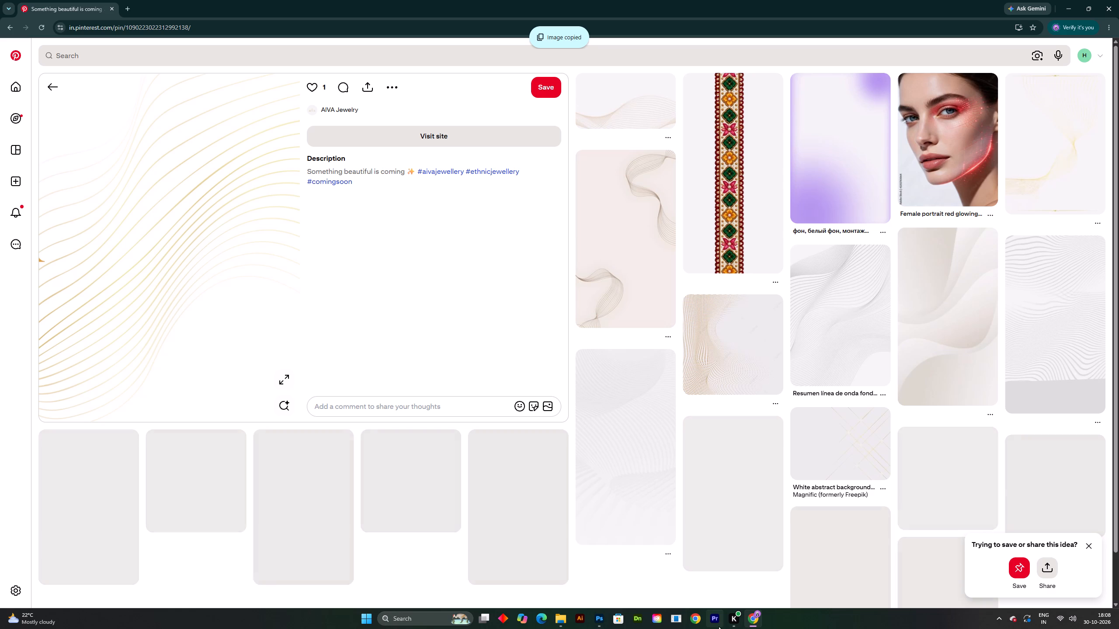
Switch to Photoshop and paste the wavy-line image above the gradient layer on Artboard 3.
{"action": "left_click", "coordinate": [601, 621]}
{"action": "left_click", "coordinate": [466, 433]}
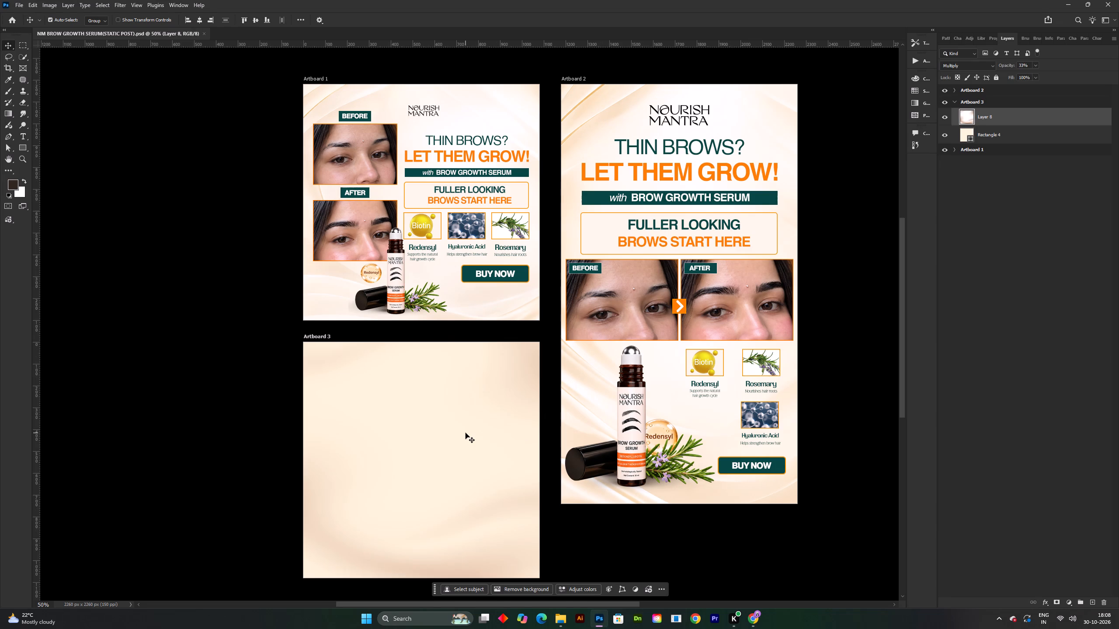
{"action": "key", "text": "ctrl+v"}
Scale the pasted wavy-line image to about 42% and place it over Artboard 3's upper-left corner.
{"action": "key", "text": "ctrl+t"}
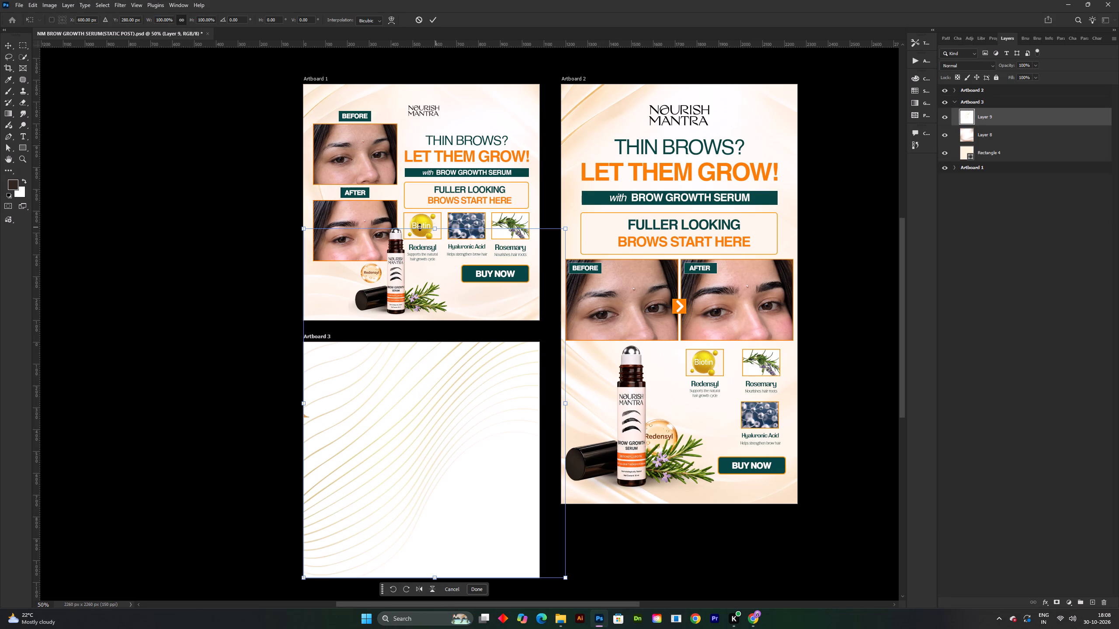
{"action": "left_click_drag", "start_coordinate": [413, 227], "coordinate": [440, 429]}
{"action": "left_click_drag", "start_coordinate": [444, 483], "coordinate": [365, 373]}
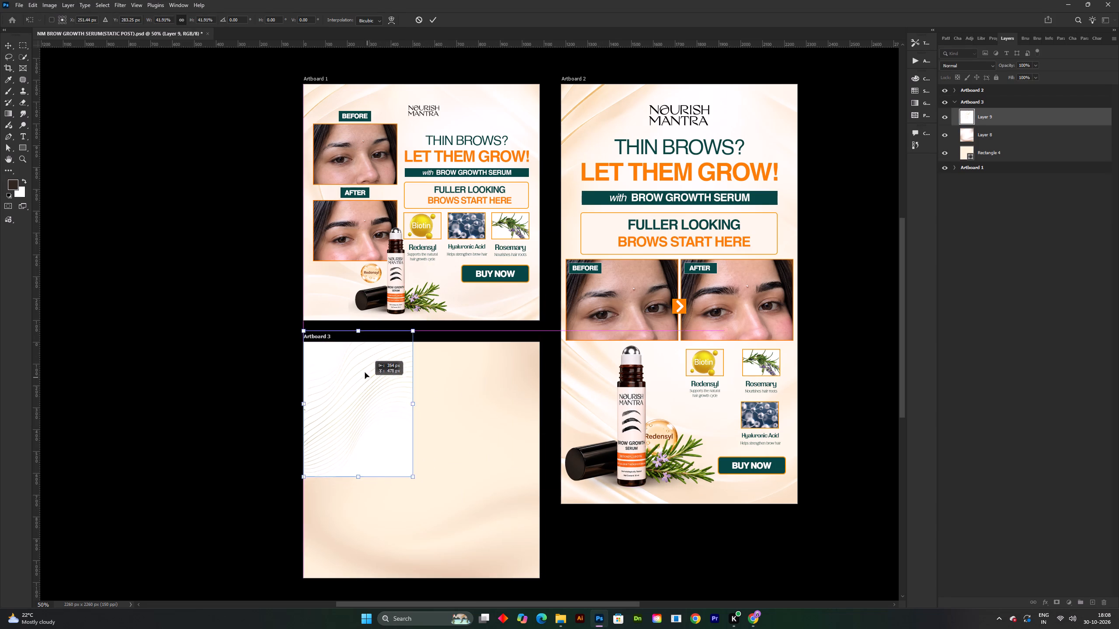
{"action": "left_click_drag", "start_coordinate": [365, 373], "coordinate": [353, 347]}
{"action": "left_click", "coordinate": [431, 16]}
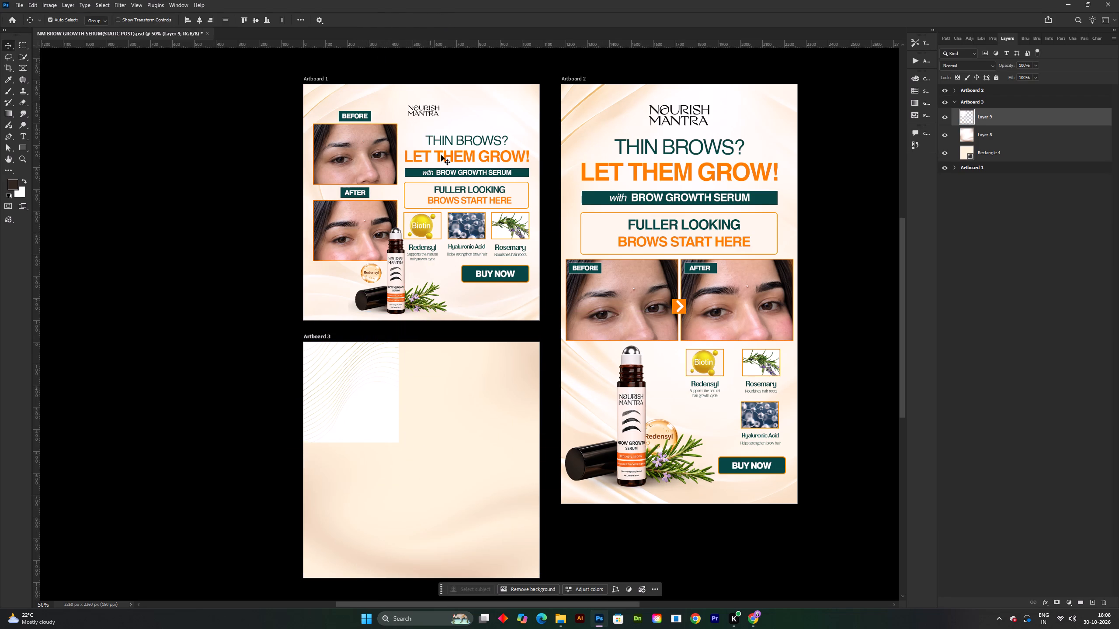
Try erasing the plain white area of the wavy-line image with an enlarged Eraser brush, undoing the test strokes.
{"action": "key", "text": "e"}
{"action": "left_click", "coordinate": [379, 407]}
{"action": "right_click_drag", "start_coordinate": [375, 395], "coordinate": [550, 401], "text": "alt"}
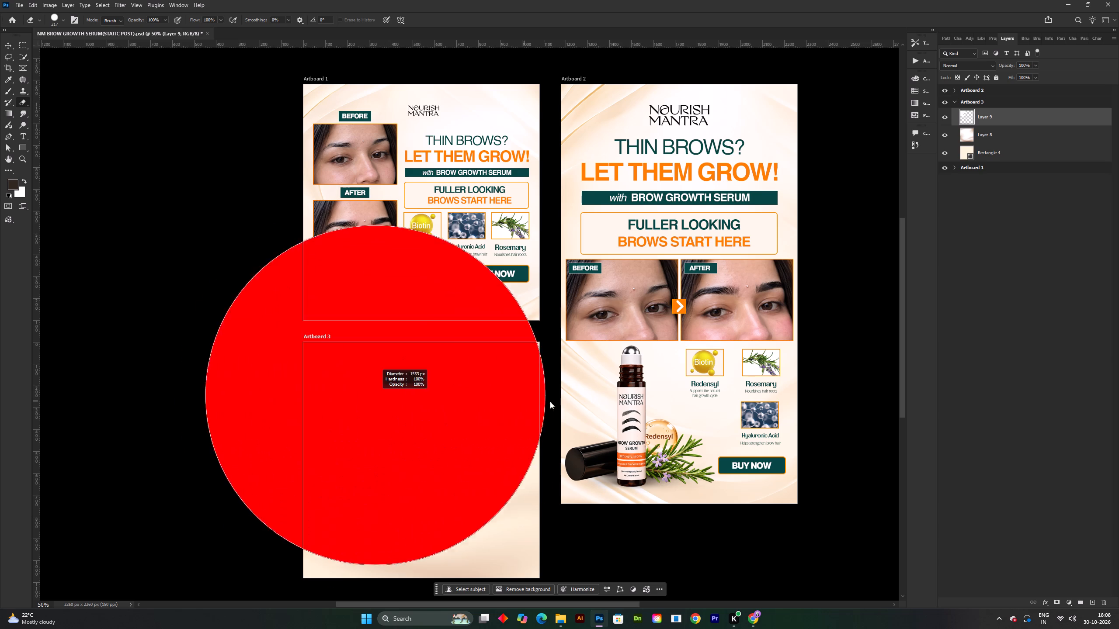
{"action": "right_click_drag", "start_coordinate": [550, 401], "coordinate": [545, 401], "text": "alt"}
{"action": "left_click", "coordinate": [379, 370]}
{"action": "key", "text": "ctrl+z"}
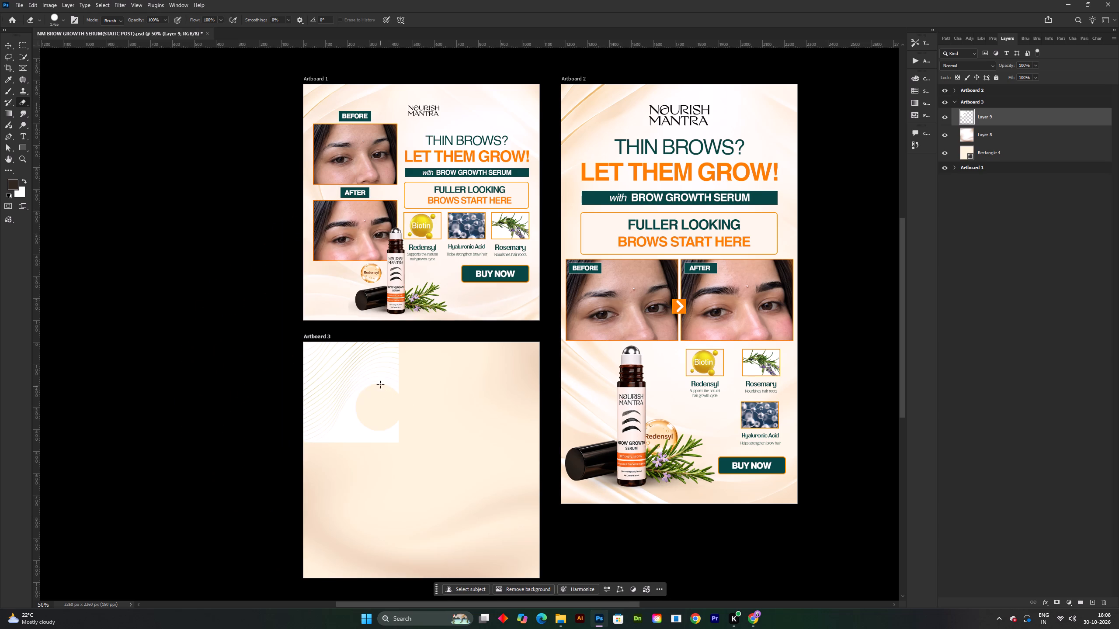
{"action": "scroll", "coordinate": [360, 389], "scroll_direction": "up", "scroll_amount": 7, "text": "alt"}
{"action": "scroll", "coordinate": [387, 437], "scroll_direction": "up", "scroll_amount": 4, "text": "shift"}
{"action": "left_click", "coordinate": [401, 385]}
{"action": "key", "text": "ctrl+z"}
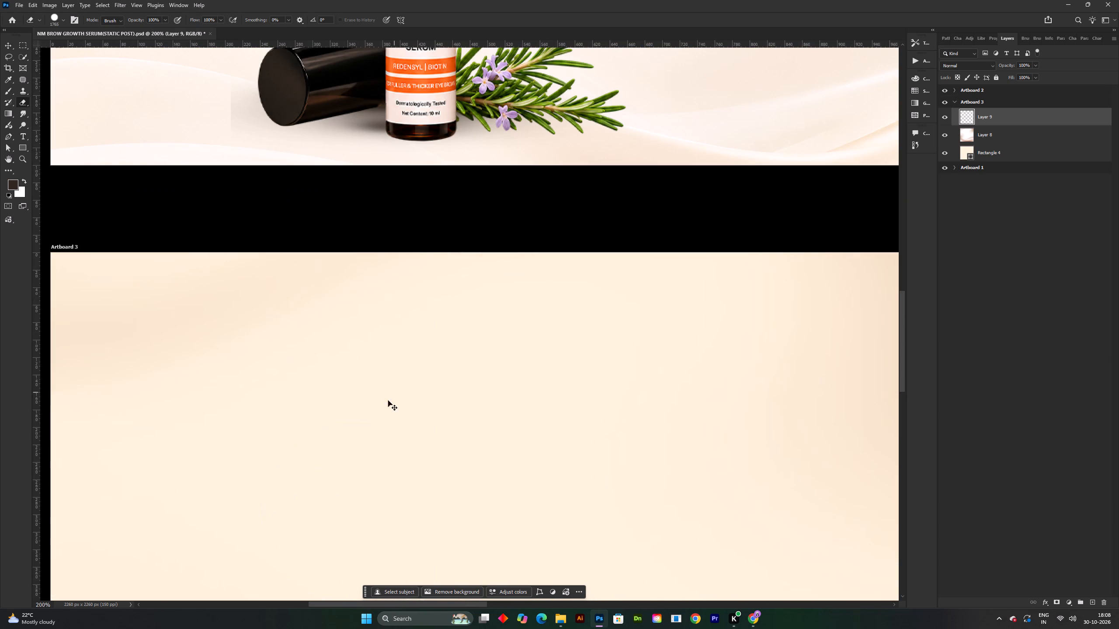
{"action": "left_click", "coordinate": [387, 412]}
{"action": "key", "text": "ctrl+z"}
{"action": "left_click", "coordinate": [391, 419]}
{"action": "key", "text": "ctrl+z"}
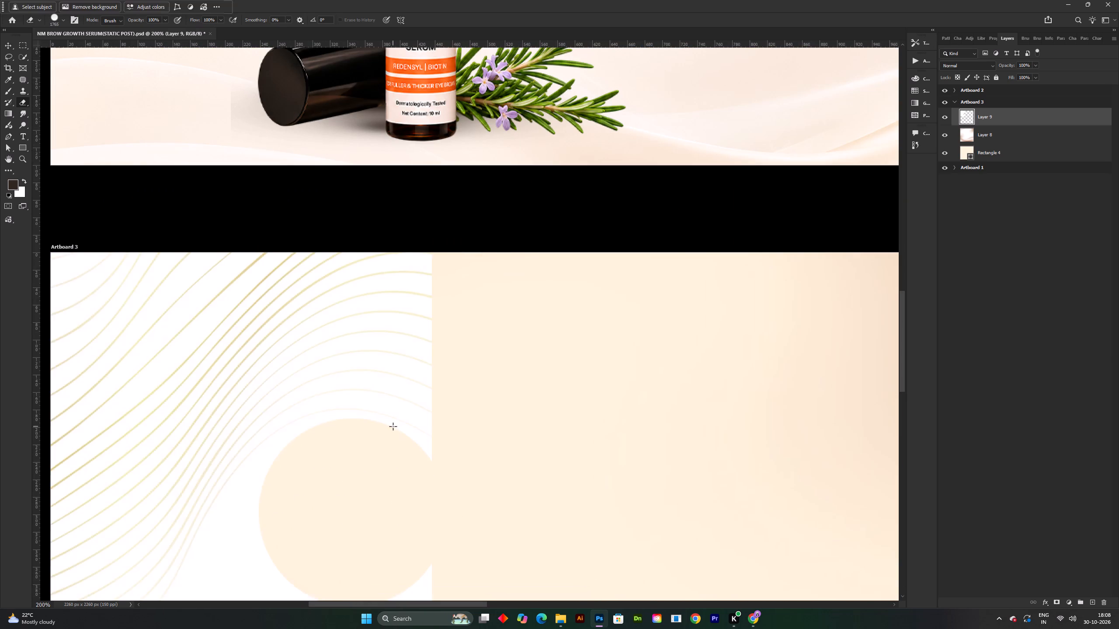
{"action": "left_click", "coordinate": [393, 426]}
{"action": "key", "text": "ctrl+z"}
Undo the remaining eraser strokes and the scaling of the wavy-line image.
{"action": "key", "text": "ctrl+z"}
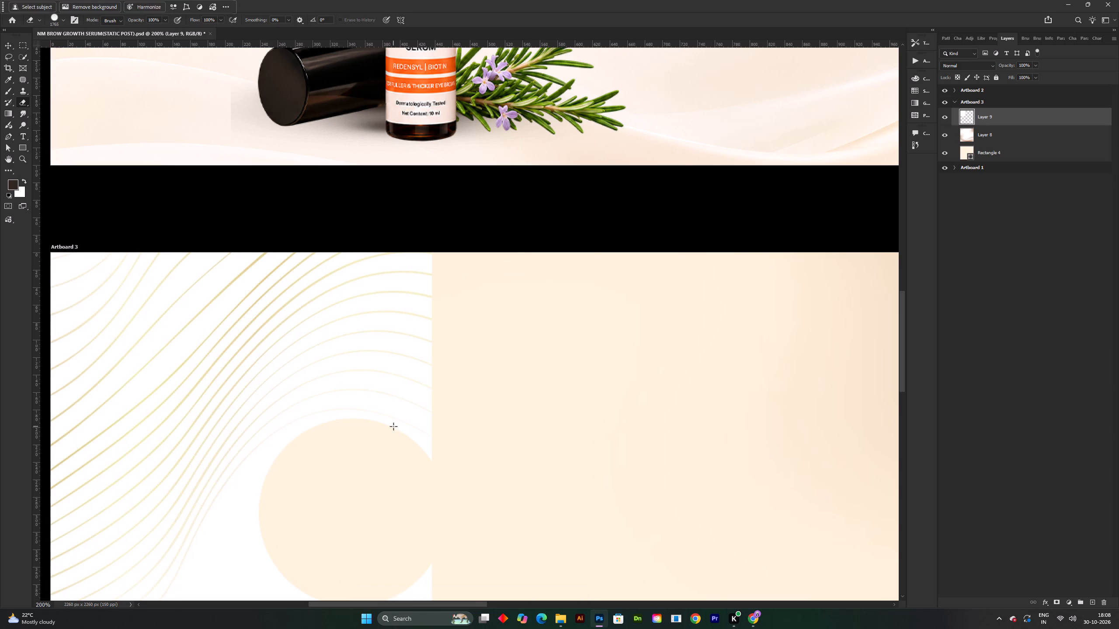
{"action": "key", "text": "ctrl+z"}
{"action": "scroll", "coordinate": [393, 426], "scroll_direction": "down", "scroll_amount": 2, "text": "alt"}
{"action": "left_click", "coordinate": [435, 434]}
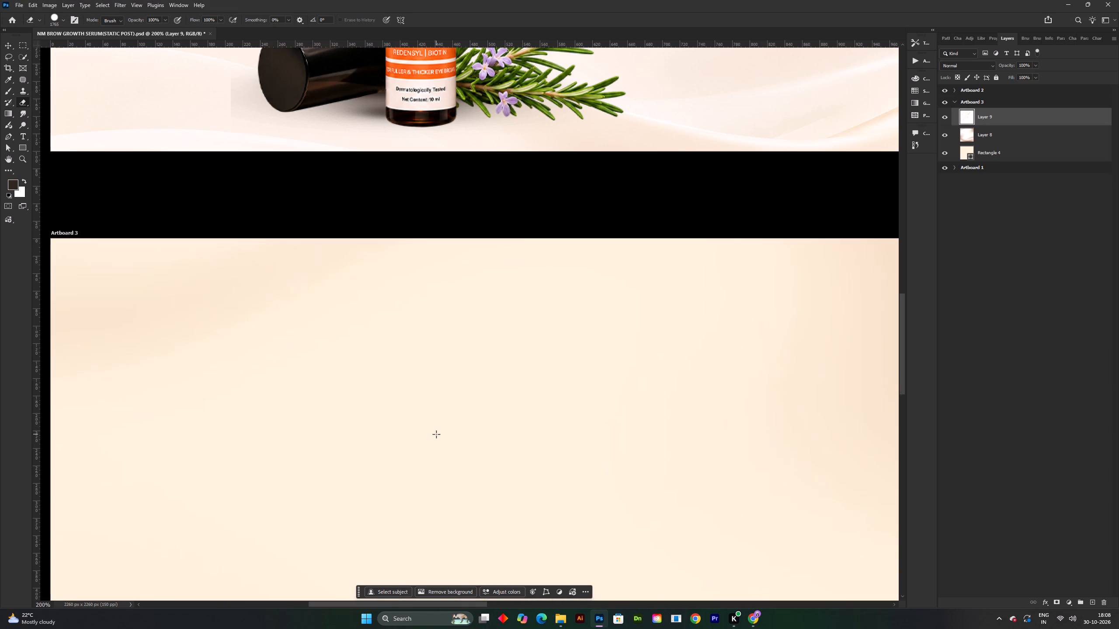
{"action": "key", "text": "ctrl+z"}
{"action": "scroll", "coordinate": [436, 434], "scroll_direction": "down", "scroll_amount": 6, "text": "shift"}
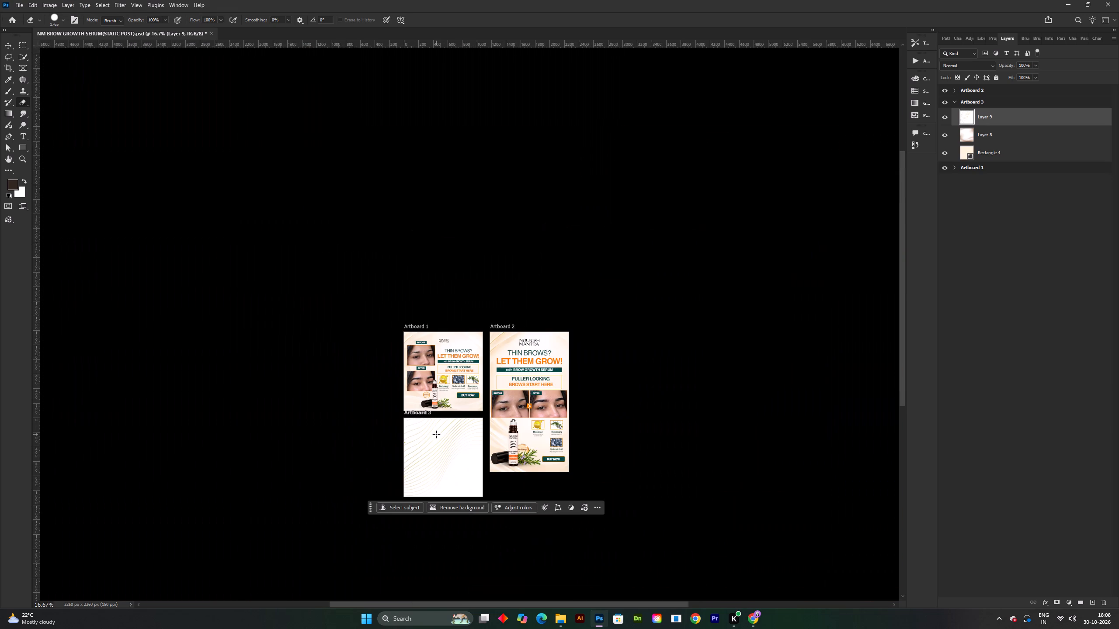
Scale the wavy-line image to about 46% and set its blending mode to Multiply.
{"action": "scroll", "coordinate": [436, 434], "scroll_direction": "up", "scroll_amount": 2, "text": "alt"}
{"action": "key", "text": "v"}
{"action": "key", "text": "ctrl+t"}
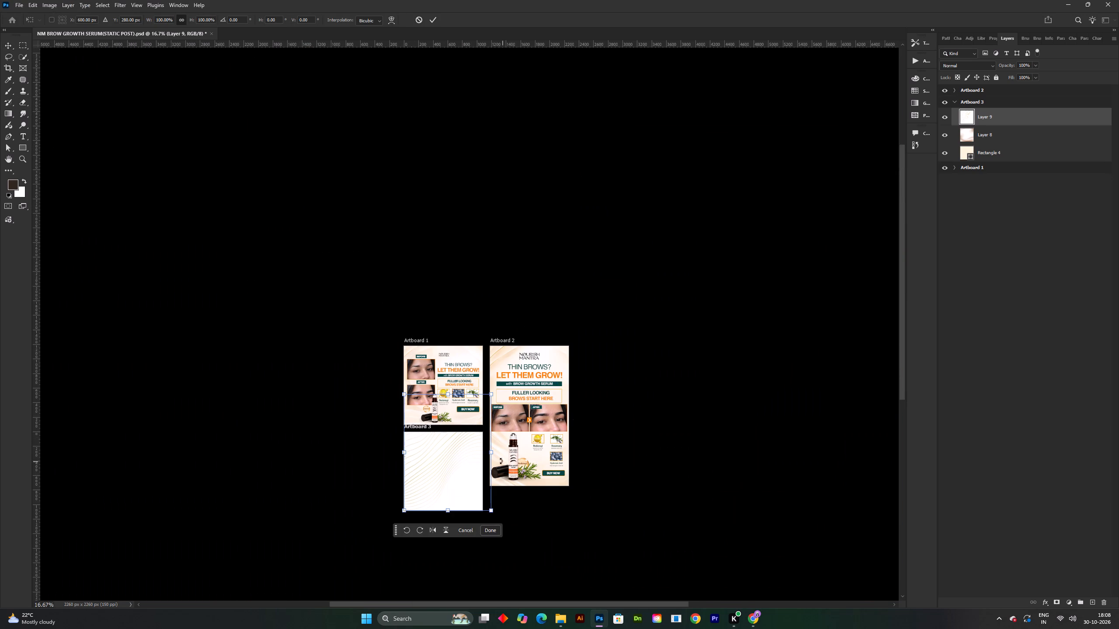
{"action": "left_click_drag", "start_coordinate": [493, 453], "coordinate": [446, 451]}
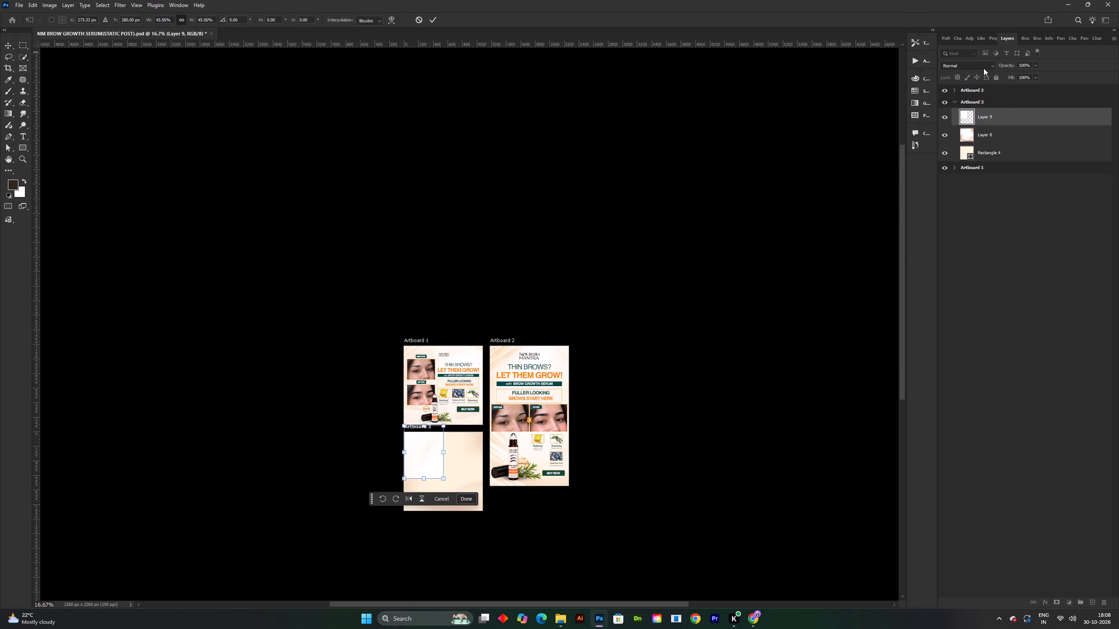
{"action": "left_click", "coordinate": [983, 68]}
{"action": "left_click", "coordinate": [960, 100]}
Rotate the wavy-line image about -14°, enlarge it to about 52% and position it over Artboard 3's upper-left corner.
{"action": "scroll", "coordinate": [478, 438], "scroll_direction": "up", "scroll_amount": 3, "text": "shift"}
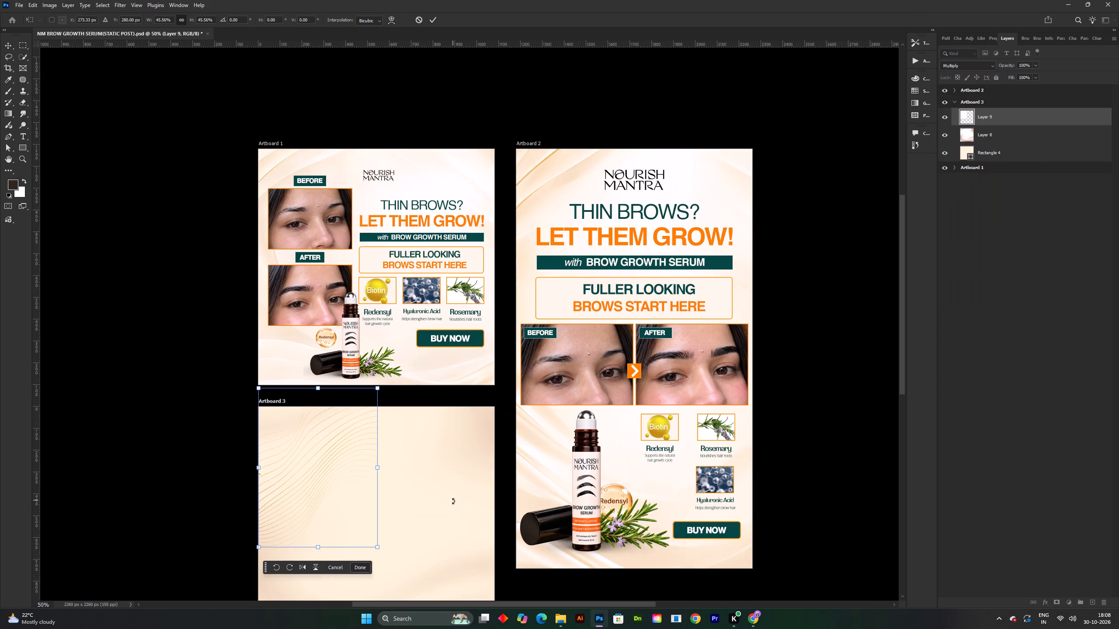
{"action": "key", "text": "space"}
{"action": "left_click_drag", "start_coordinate": [467, 454], "coordinate": [549, 331]}
{"action": "left_click_drag", "start_coordinate": [408, 339], "coordinate": [392, 289]}
{"action": "left_click_drag", "start_coordinate": [455, 294], "coordinate": [510, 263]}
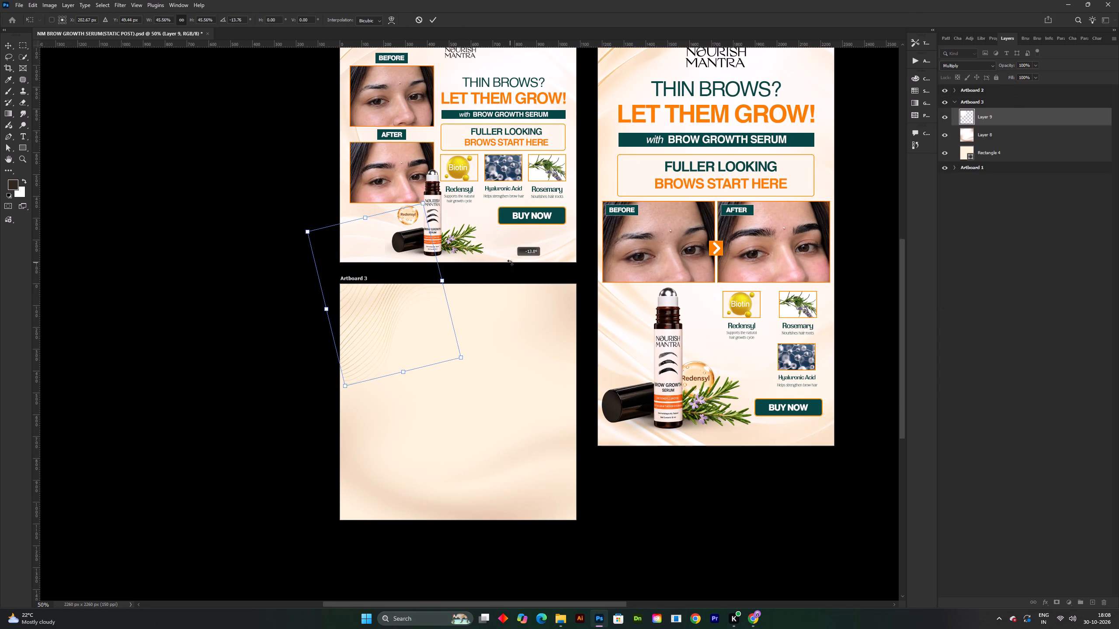
{"action": "left_click_drag", "start_coordinate": [510, 263], "coordinate": [510, 262]}
{"action": "left_click_drag", "start_coordinate": [460, 355], "coordinate": [489, 362]}
{"action": "left_click_drag", "start_coordinate": [439, 356], "coordinate": [423, 337]}
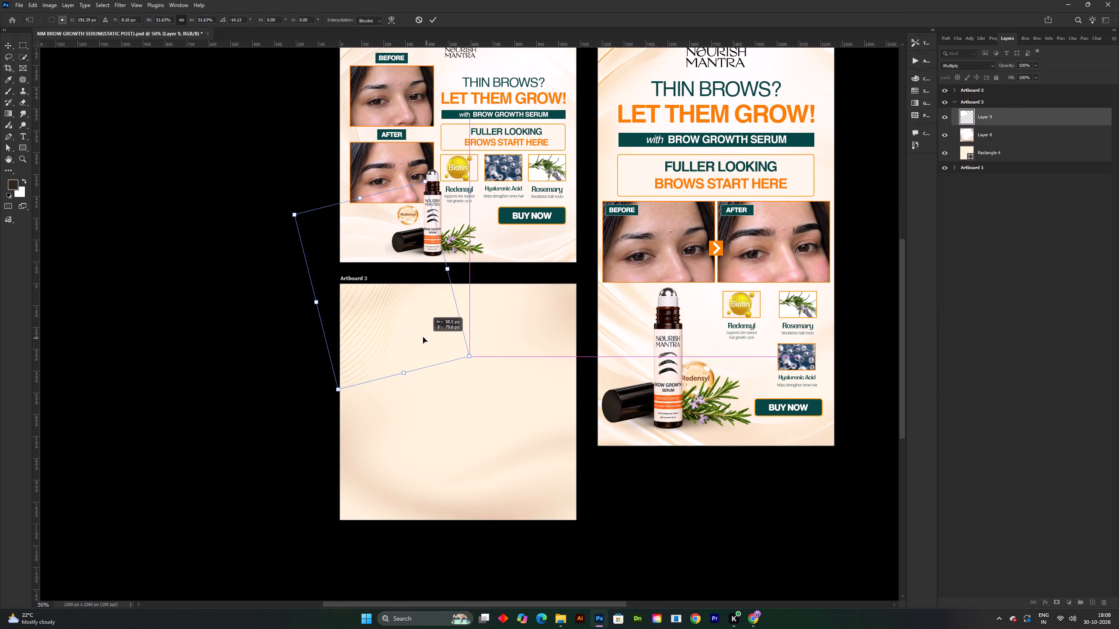
{"action": "left_click_drag", "start_coordinate": [423, 337], "coordinate": [418, 328]}
{"action": "left_click", "coordinate": [439, 17]}
{"action": "left_click", "coordinate": [433, 17]}
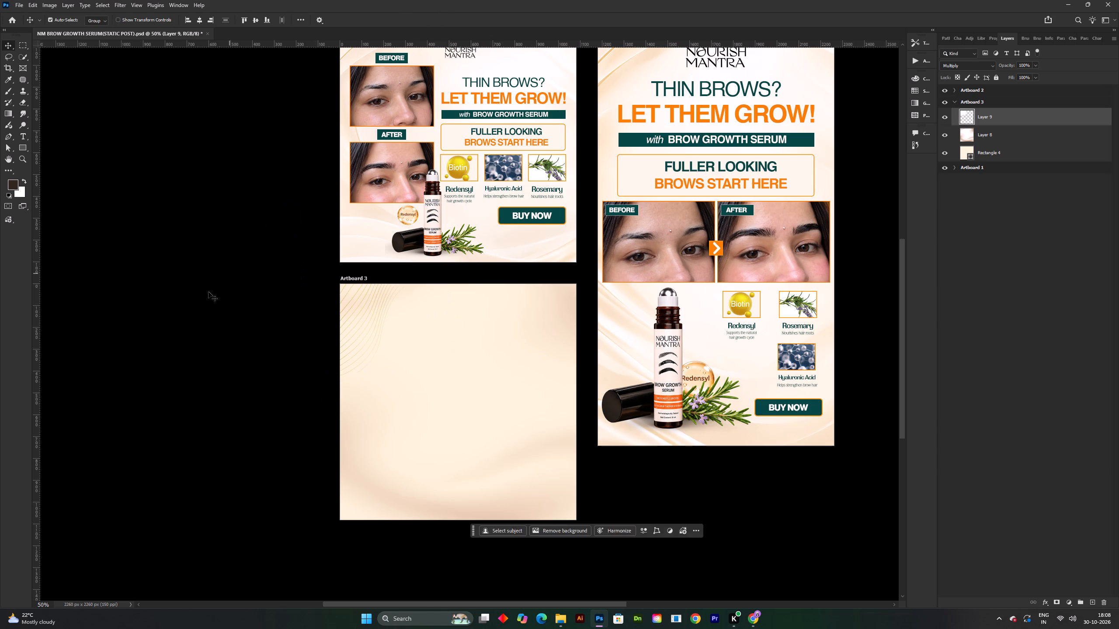
{"action": "left_click", "coordinate": [209, 292]}
Duplicate the wavy-line layer onto Artboard 3's lower-right corner.
{"action": "left_click_drag", "start_coordinate": [364, 323], "coordinate": [604, 349], "text": "alt"}
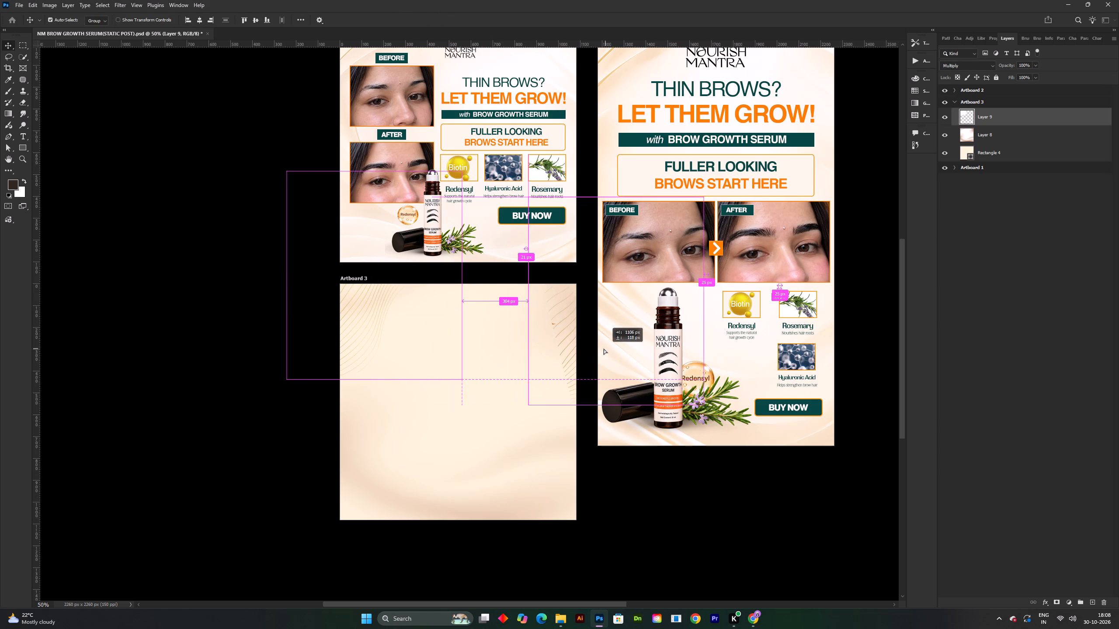
{"action": "left_click_drag", "start_coordinate": [604, 349], "coordinate": [567, 574], "text": "alt"}
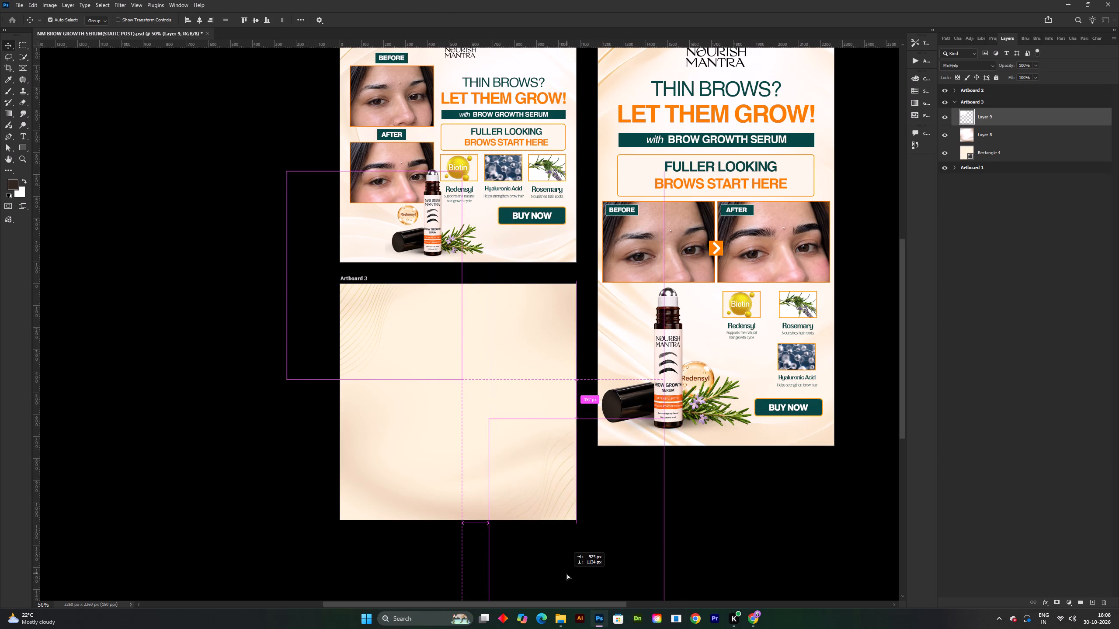
{"action": "left_click_drag", "start_coordinate": [567, 574], "coordinate": [573, 576], "text": "alt"}
Deselect the layer and save the document.
{"action": "left_click", "coordinate": [792, 544]}
{"action": "key", "text": "space"}
{"action": "left_click_drag", "start_coordinate": [714, 528], "coordinate": [670, 570]}
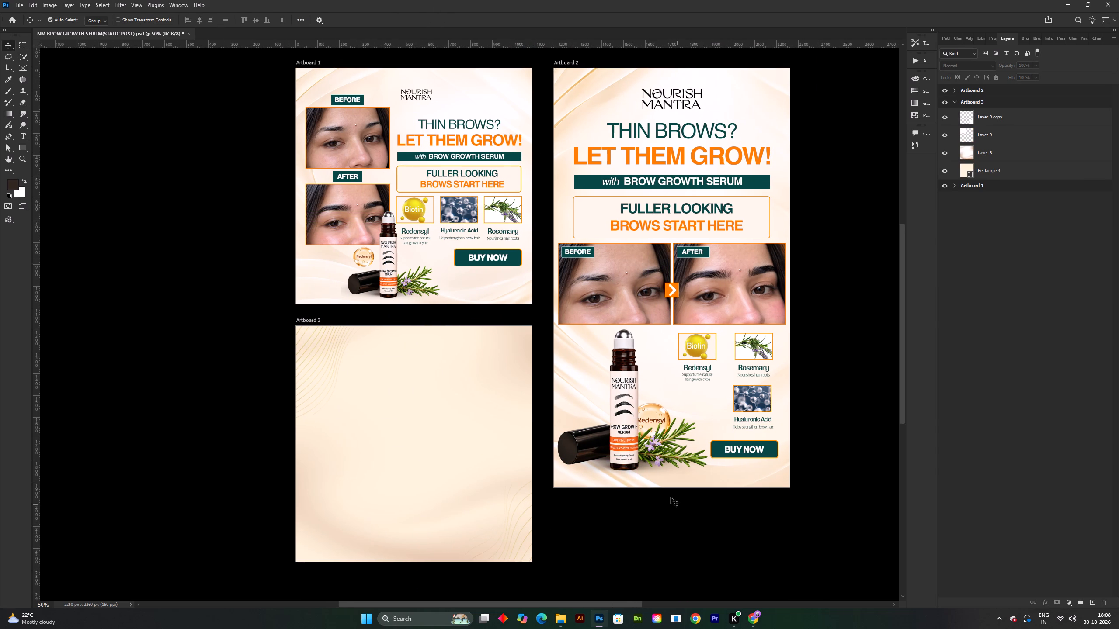
{"action": "key", "text": "ctrl+s"}
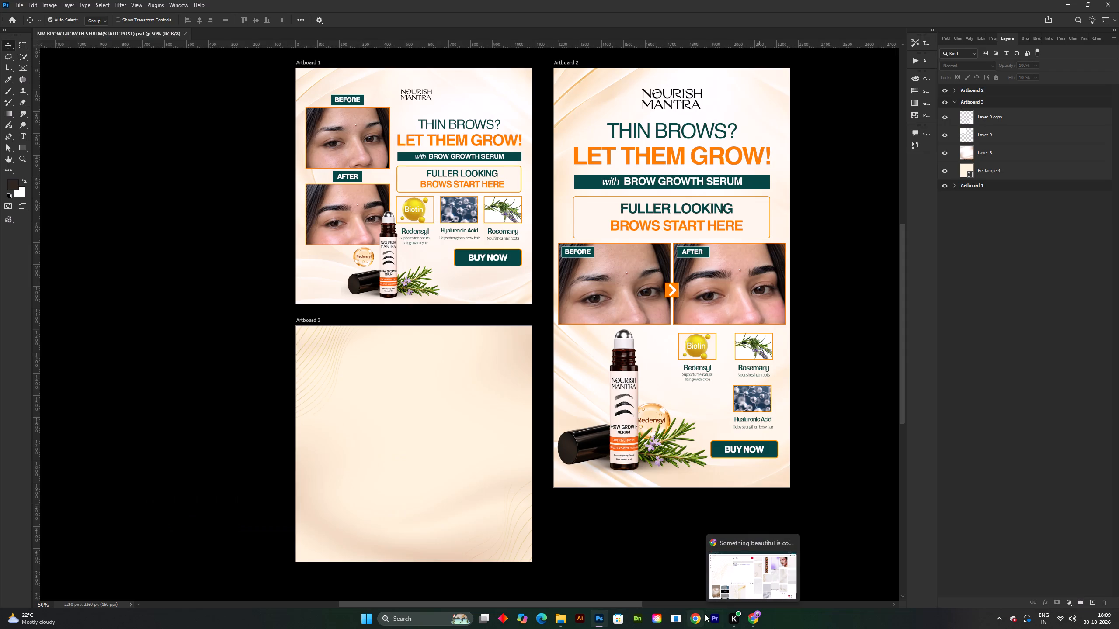
Switch to Pinterest in Chrome, open the white pin with a flowing golden swirl, and copy its image.
{"action": "left_click", "coordinate": [747, 622]}
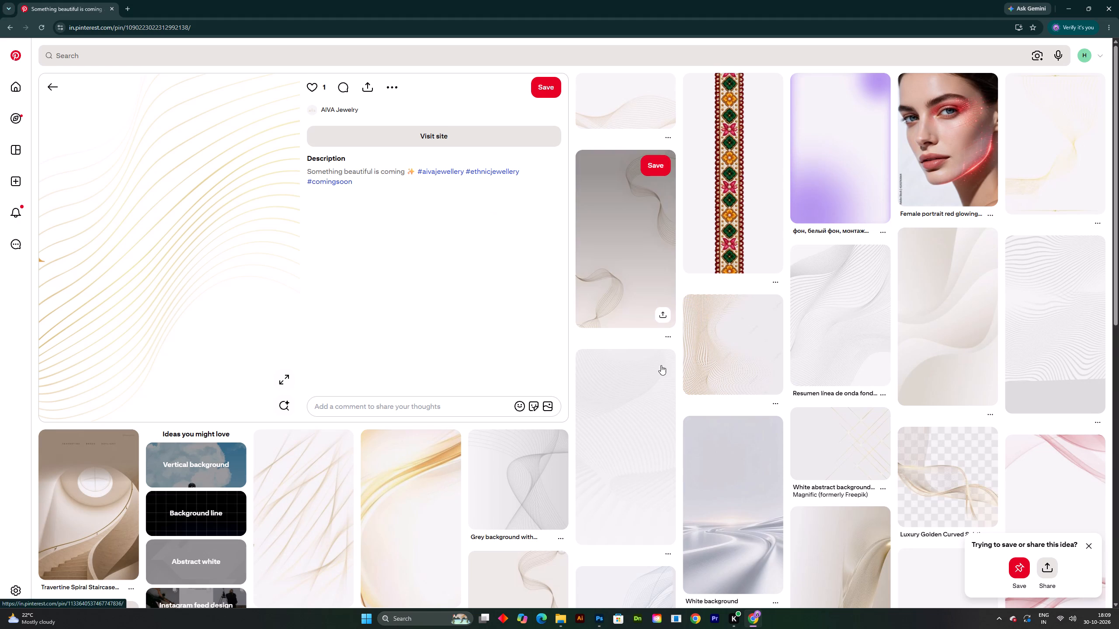
{"action": "scroll", "coordinate": [625, 463], "scroll_direction": "down", "scroll_amount": 3}
{"action": "left_click", "coordinate": [431, 405]}
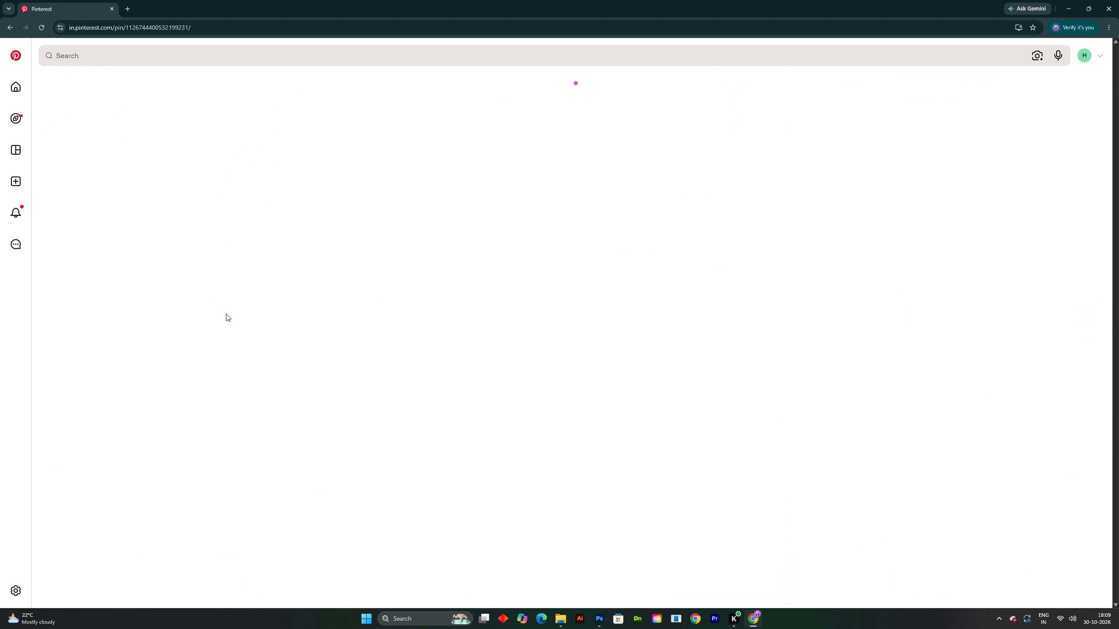
{"action": "right_click", "coordinate": [220, 286]}
{"action": "left_click", "coordinate": [253, 310]}
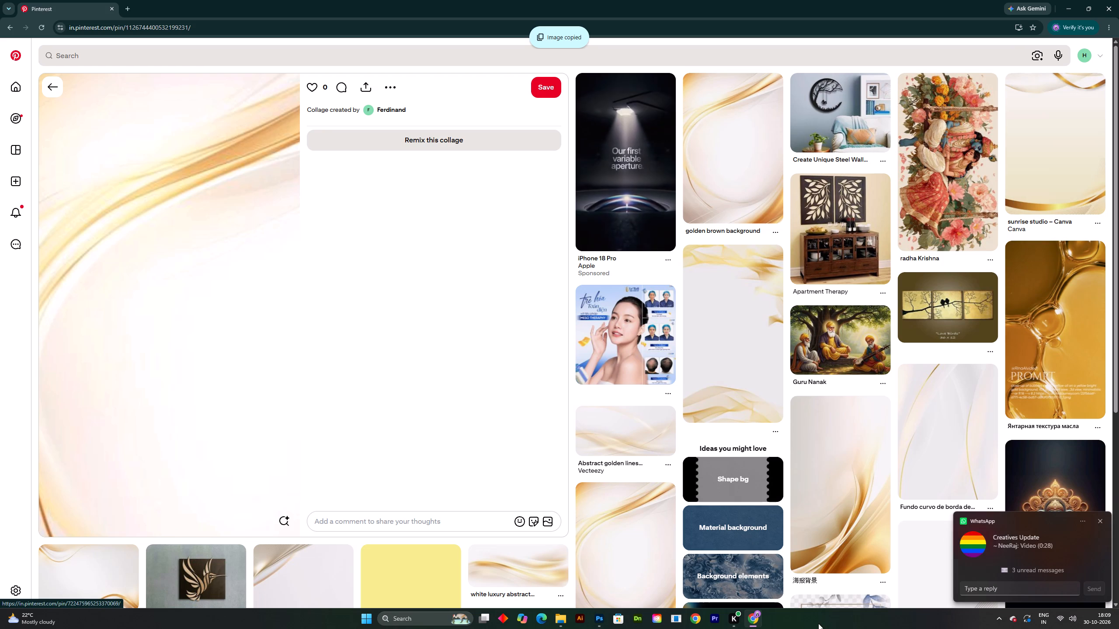
Switch to Photoshop, paste the golden swirl image into Artboard 3 and scale it to about 36% near the upper-right corner.
{"action": "left_click", "coordinate": [605, 613]}
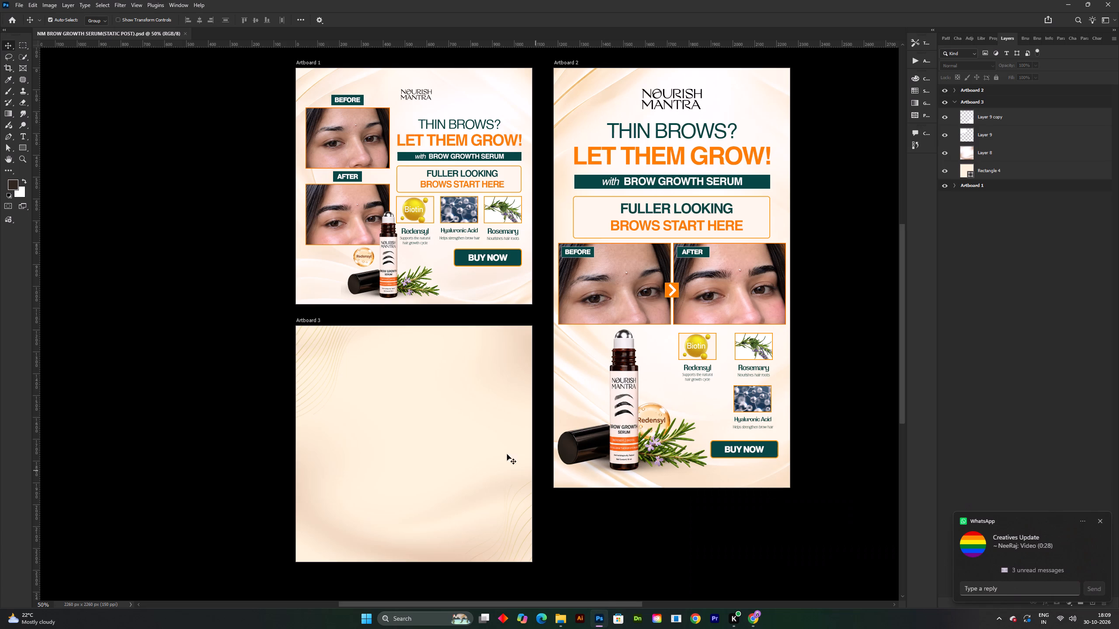
{"action": "left_click", "coordinate": [502, 452]}
{"action": "key", "text": "ctrl+v"}
{"action": "key", "text": "ctrl+t"}
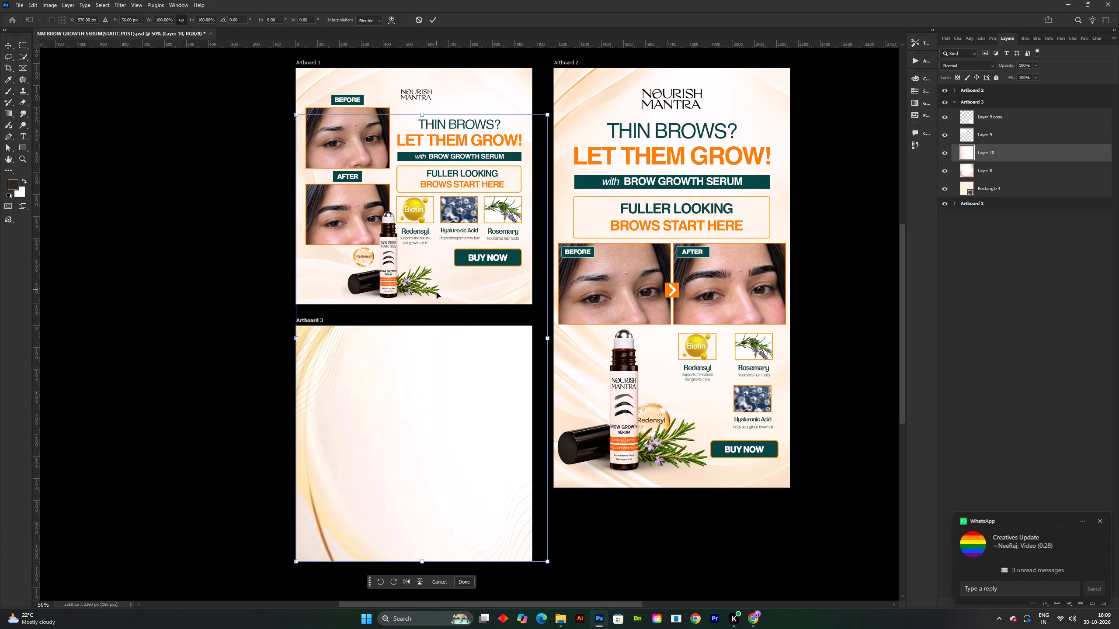
{"action": "left_click_drag", "start_coordinate": [422, 113], "coordinate": [437, 394]}
{"action": "left_click_drag", "start_coordinate": [435, 465], "coordinate": [354, 359]}
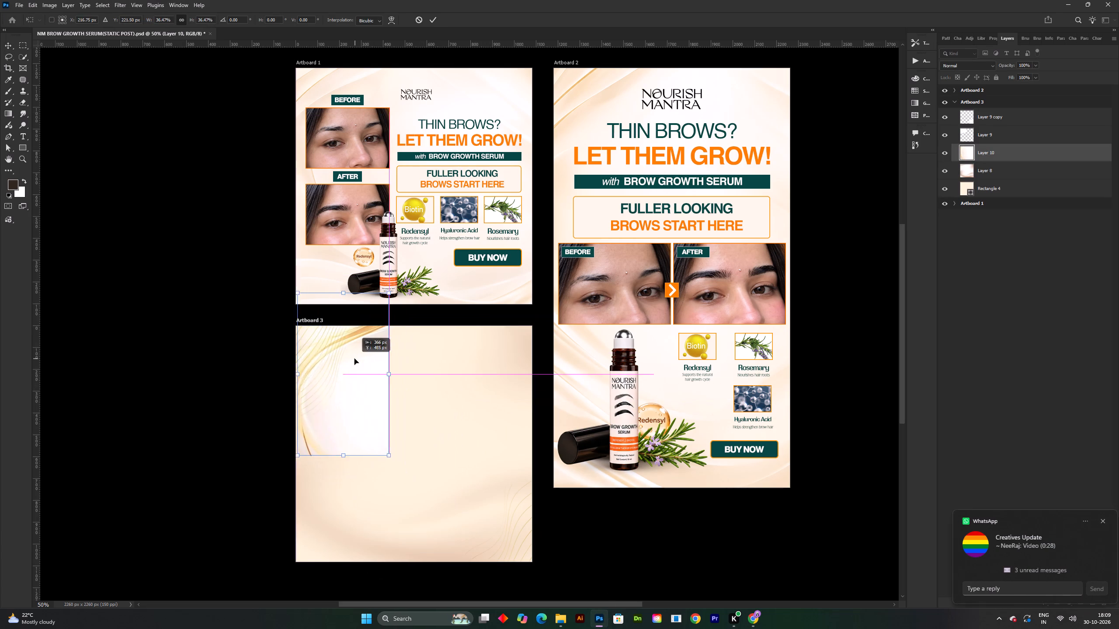
{"action": "left_click_drag", "start_coordinate": [354, 359], "coordinate": [521, 363]}
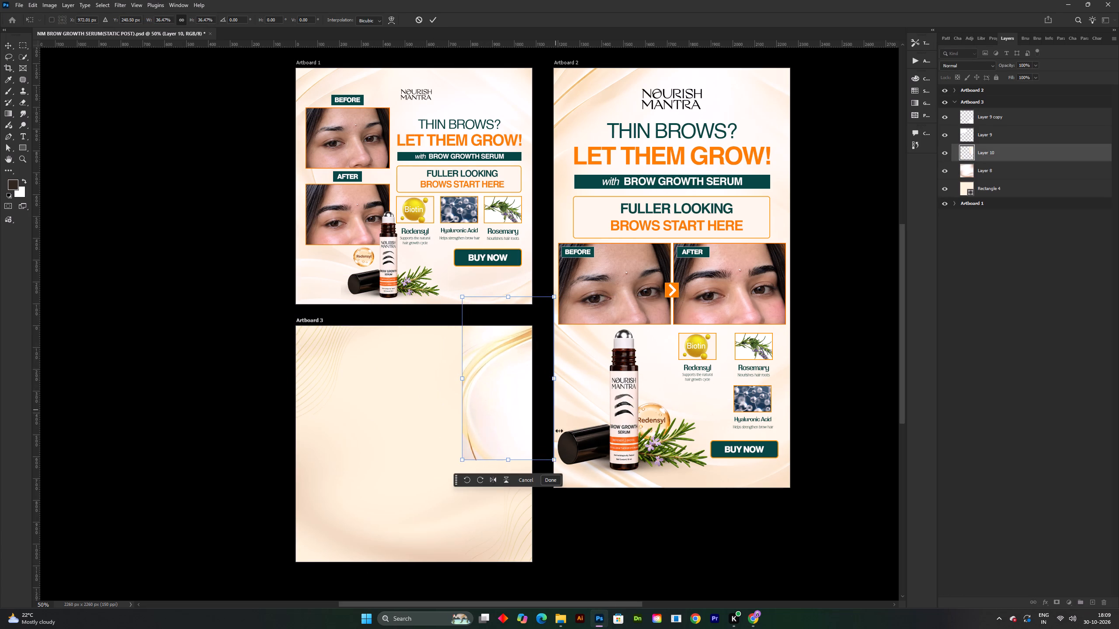
Rotate the golden swirl image about 91° and position it so the swirl follows Artboard 3's upper-right edge.
{"action": "left_click_drag", "start_coordinate": [584, 488], "coordinate": [341, 384]}
{"action": "left_click_drag", "start_coordinate": [505, 389], "coordinate": [487, 389]}
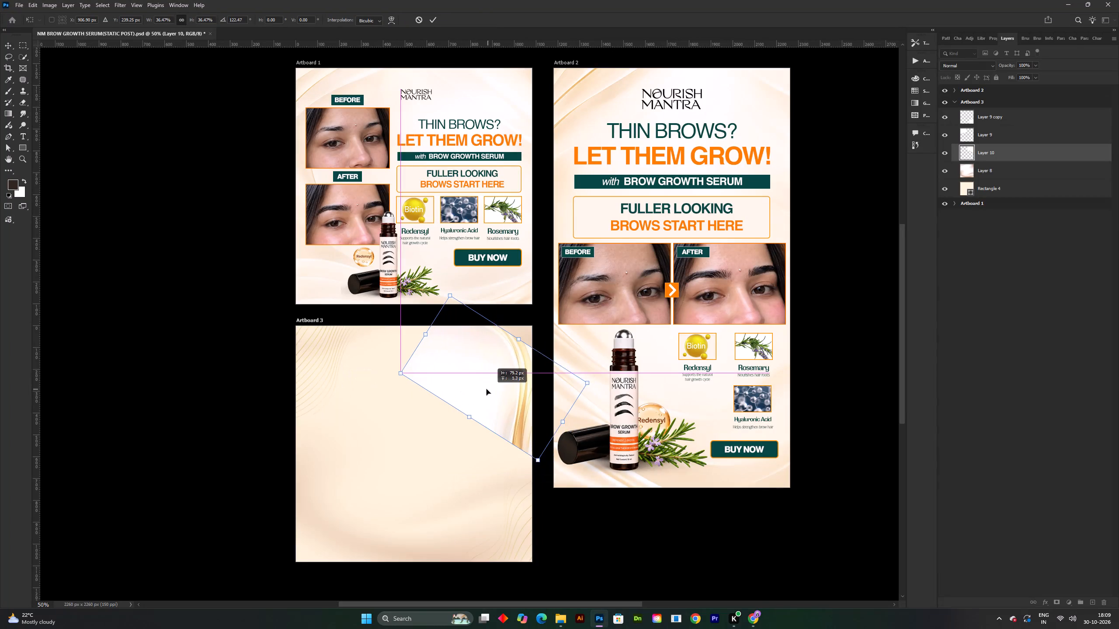
{"action": "left_click_drag", "start_coordinate": [487, 389], "coordinate": [484, 389]}
{"action": "left_click_drag", "start_coordinate": [584, 440], "coordinate": [604, 381]}
{"action": "left_click_drag", "start_coordinate": [549, 384], "coordinate": [543, 360]}
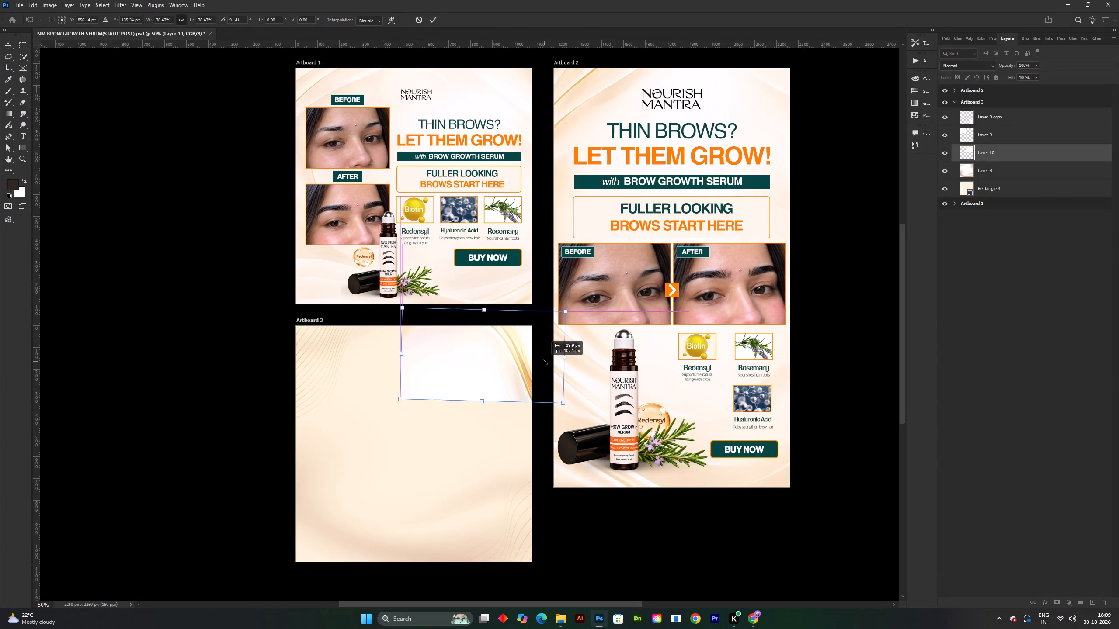
{"action": "left_click_drag", "start_coordinate": [543, 360], "coordinate": [543, 356]}
{"action": "left_click", "coordinate": [429, 17]}
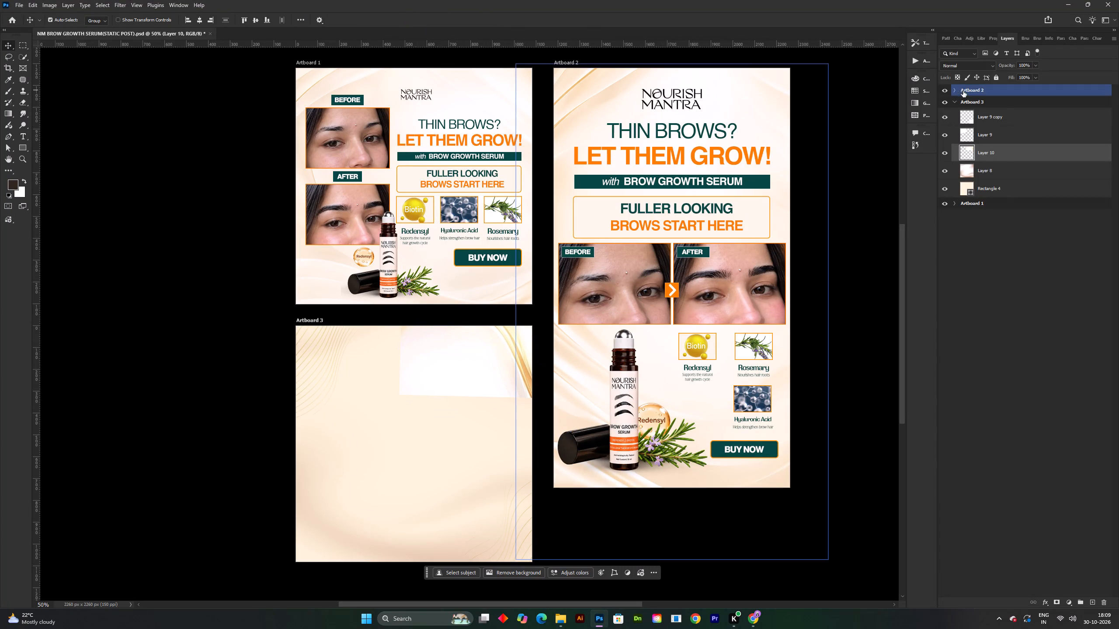
Set the golden swirl layer's blending mode to Multiply.
{"action": "left_click", "coordinate": [963, 67]}
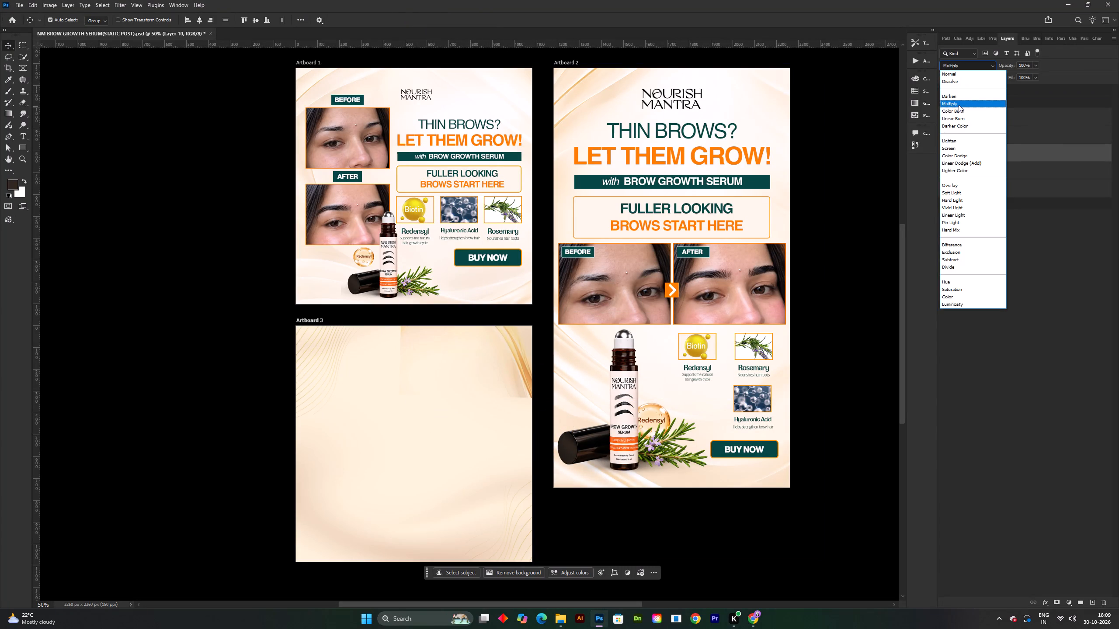
{"action": "left_click", "coordinate": [959, 105]}
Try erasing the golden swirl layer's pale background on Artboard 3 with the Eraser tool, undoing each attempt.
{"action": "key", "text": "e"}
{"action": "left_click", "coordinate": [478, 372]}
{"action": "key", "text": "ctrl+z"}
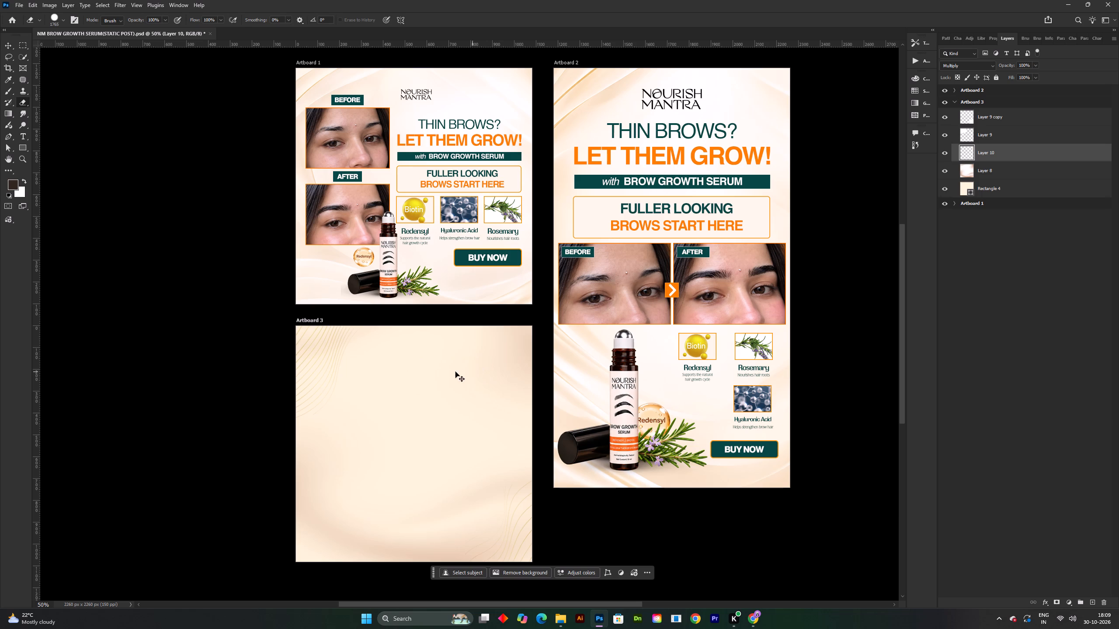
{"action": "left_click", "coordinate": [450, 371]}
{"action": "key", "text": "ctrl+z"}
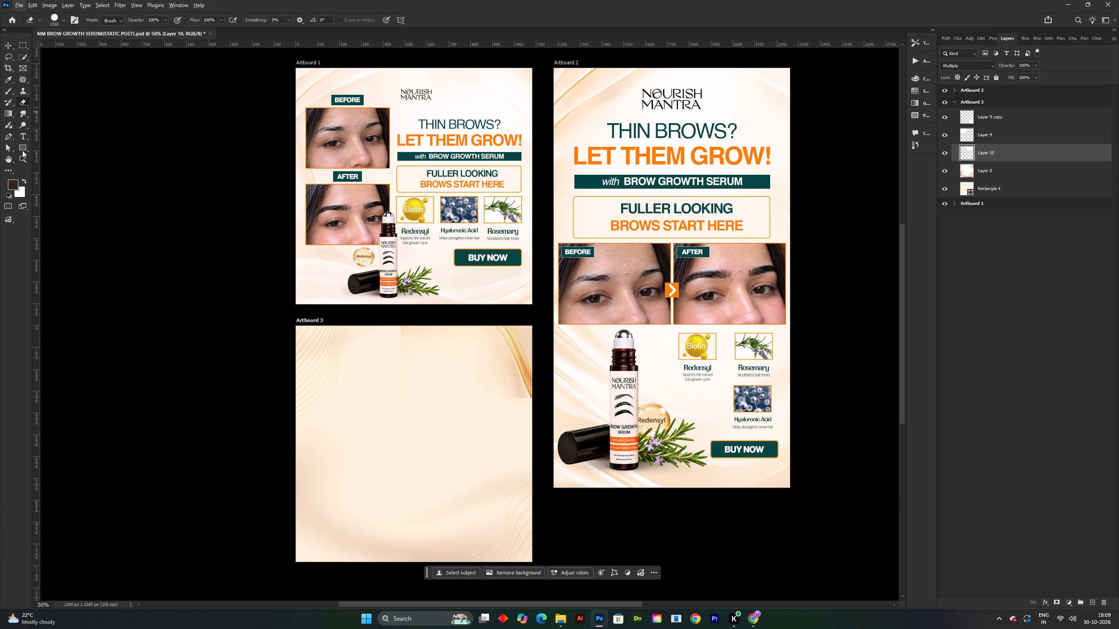
Apply the Background Eraser tool to the golden swirl layer's pale background in the upper part of Artboard 3.
{"action": "right_click", "coordinate": [24, 105]}
{"action": "left_click", "coordinate": [42, 108]}
{"action": "left_click", "coordinate": [448, 370]}
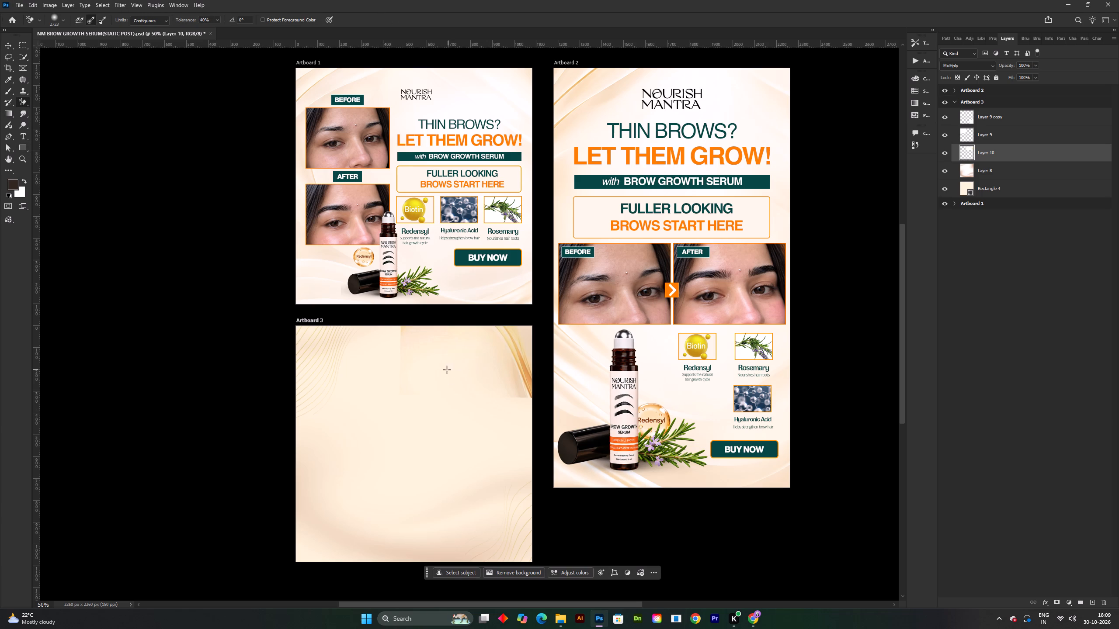
{"action": "left_click", "coordinate": [420, 383]}
{"action": "double_click", "coordinate": [415, 362]}
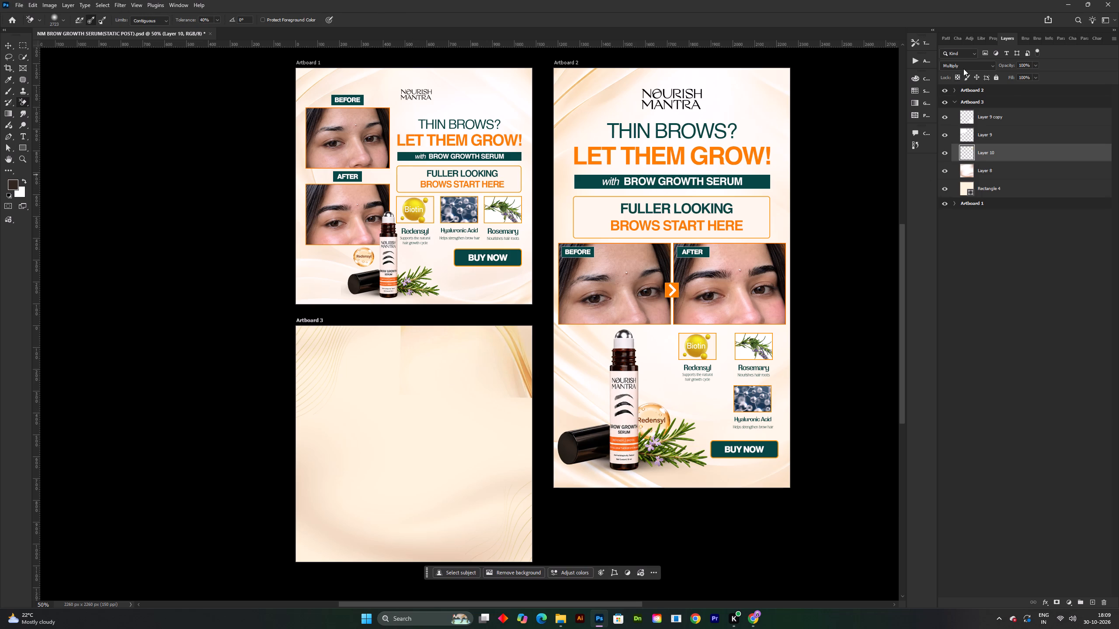
Set the golden swirl layer's blending mode to Normal.
{"action": "left_click", "coordinate": [963, 69]}
{"action": "left_click", "coordinate": [964, 74]}
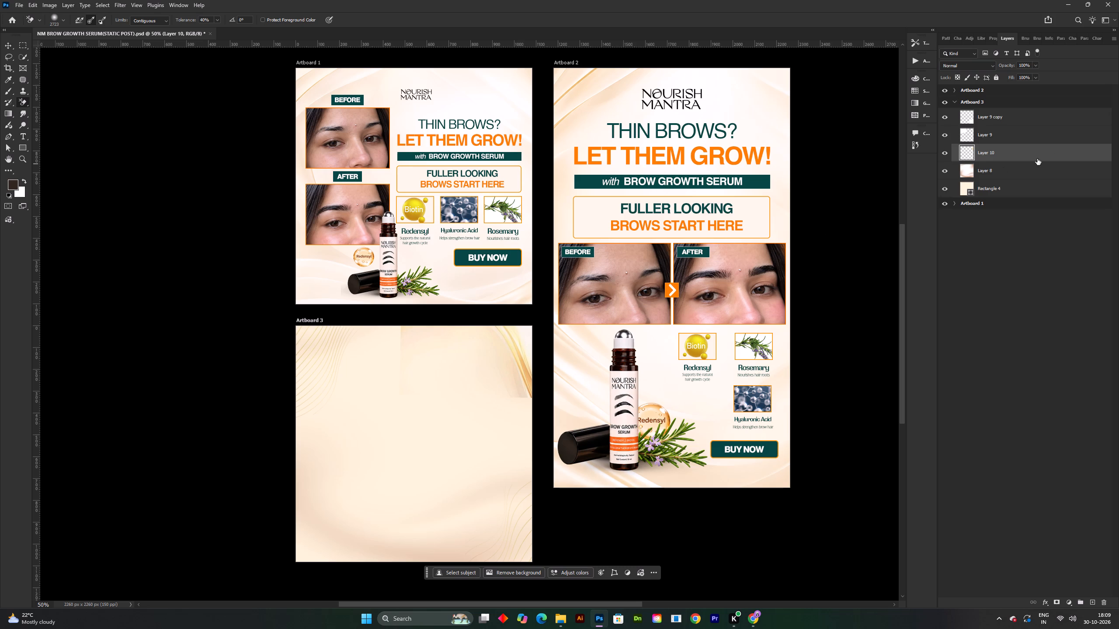
Move the golden swirl layer, Layer 10, above Layer 9 in Artboard 3's layer stack and compare it hidden and shown.
{"action": "left_click_drag", "start_coordinate": [1037, 159], "coordinate": [1052, 108]}
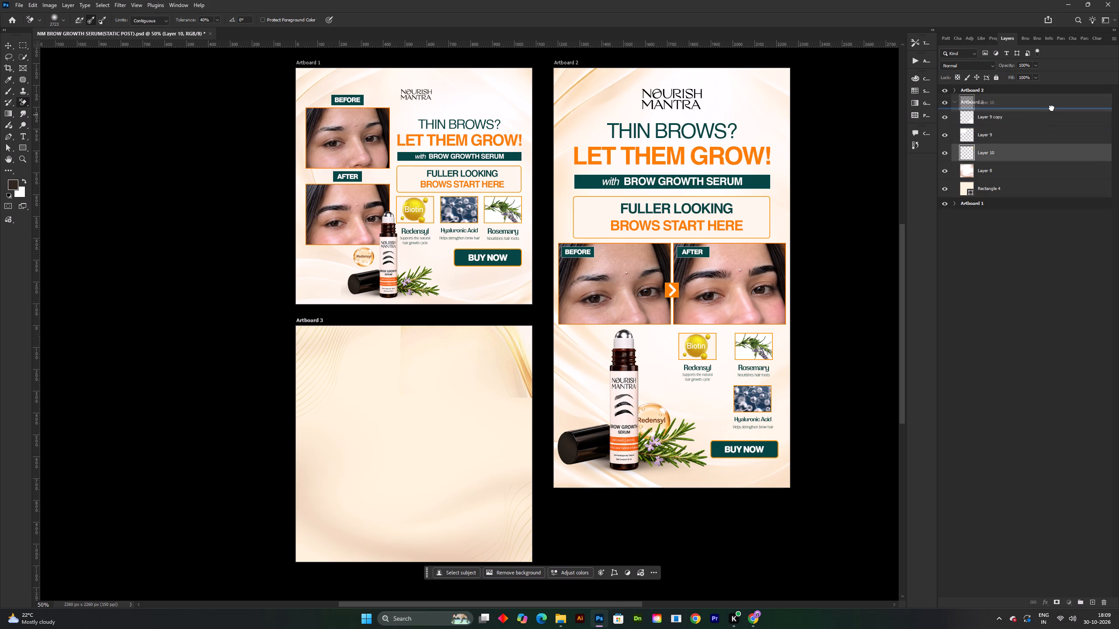
{"action": "left_click_drag", "start_coordinate": [1052, 108], "coordinate": [1053, 117]}
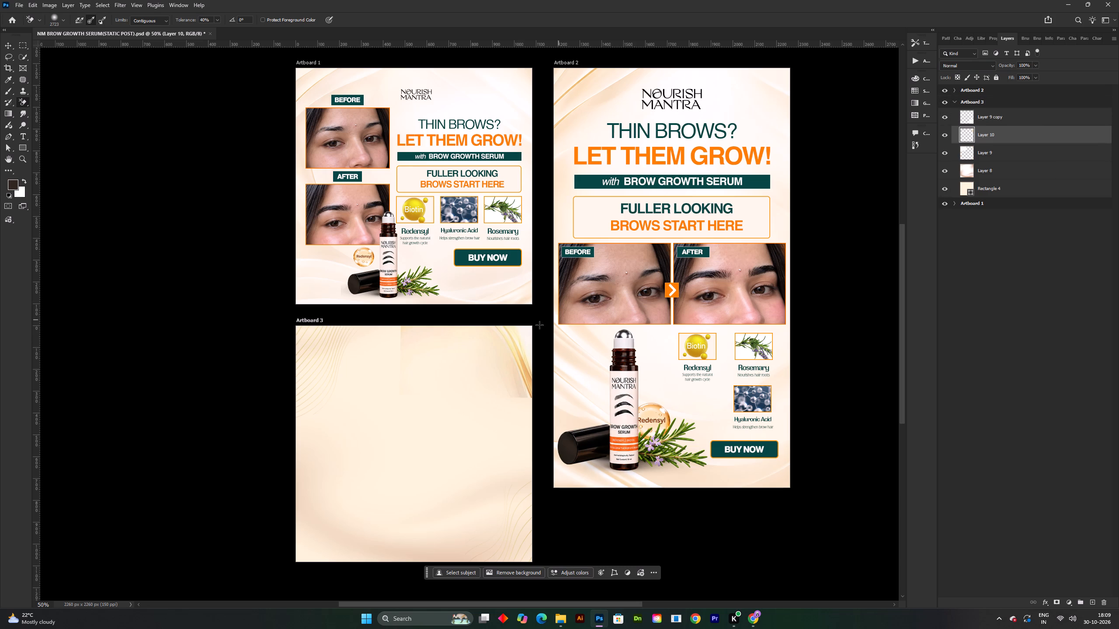
{"action": "key", "text": "v"}
{"action": "left_click", "coordinate": [943, 131]}
{"action": "left_click", "coordinate": [943, 131]}
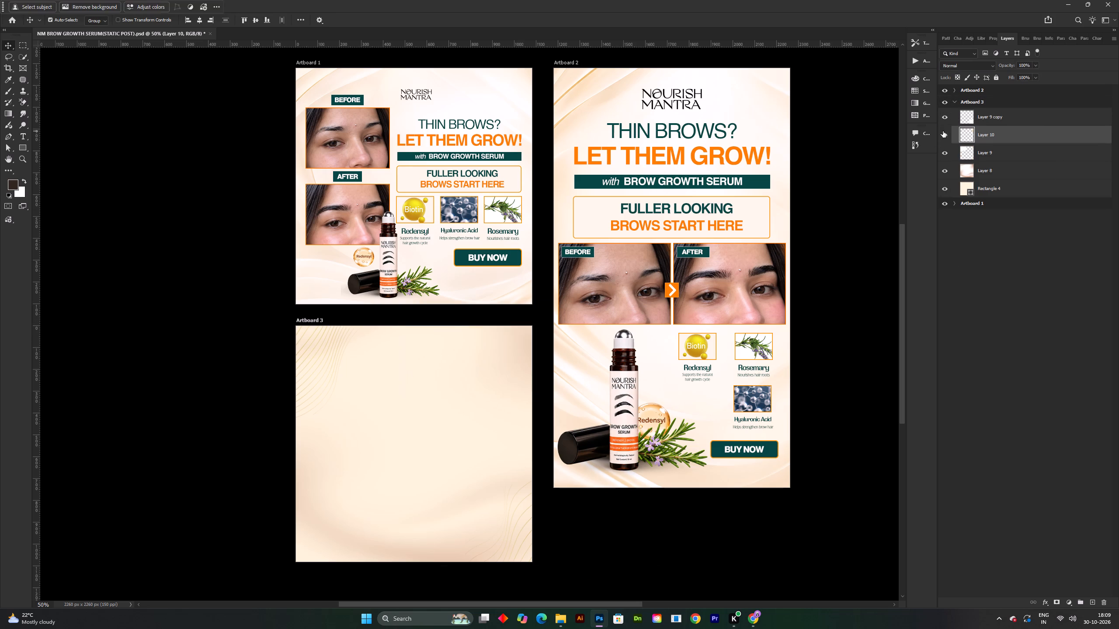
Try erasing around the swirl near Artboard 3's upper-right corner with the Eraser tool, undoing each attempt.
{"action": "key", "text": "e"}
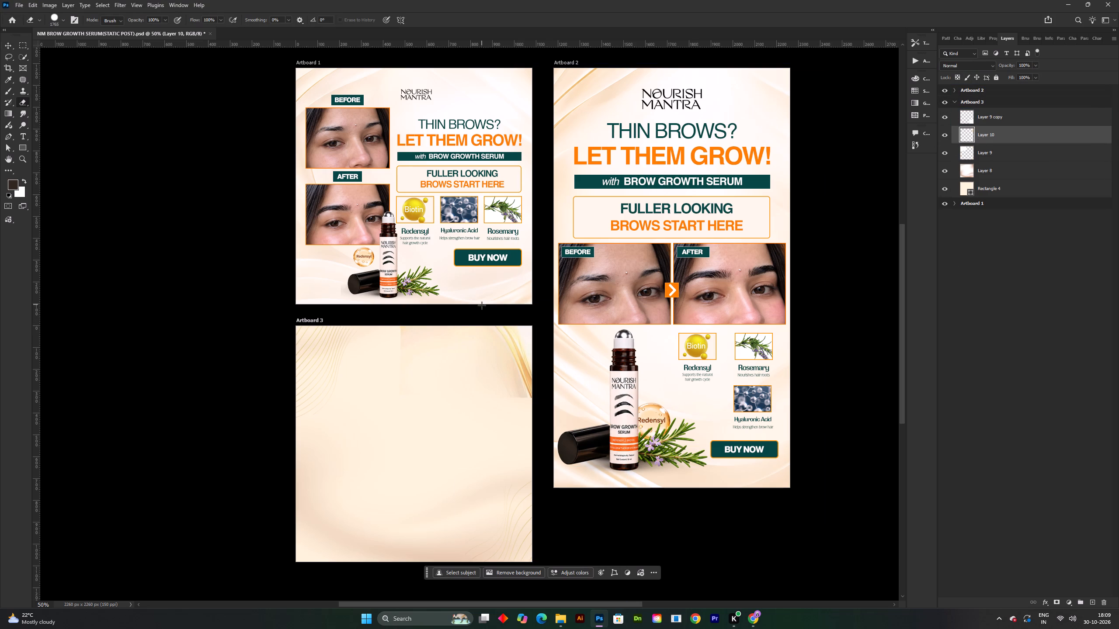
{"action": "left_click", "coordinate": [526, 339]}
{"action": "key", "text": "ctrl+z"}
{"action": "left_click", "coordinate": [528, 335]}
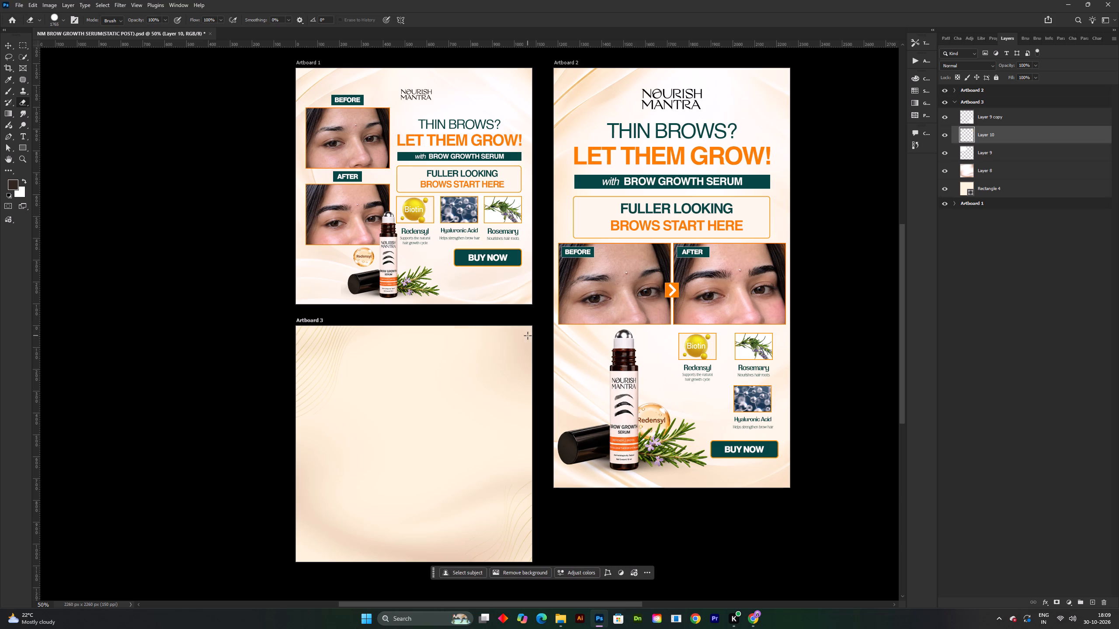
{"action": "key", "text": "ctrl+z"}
Erase the pale background around the golden swirl, including its visible vertical edge near Artboard 3's top, with the Background Eraser tool.
{"action": "right_click", "coordinate": [21, 104]}
{"action": "left_click", "coordinate": [39, 111]}
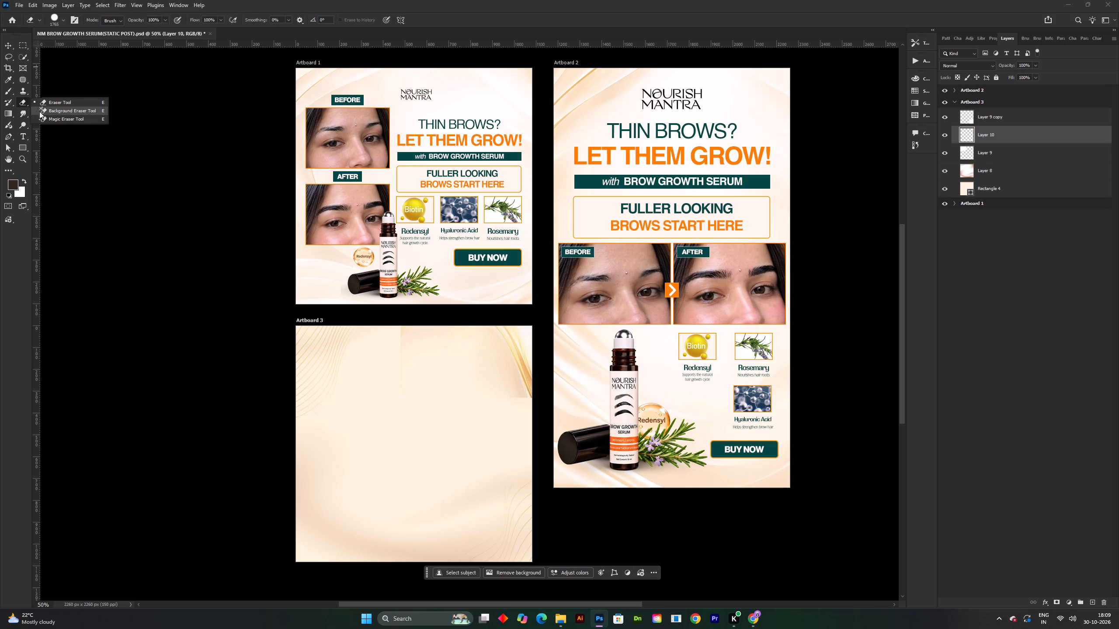
{"action": "left_click_drag", "start_coordinate": [530, 332], "coordinate": [525, 328]}
{"action": "left_click", "coordinate": [480, 346]}
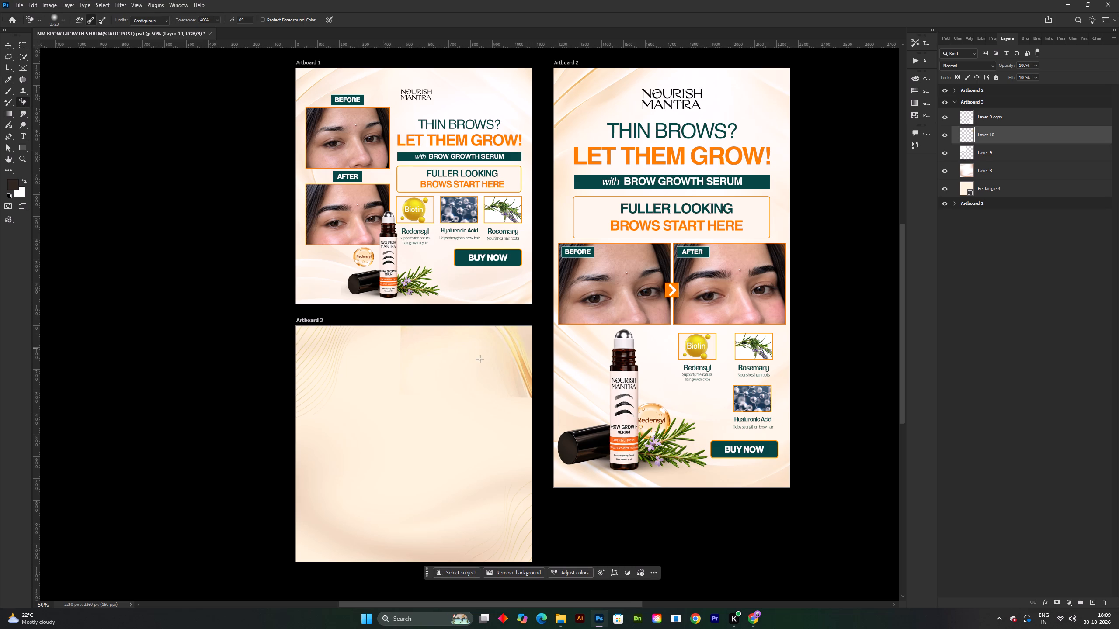
{"action": "left_click", "coordinate": [511, 391]}
{"action": "key", "text": "ctrl+z"}
{"action": "left_click", "coordinate": [412, 346]}
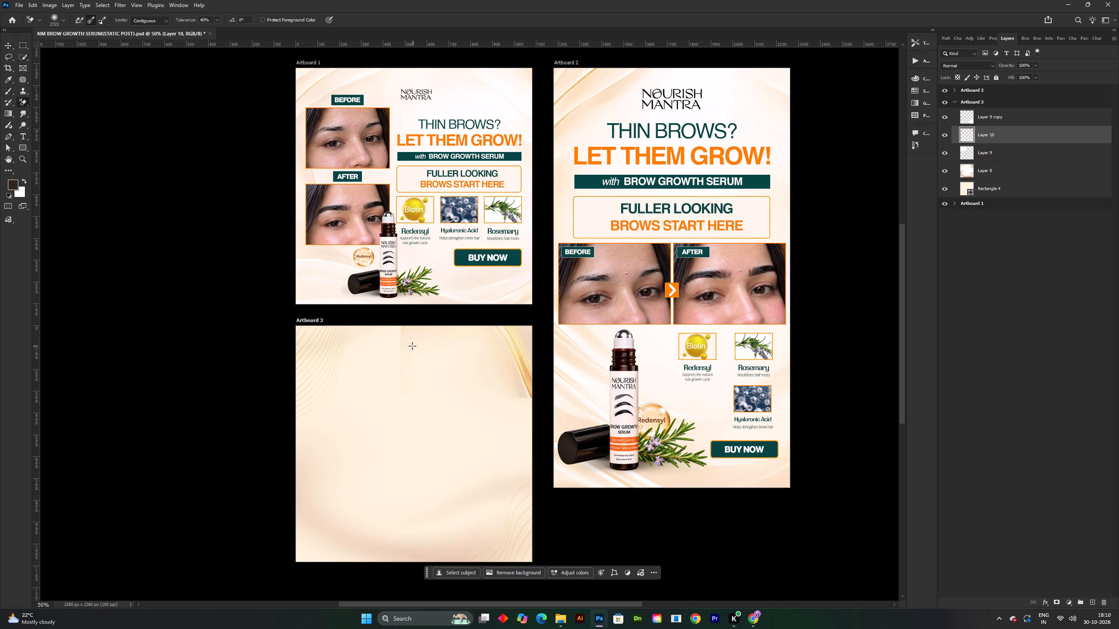
{"action": "left_click", "coordinate": [411, 336]}
{"action": "triple_click", "coordinate": [407, 330]}
{"action": "left_click", "coordinate": [406, 329]}
{"action": "left_click", "coordinate": [504, 398]}
{"action": "left_click", "coordinate": [507, 393]}
Rotate the golden swirl about -14.4°, scale it to about 136% and position it across Artboard 3's upper-right corner.
{"action": "key", "text": "v"}
{"action": "key", "text": "ctrl+t"}
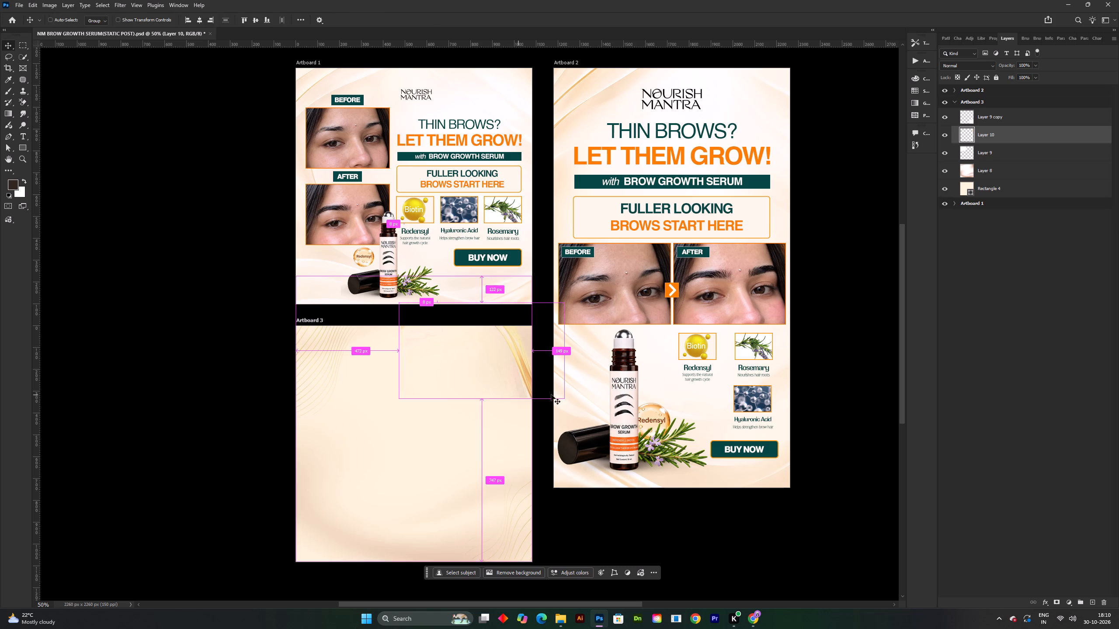
{"action": "left_click_drag", "start_coordinate": [568, 411], "coordinate": [580, 387]}
{"action": "left_click_drag", "start_coordinate": [514, 363], "coordinate": [524, 375]}
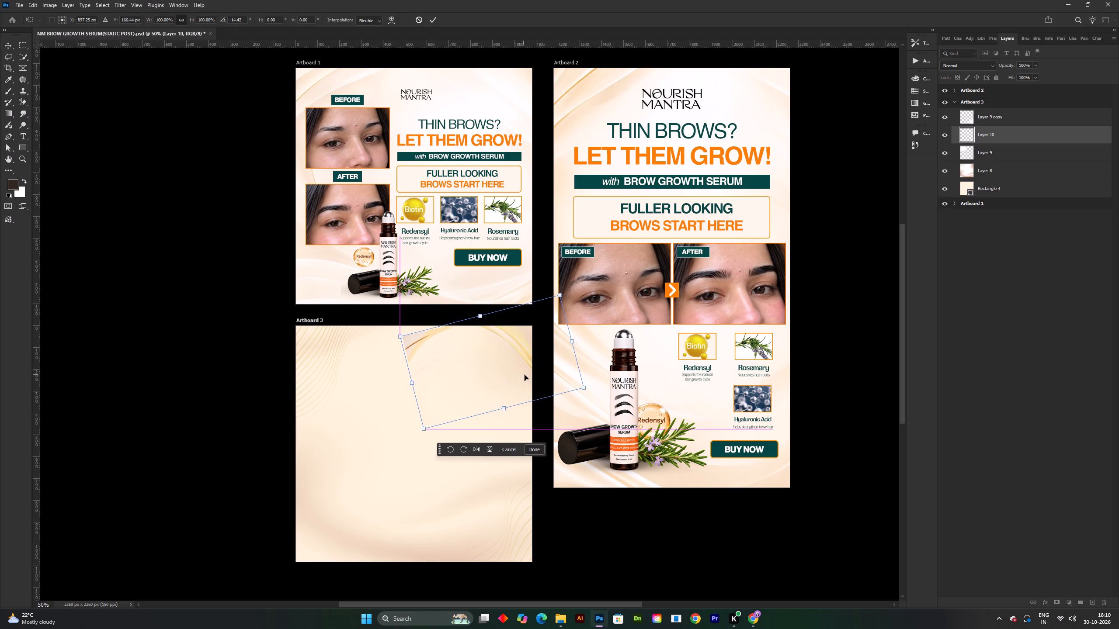
{"action": "left_click_drag", "start_coordinate": [507, 410], "coordinate": [527, 441]}
{"action": "left_click_drag", "start_coordinate": [510, 386], "coordinate": [481, 373]}
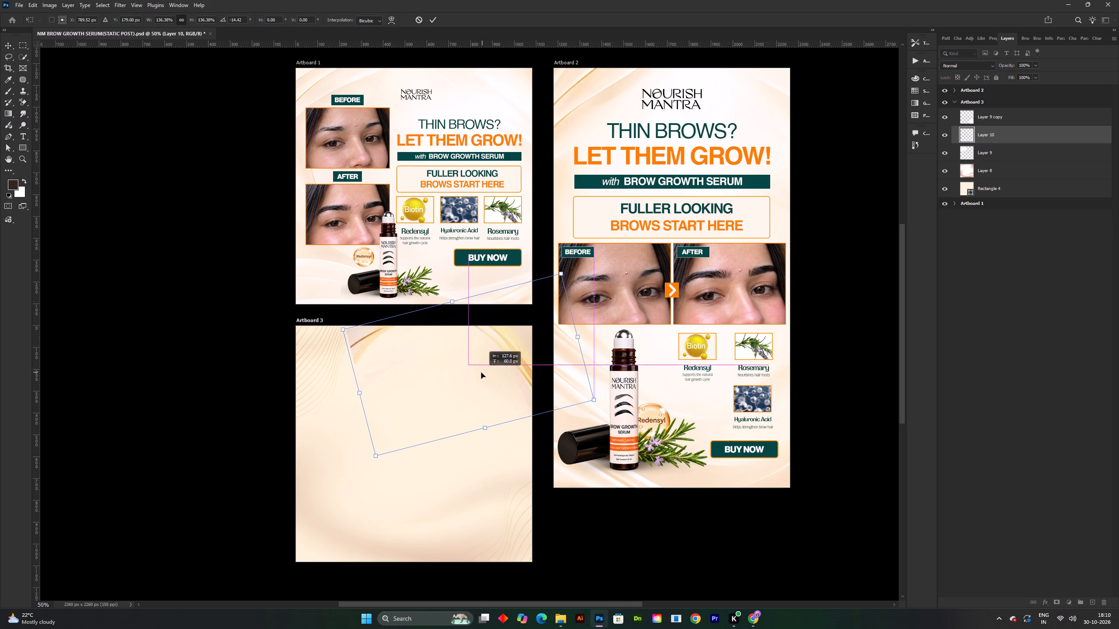
{"action": "left_click_drag", "start_coordinate": [481, 373], "coordinate": [481, 375]}
{"action": "left_click", "coordinate": [435, 21]}
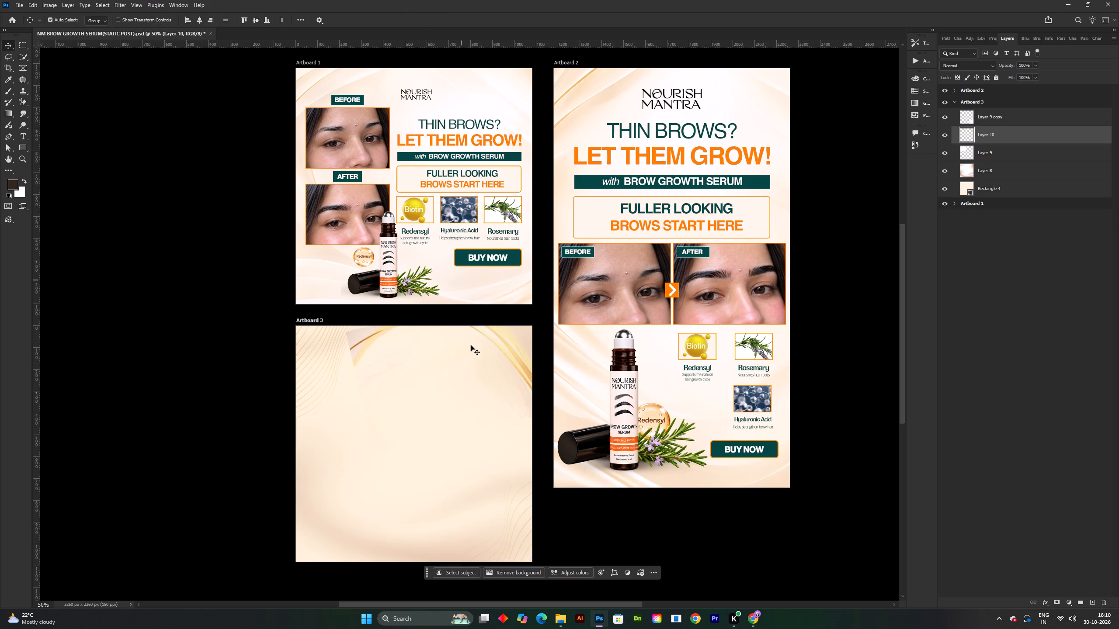
Reduce the Eraser brush size and erase the swirl image's hard edge near Artboard 3's top-left area.
{"action": "key", "text": "e"}
{"action": "right_click", "coordinate": [24, 98]}
{"action": "left_click", "coordinate": [42, 104]}
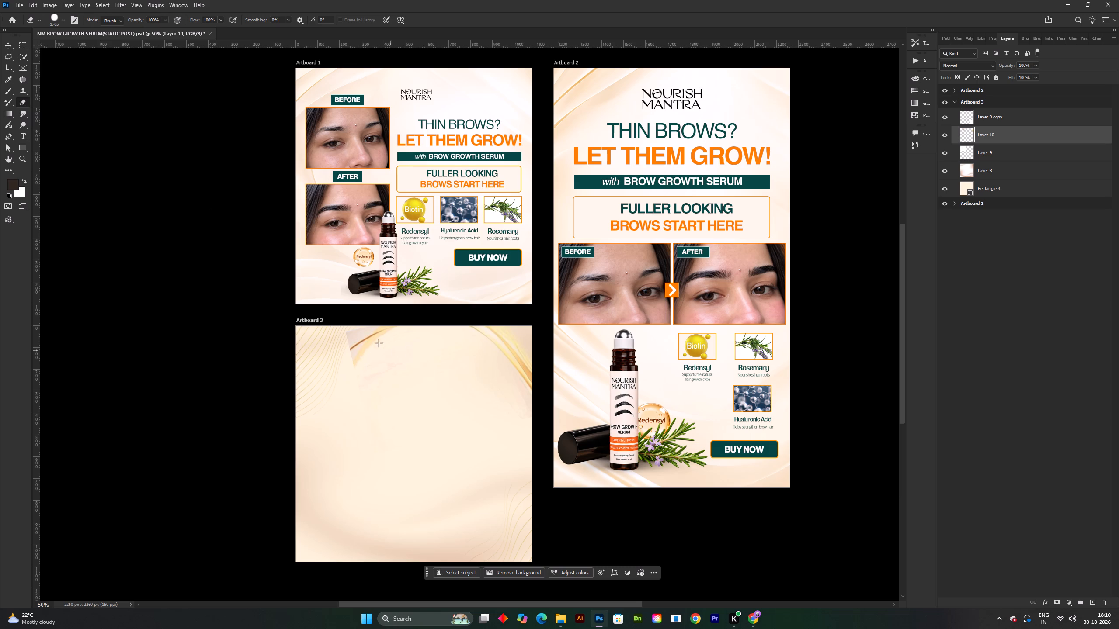
{"action": "right_click_drag", "start_coordinate": [376, 342], "coordinate": [253, 325], "text": "alt"}
{"action": "left_click", "coordinate": [355, 349]}
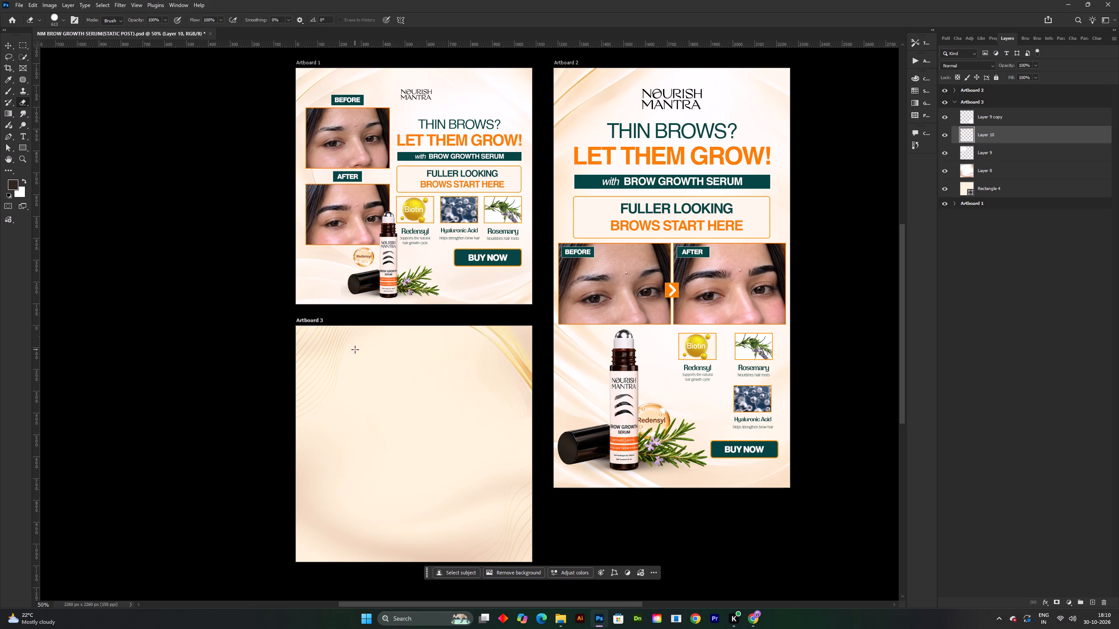
{"action": "left_click_drag", "start_coordinate": [356, 349], "coordinate": [372, 377]}
Save the Nourish Mantra static post document.
{"action": "key", "text": "v"}
{"action": "key", "text": "ctrl+s"}
{"action": "key", "text": "space"}
{"action": "key", "text": "space"}
{"action": "key", "text": "space"}
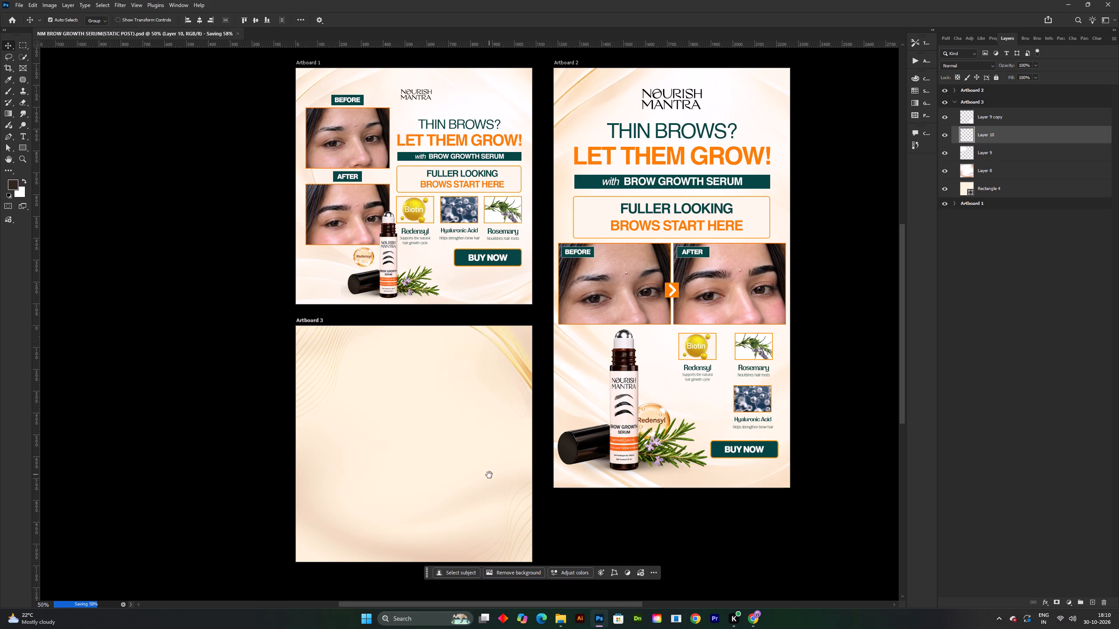
{"action": "left_click_drag", "start_coordinate": [494, 472], "coordinate": [520, 469]}
{"action": "key", "text": "ctrl+s"}
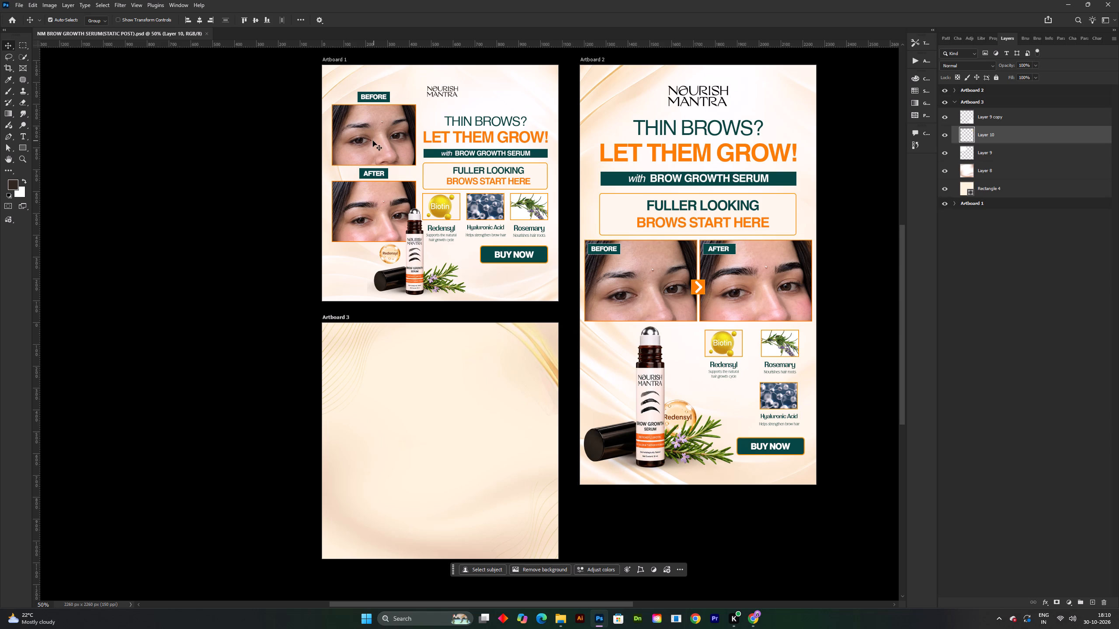
Copy the serum bottle with rosemary and its linked Layer 4 from Artboard 1 into Artboard 3's lower-left area.
{"action": "left_click_drag", "start_coordinate": [416, 277], "coordinate": [413, 306]}
{"action": "key", "text": "ctrl+z"}
{"action": "left_click_drag", "start_coordinate": [416, 279], "coordinate": [416, 282], "text": "alt"}
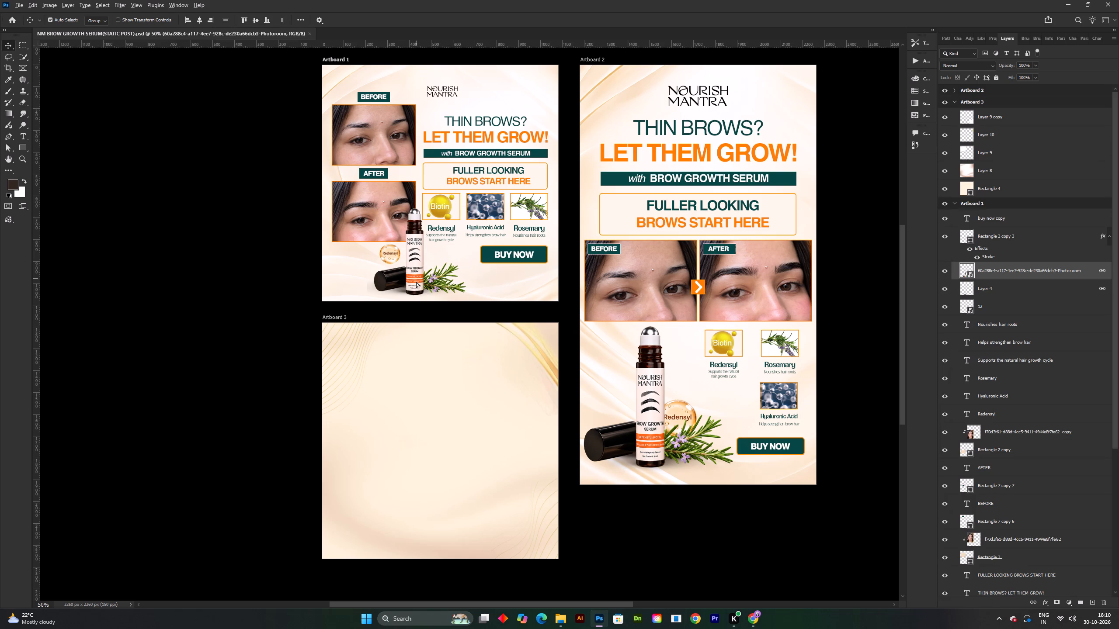
{"action": "left_click_drag", "start_coordinate": [416, 282], "coordinate": [385, 531], "text": "alt"}
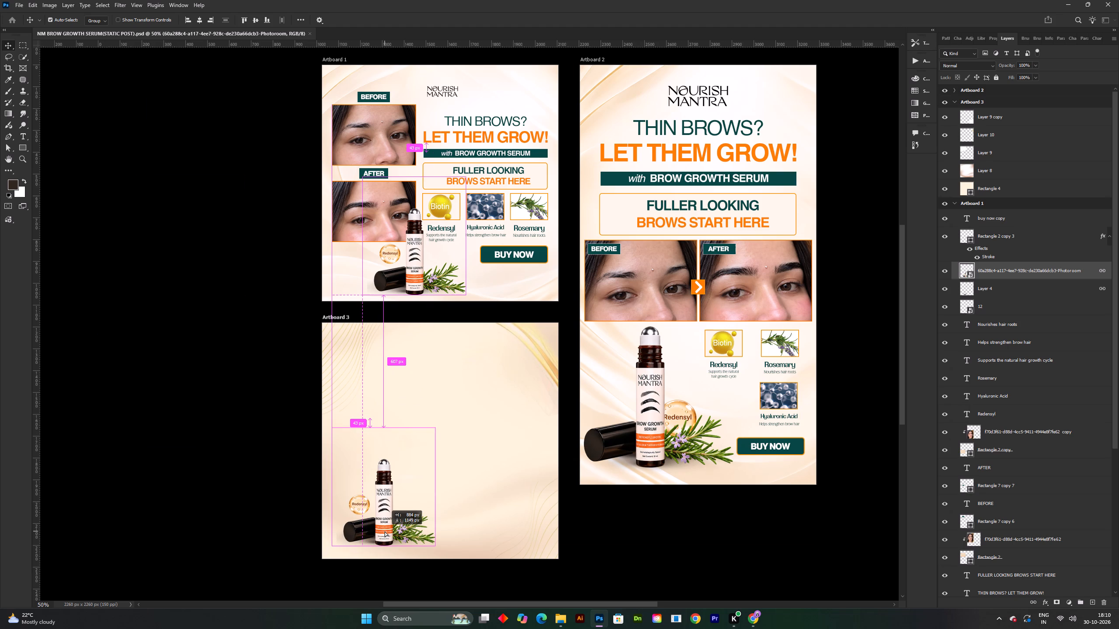
{"action": "left_click_drag", "start_coordinate": [385, 531], "coordinate": [384, 531], "text": "alt"}
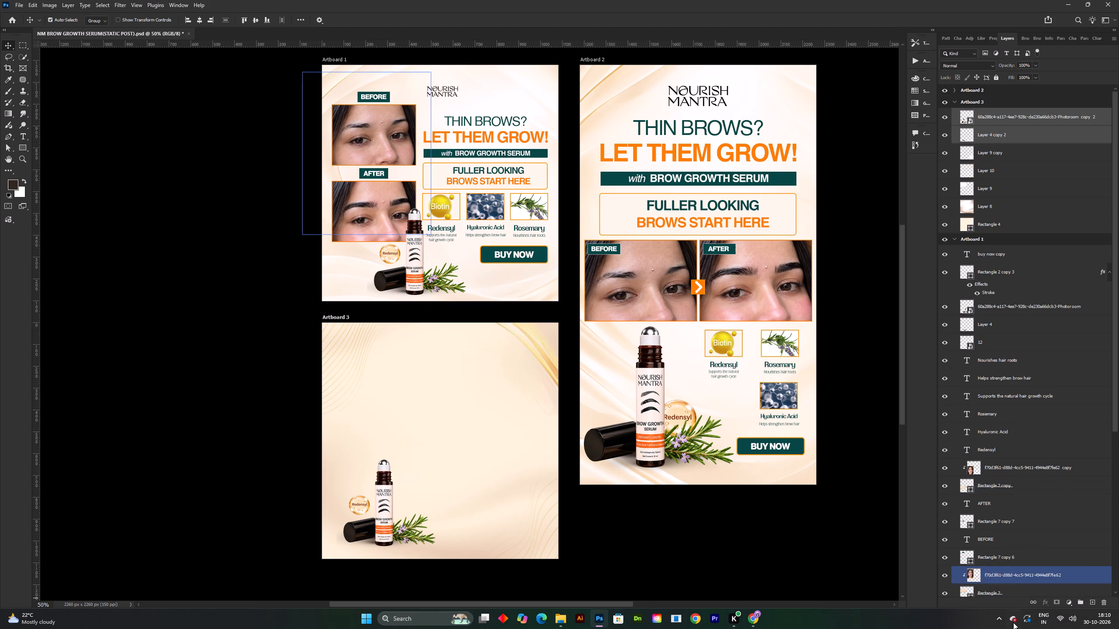
Link the copied serum bottle layer with Layer 4 copy 2 on Artboard 3.
{"action": "left_click", "coordinate": [1037, 605]}
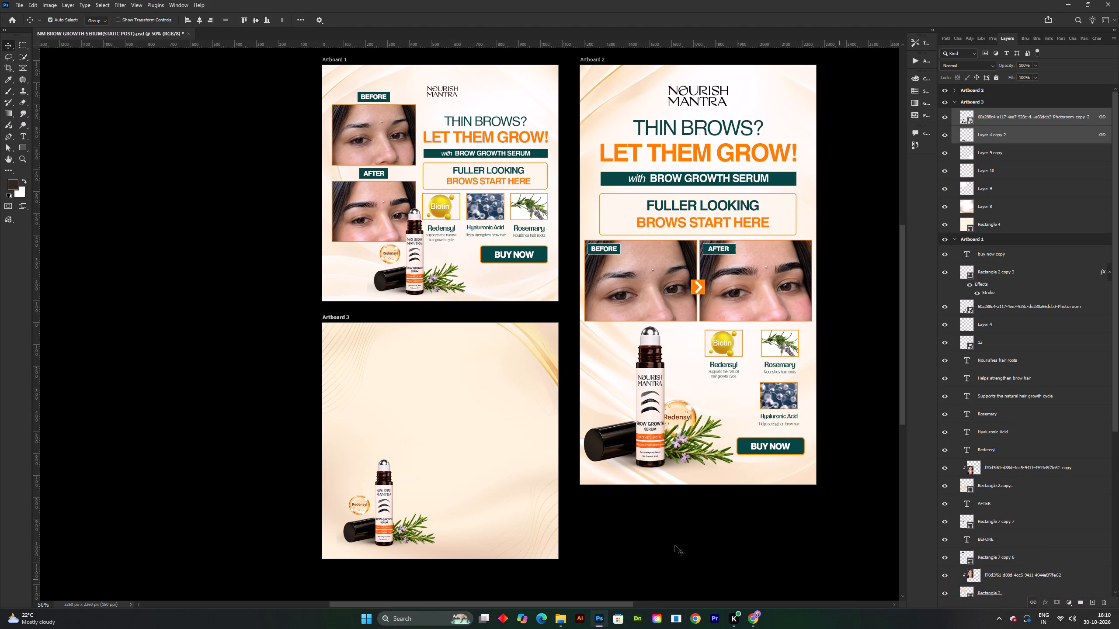
Move the linked serum bottle copy closer to Artboard 3's bottom-left corner and save the document.
{"action": "left_click_drag", "start_coordinate": [386, 525], "coordinate": [372, 530]}
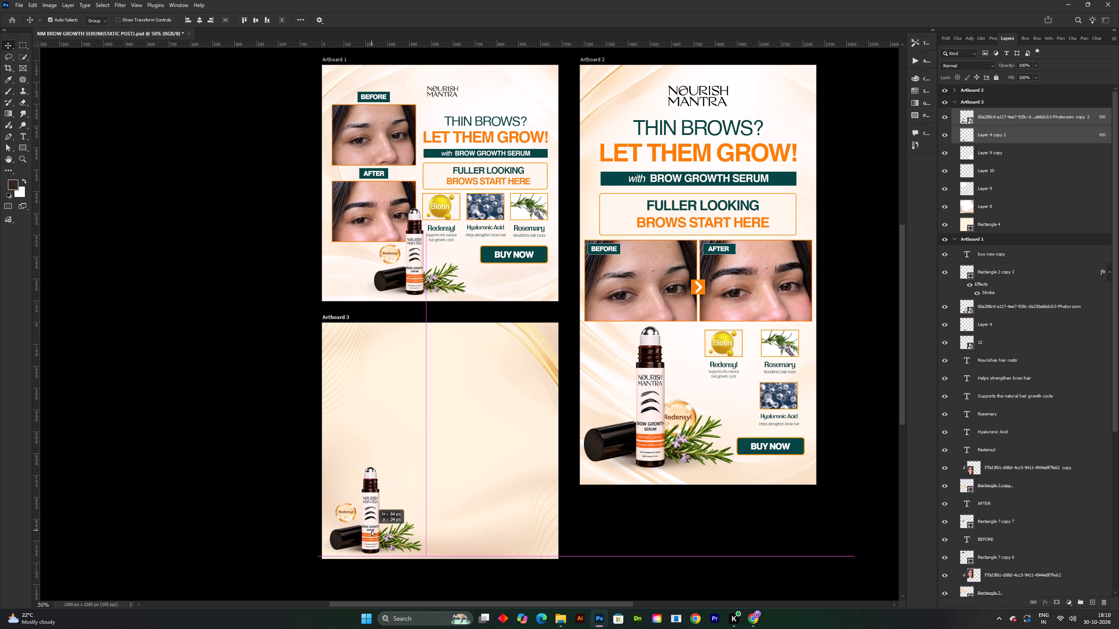
{"action": "left_click_drag", "start_coordinate": [372, 530], "coordinate": [372, 532]}
{"action": "left_click", "coordinate": [682, 553]}
{"action": "key", "text": "ctrl+s"}
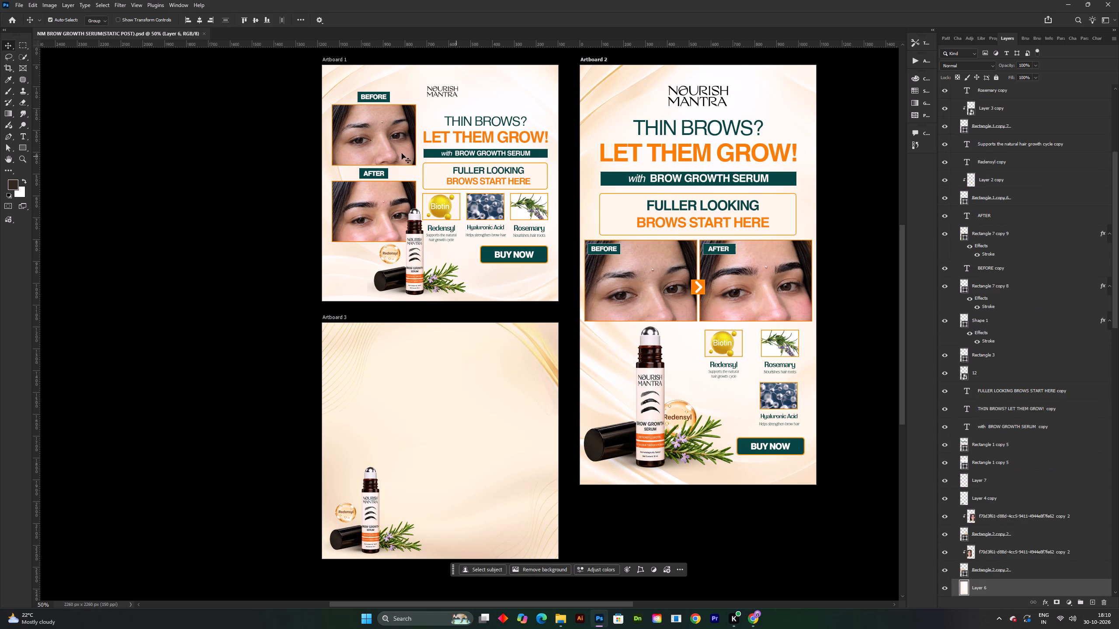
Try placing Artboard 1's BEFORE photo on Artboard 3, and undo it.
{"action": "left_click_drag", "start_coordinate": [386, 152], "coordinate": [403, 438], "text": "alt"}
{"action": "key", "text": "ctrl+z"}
Deselect all layers and save the document.
{"action": "key", "text": "ctrl+s"}
{"action": "left_click", "coordinate": [659, 545]}
{"action": "key", "text": "space"}
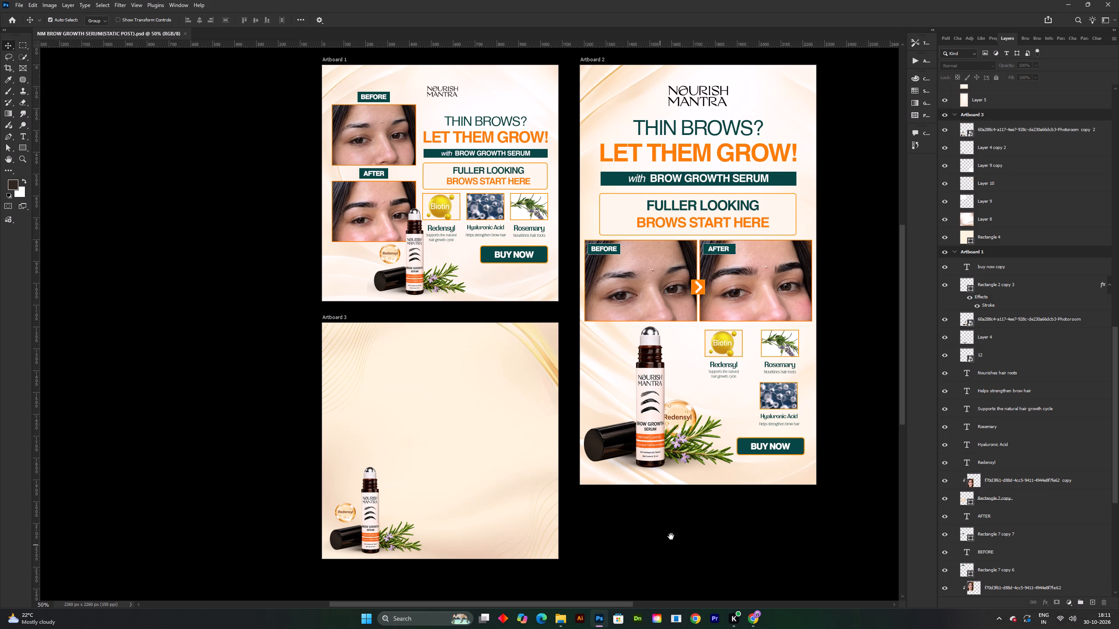
{"action": "left_click_drag", "start_coordinate": [682, 537], "coordinate": [669, 546]}
{"action": "key", "text": "ctrl+s"}
{"action": "scroll", "coordinate": [599, 407], "scroll_direction": "down", "scroll_amount": 1, "text": "shift"}
{"action": "key", "text": "space"}
{"action": "left_click_drag", "start_coordinate": [587, 390], "coordinate": [577, 377]}
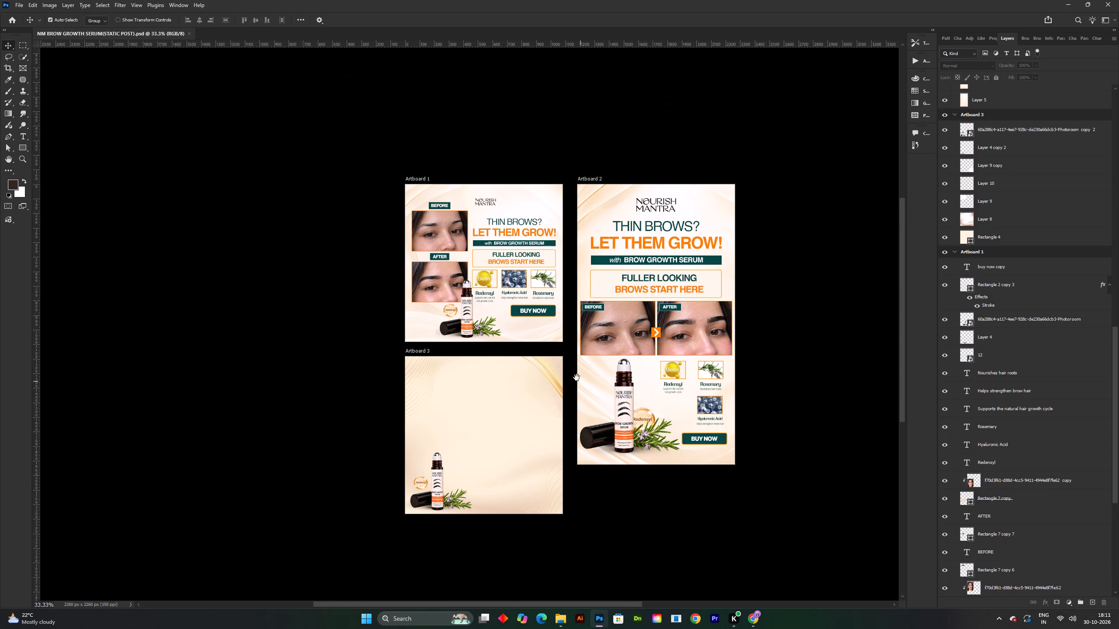
{"action": "left_click_drag", "start_coordinate": [577, 377], "coordinate": [577, 377]}
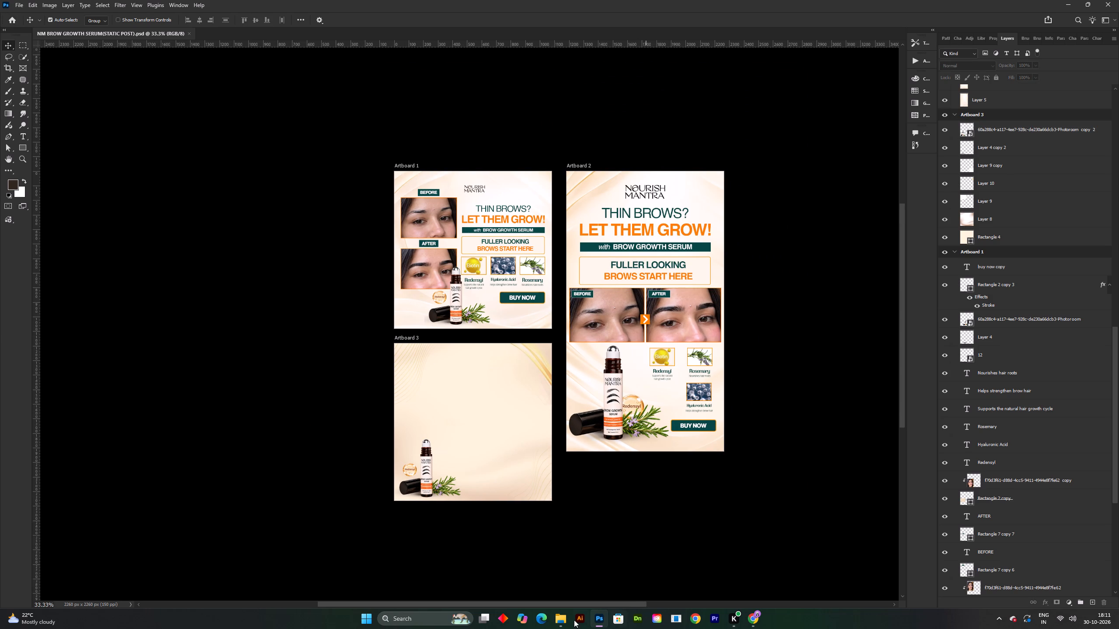
Look through the Downloads folder in File Explorer and the golden swirl pin in Chrome, and return to Photoshop.
{"action": "left_click", "coordinate": [563, 621]}
{"action": "left_click", "coordinate": [34, 215]}
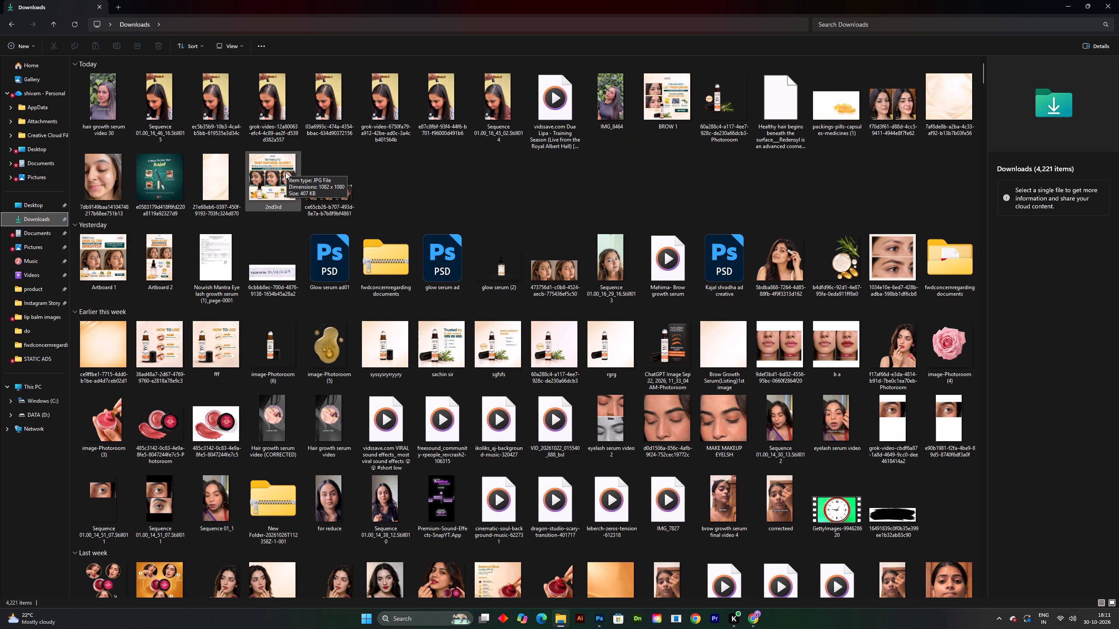
{"action": "left_click", "coordinate": [752, 618]}
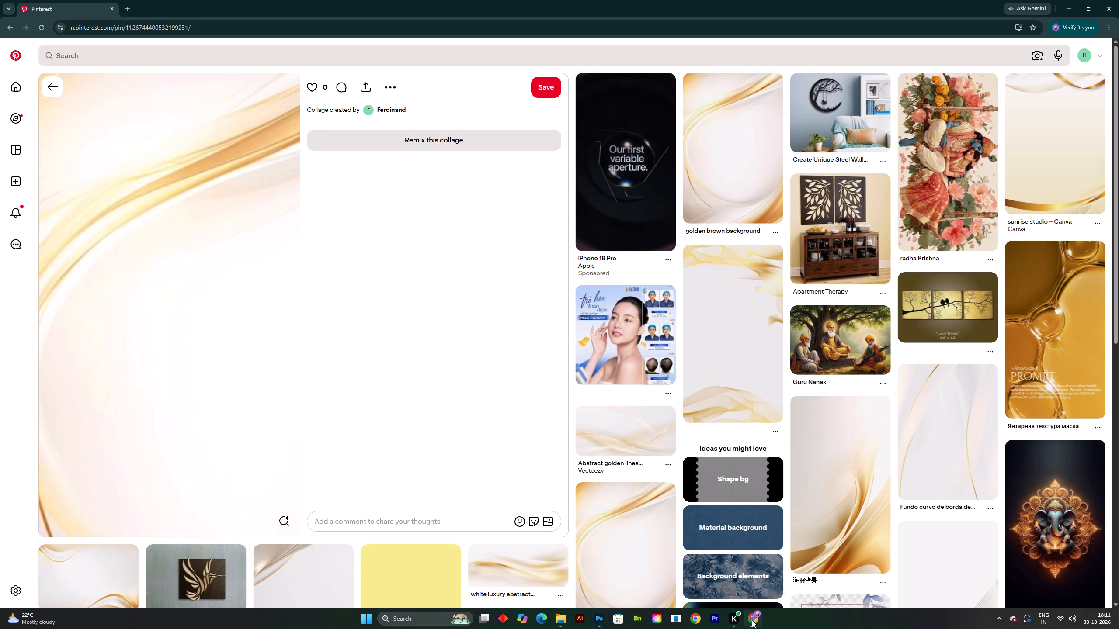
{"action": "left_click", "coordinate": [603, 618]}
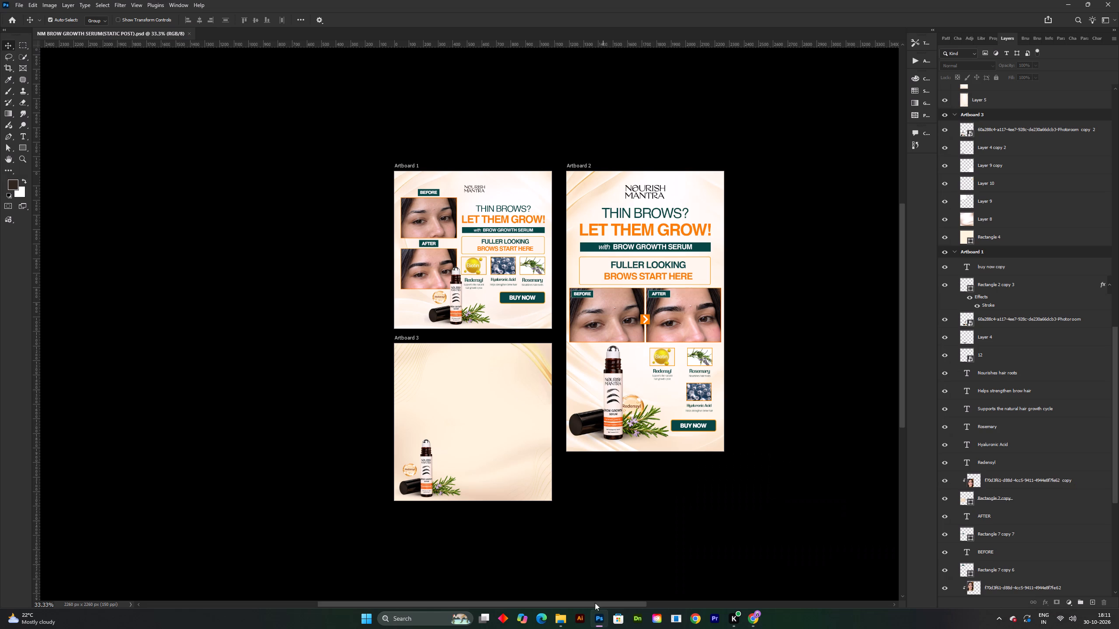
Save the document.
{"action": "key", "text": "ctrl+s"}
{"action": "scroll", "coordinate": [483, 432], "scroll_direction": "up", "scroll_amount": 2, "text": "shift"}
{"action": "key", "text": "space"}
{"action": "left_click_drag", "start_coordinate": [526, 425], "coordinate": [526, 453]}
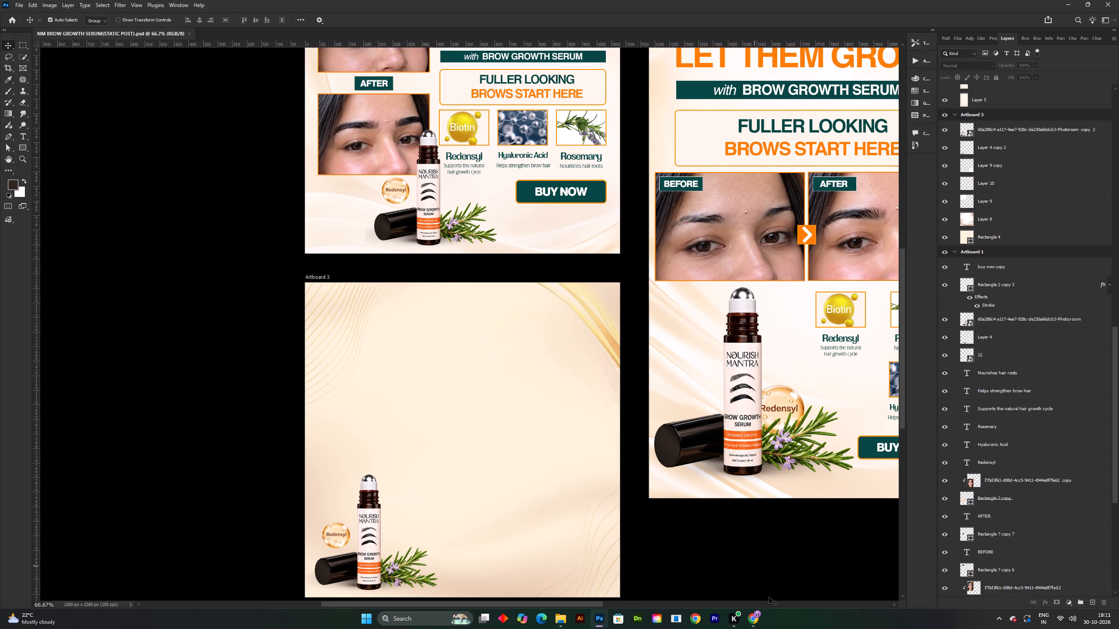
Switch to Chrome and search Pinterest for "INDIAN ORIGINAL GIRL".
{"action": "left_click", "coordinate": [755, 612]}
{"action": "double_click", "coordinate": [257, 51]}
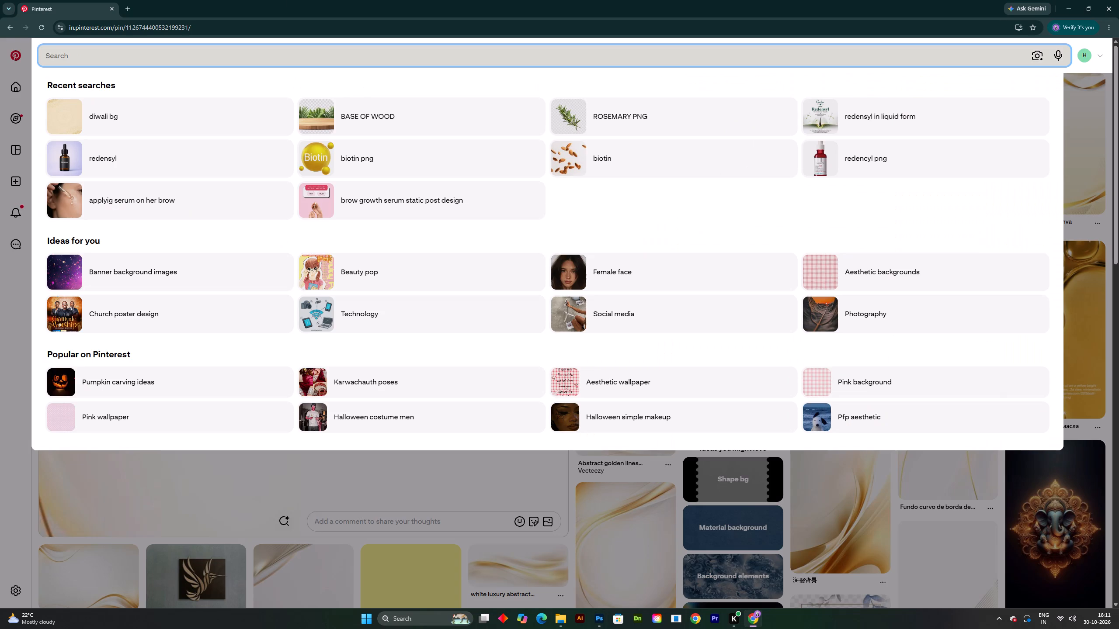
{"action": "type", "text": "INDIAN"}
{"action": "key", "text": "space"}
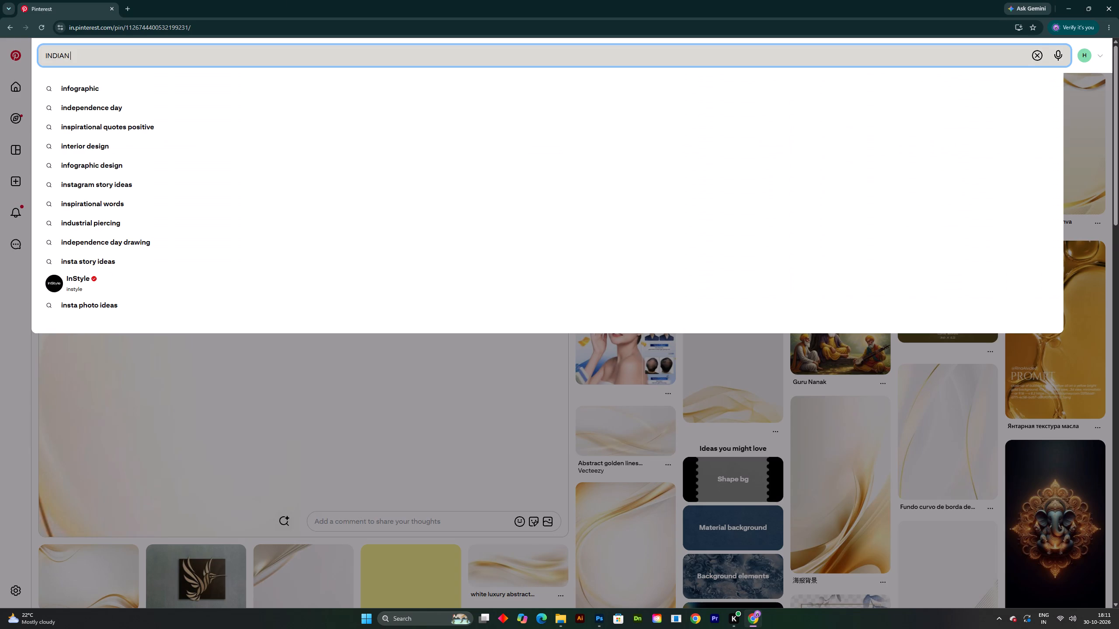
{"action": "type", "text": "ORIF"}
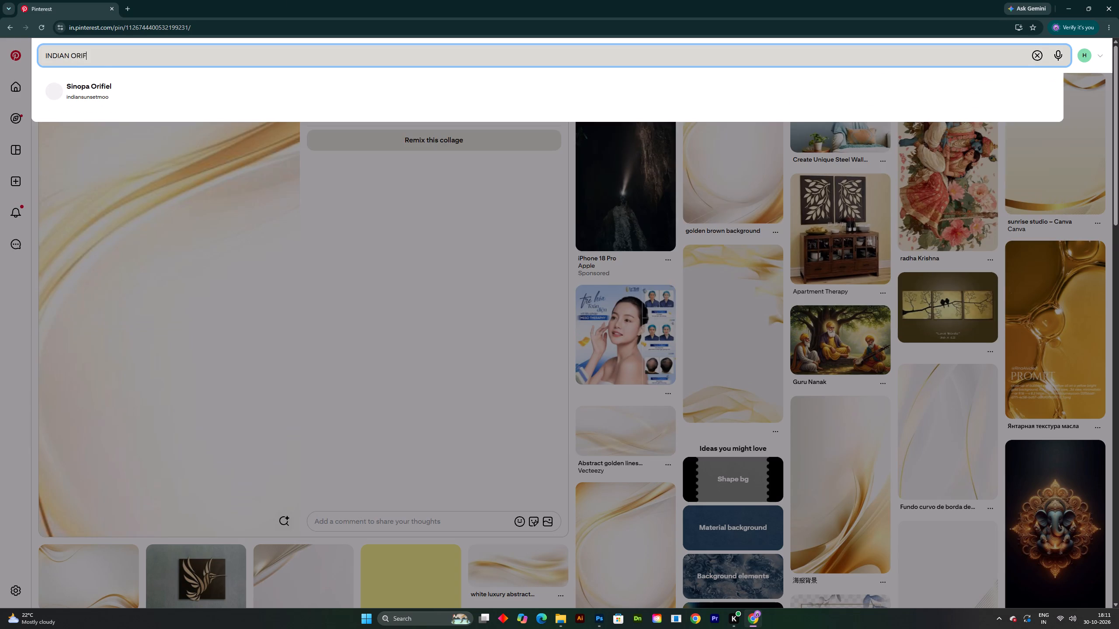
{"action": "key", "text": "BackSpace"}
{"action": "key", "text": "BackSpace"}
{"action": "key", "text": "BackSpace"}
{"action": "key", "text": "BackSpace"}
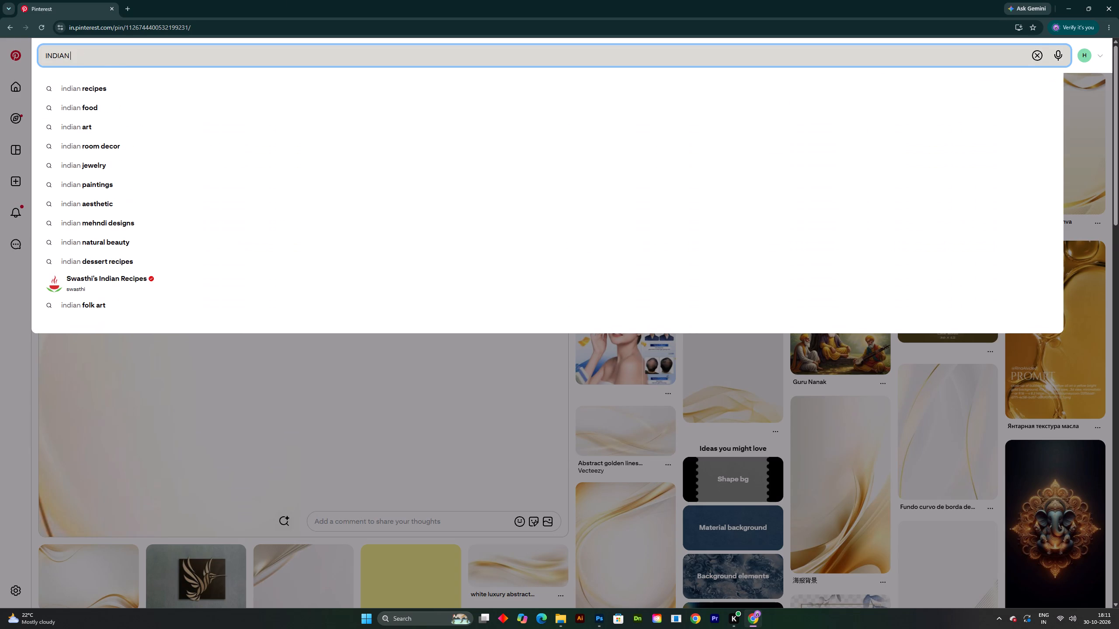
{"action": "type", "text": "ORIGINAL GIRL"}
{"action": "key", "text": "Return"}
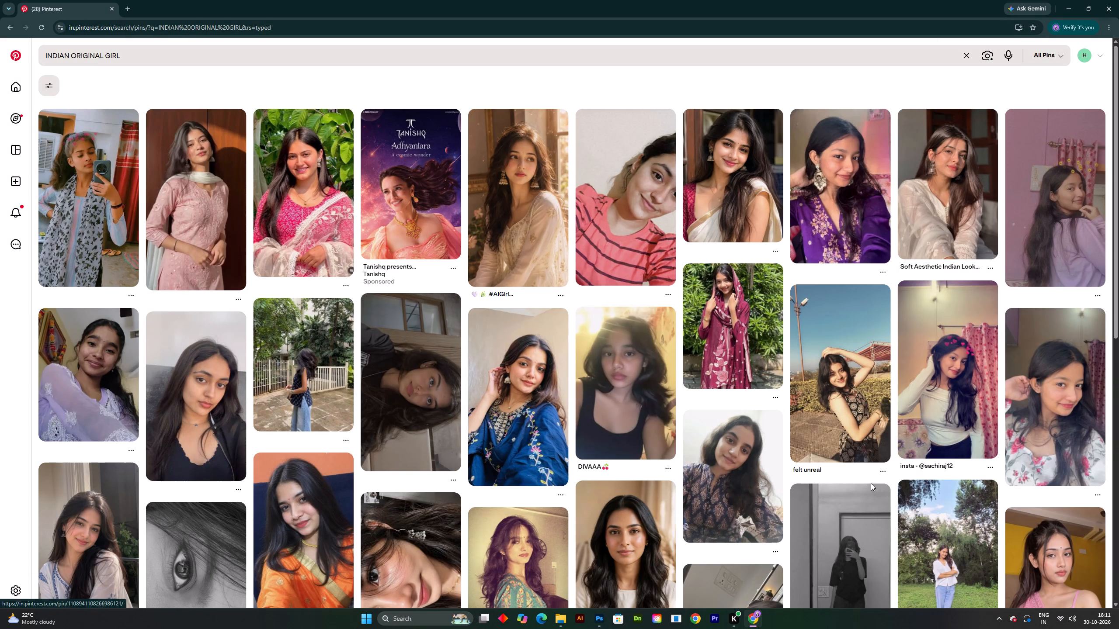
View several candidate portrait pins at larger size, including the woman in the pink saree, and return to the search results.
{"action": "left_click", "coordinate": [1028, 416]}
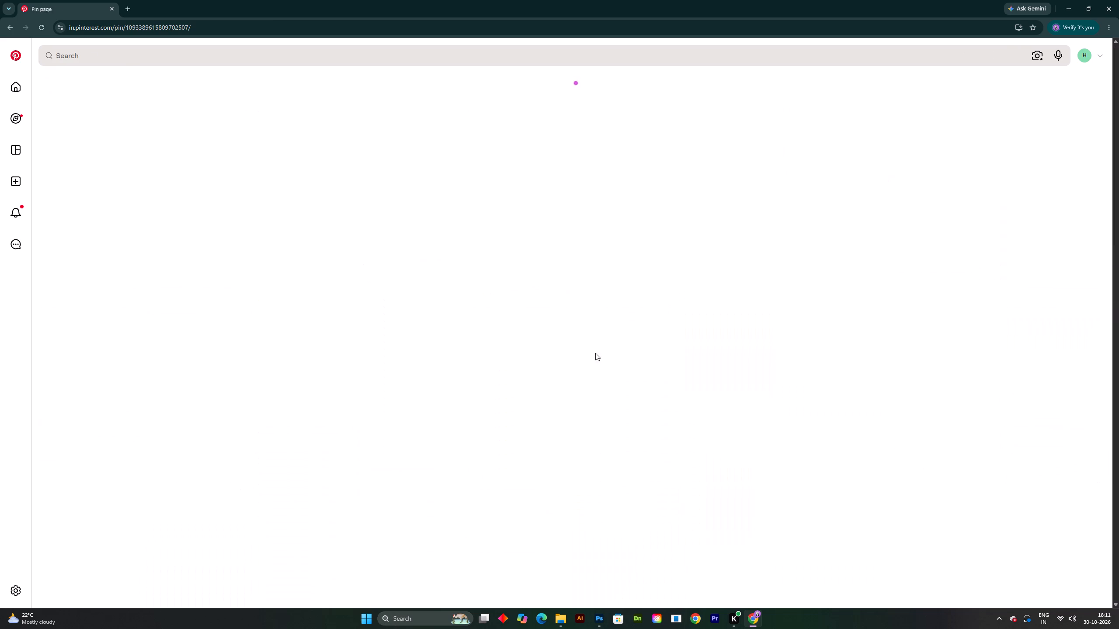
{"action": "left_click_drag", "start_coordinate": [215, 353], "coordinate": [226, 354]}
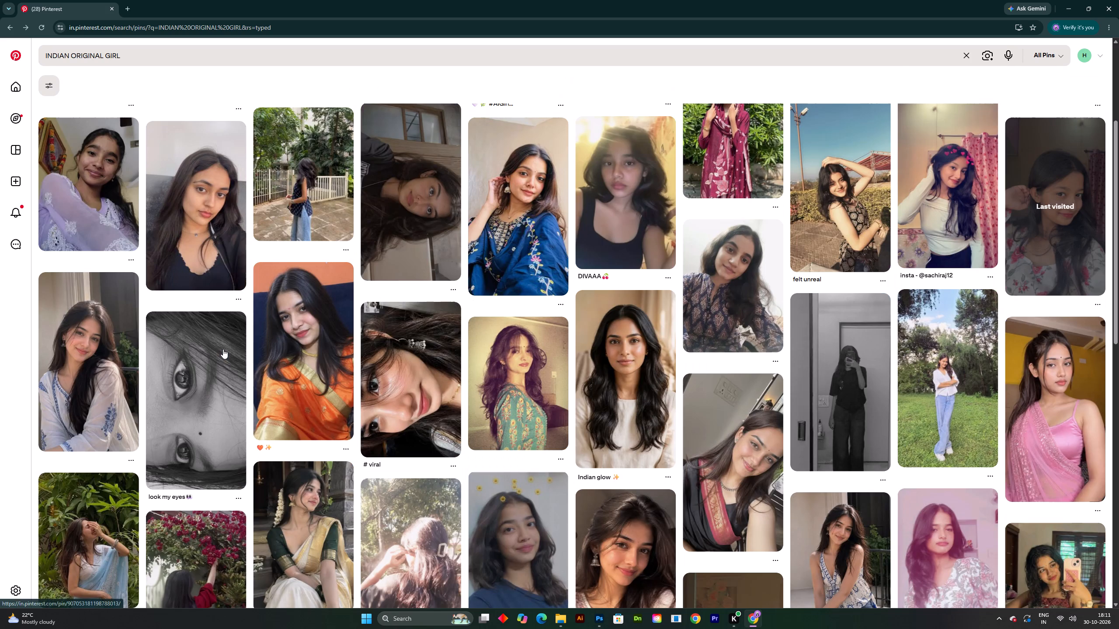
{"action": "scroll", "coordinate": [595, 408], "scroll_direction": "down", "scroll_amount": 2}
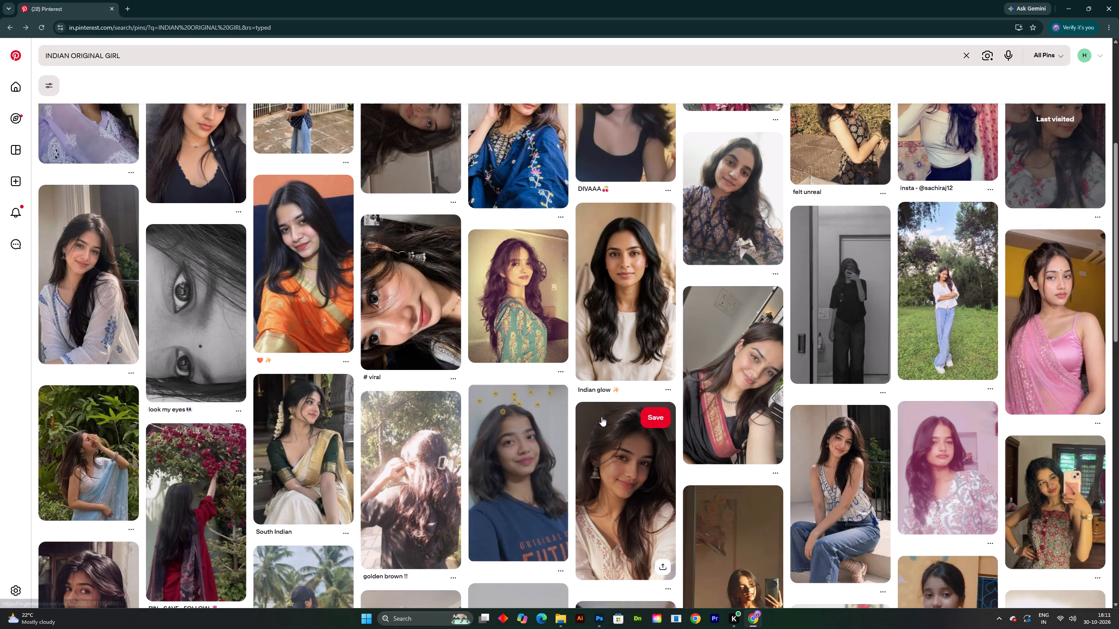
{"action": "left_click", "coordinate": [1053, 379]}
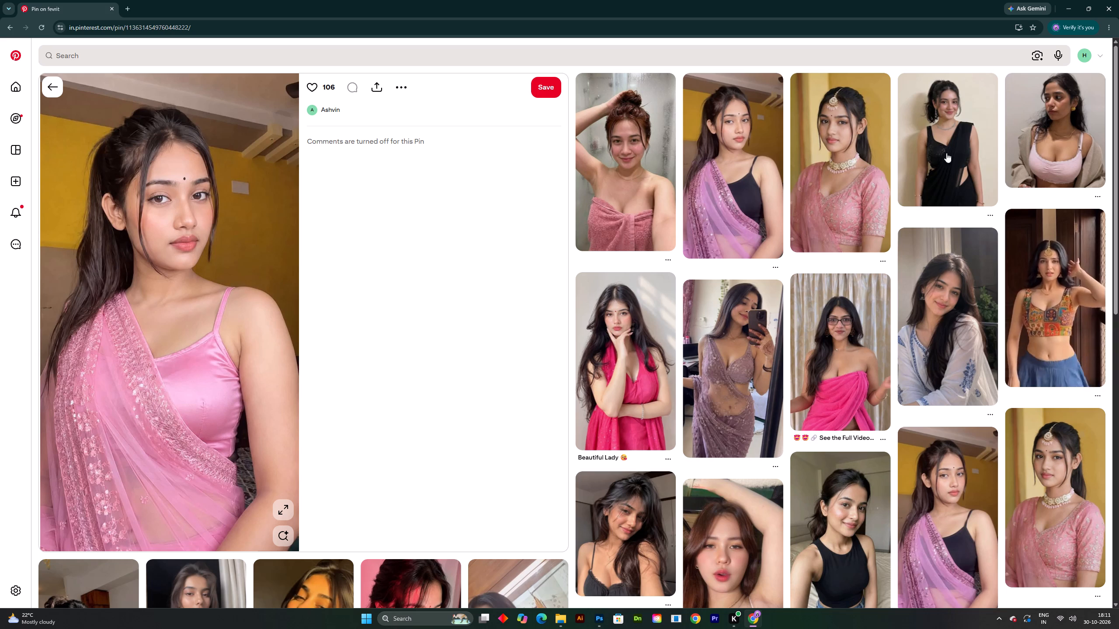
{"action": "left_click", "coordinate": [1051, 159]}
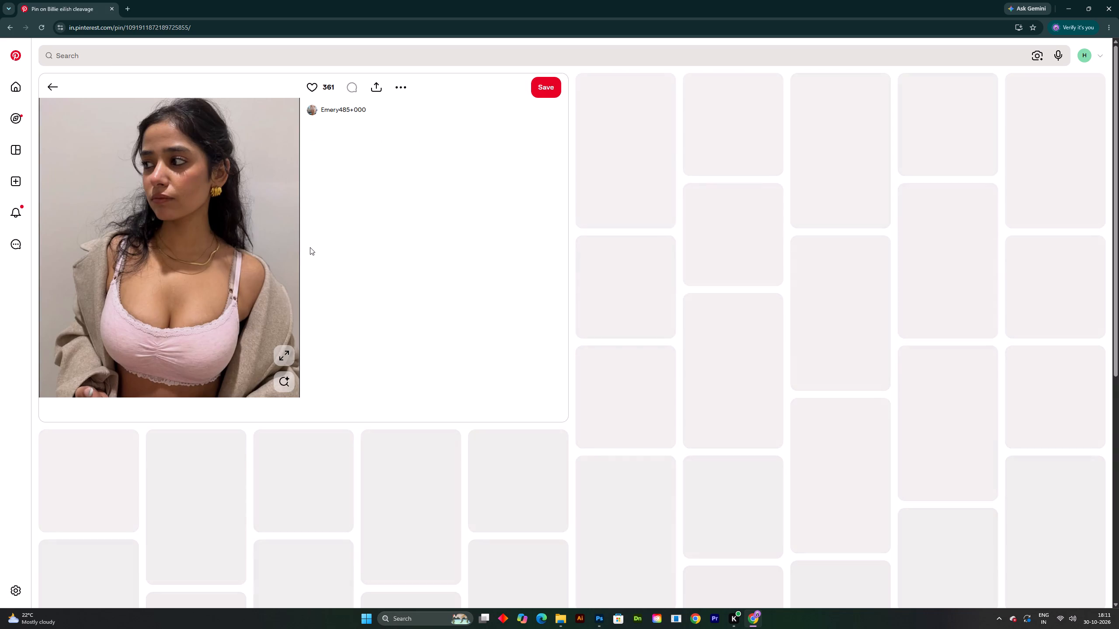
{"action": "left_click_drag", "start_coordinate": [310, 250], "coordinate": [319, 253]}
{"action": "left_click", "coordinate": [319, 253]}
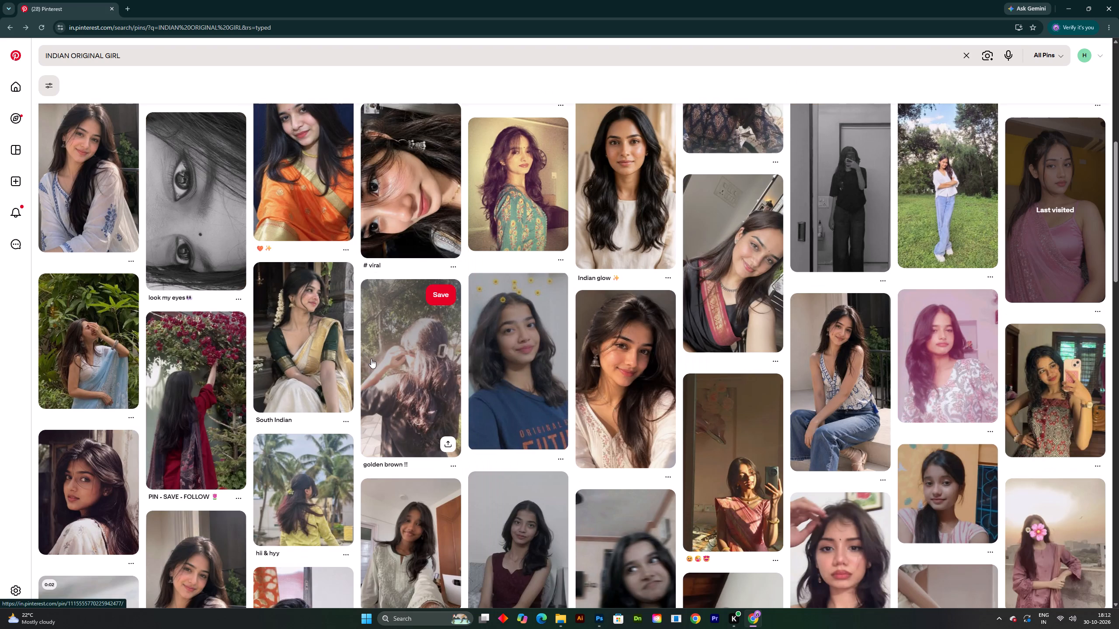
Look further through the search results for a female portrait suitable for the brow serum post.
{"action": "scroll", "coordinate": [371, 359], "scroll_direction": "down", "scroll_amount": 4}
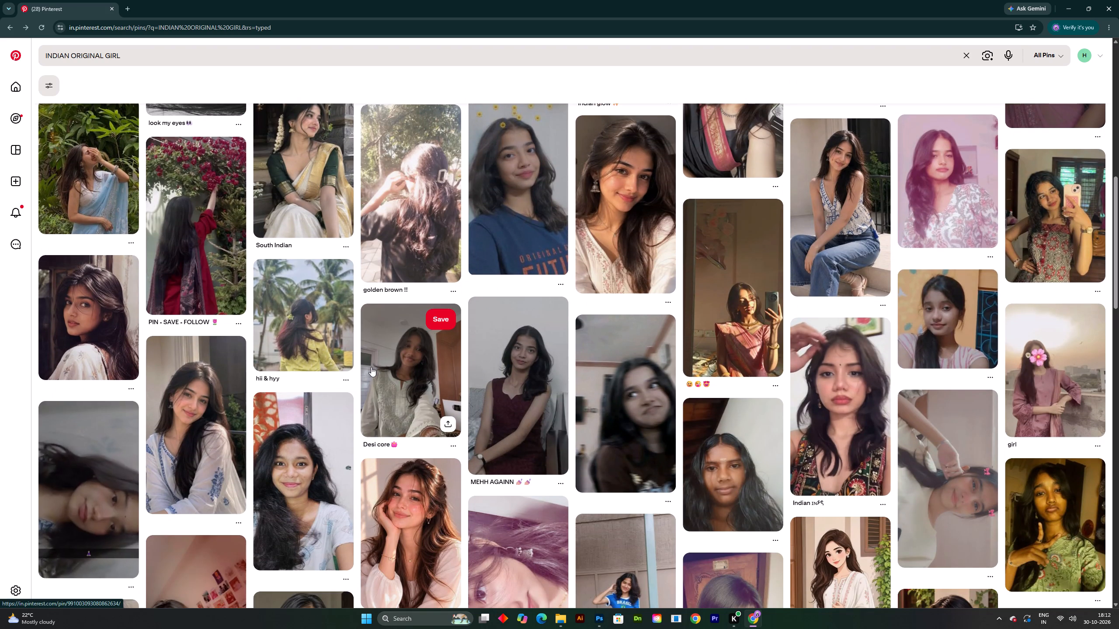
{"action": "scroll", "coordinate": [329, 394], "scroll_direction": "down", "scroll_amount": 2}
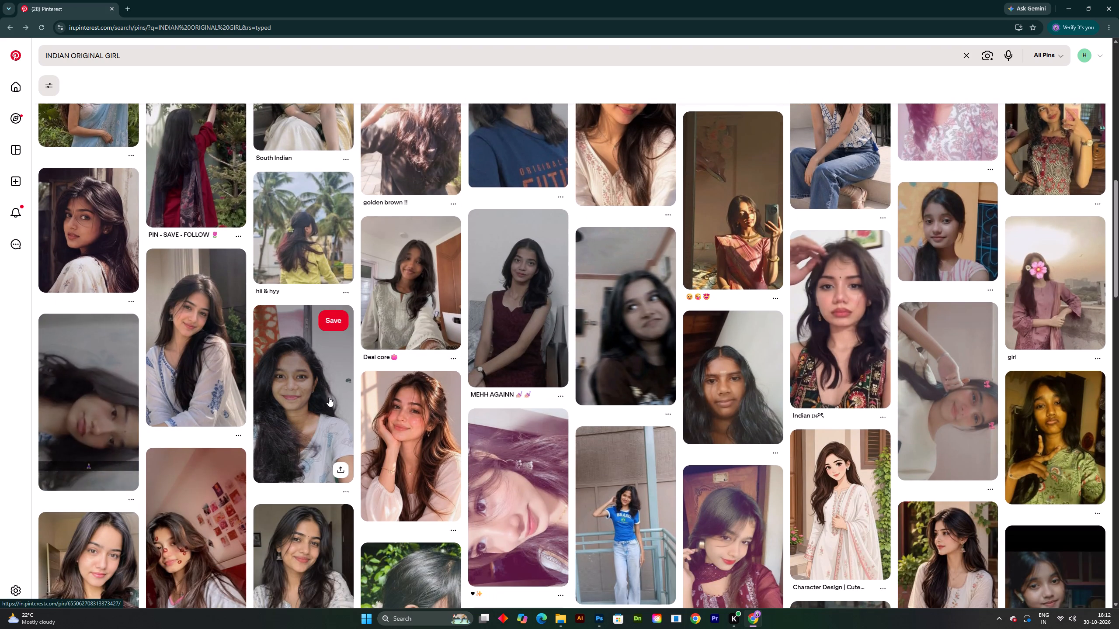
{"action": "scroll", "coordinate": [329, 397], "scroll_direction": "down", "scroll_amount": 5}
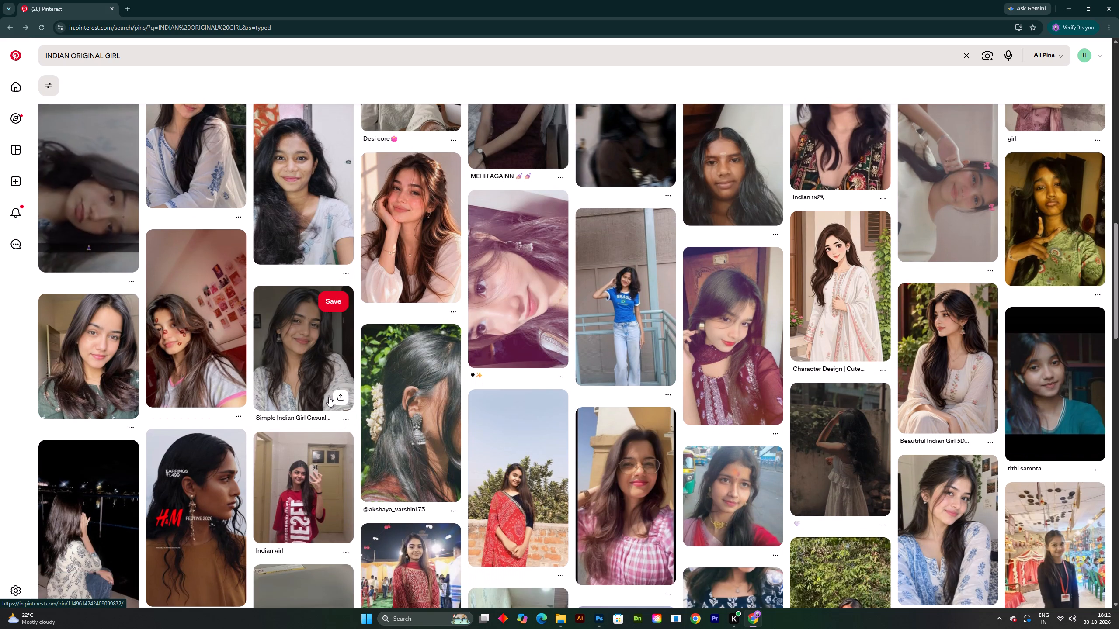
{"action": "scroll", "coordinate": [329, 397], "scroll_direction": "down", "scroll_amount": 6}
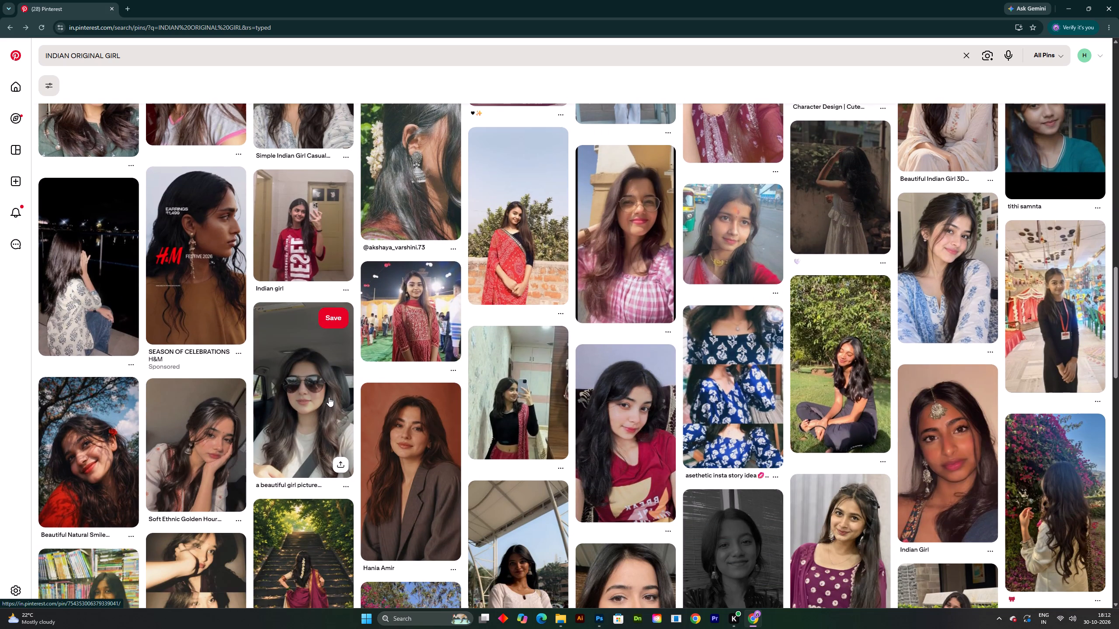
{"action": "scroll", "coordinate": [329, 397], "scroll_direction": "down", "scroll_amount": 3}
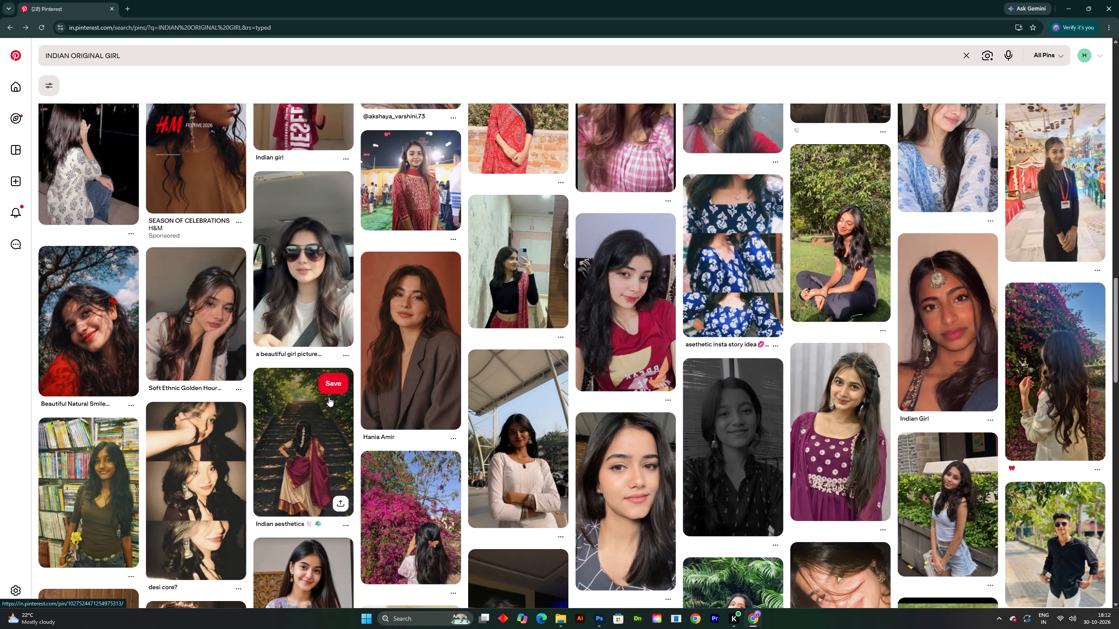
{"action": "scroll", "coordinate": [329, 397], "scroll_direction": "down", "scroll_amount": 8}
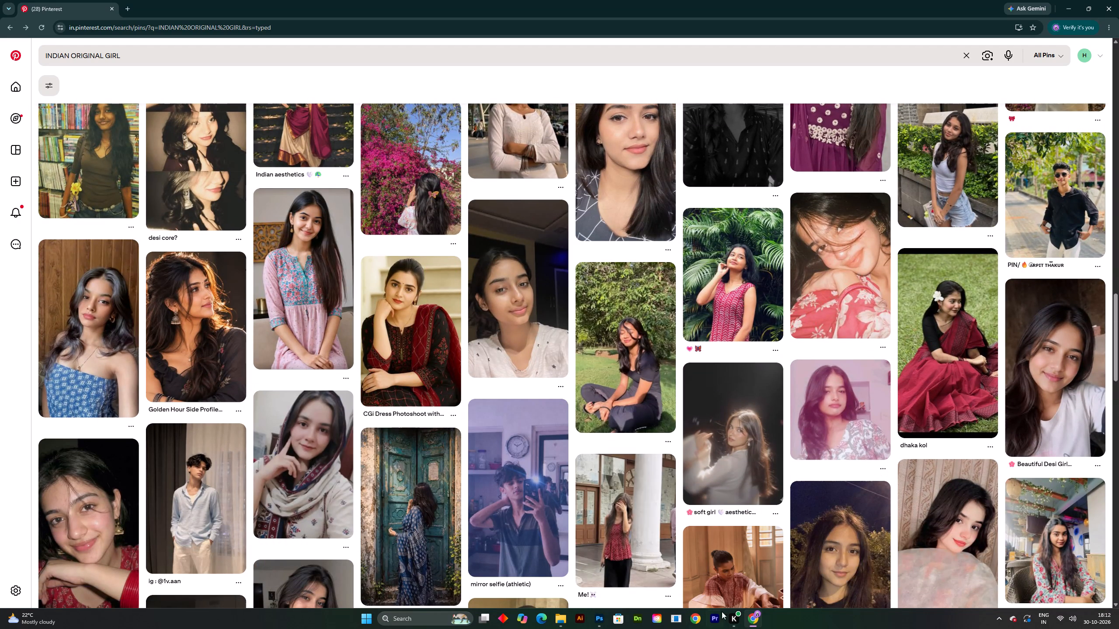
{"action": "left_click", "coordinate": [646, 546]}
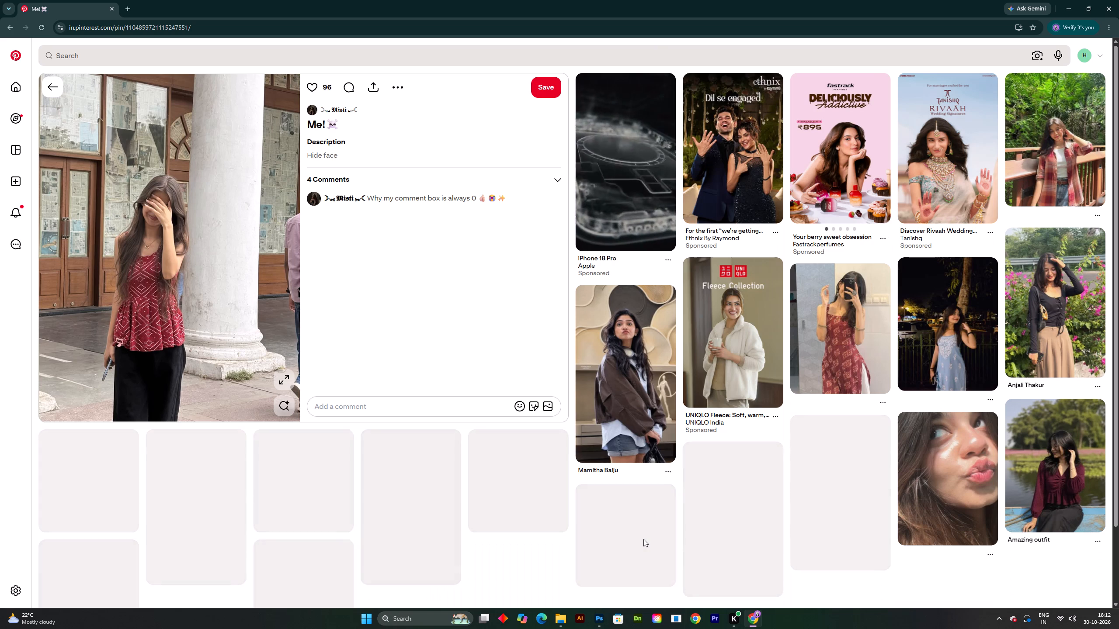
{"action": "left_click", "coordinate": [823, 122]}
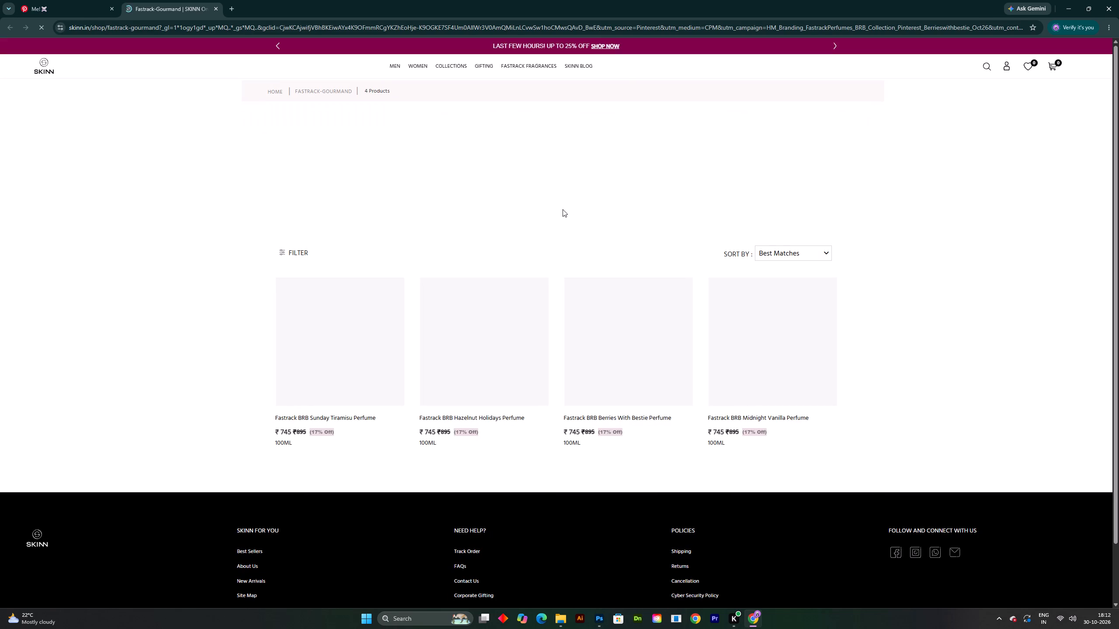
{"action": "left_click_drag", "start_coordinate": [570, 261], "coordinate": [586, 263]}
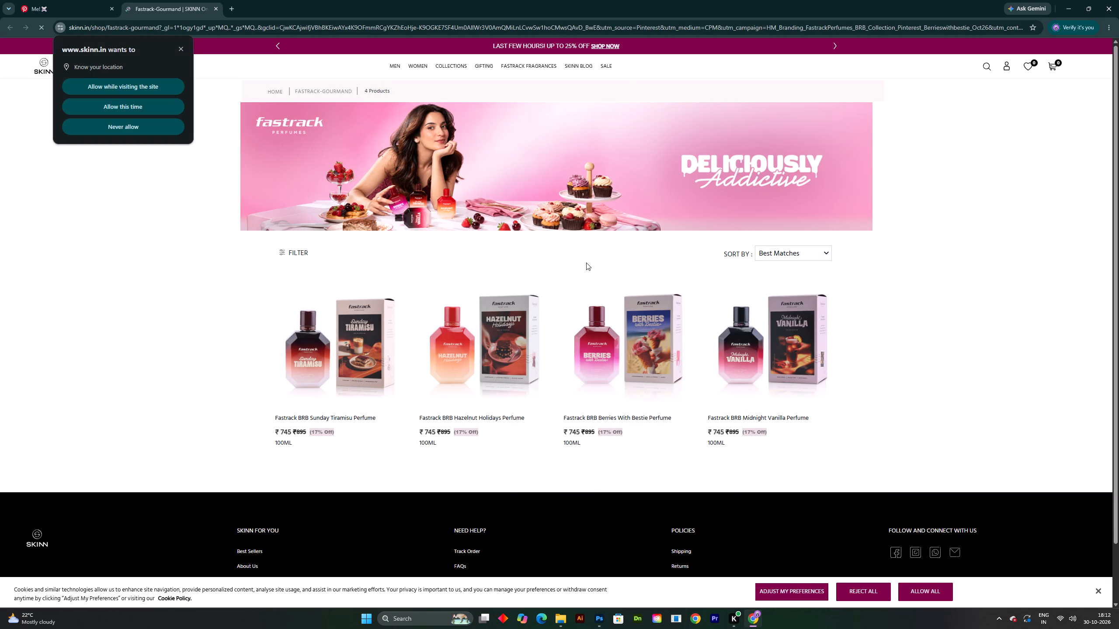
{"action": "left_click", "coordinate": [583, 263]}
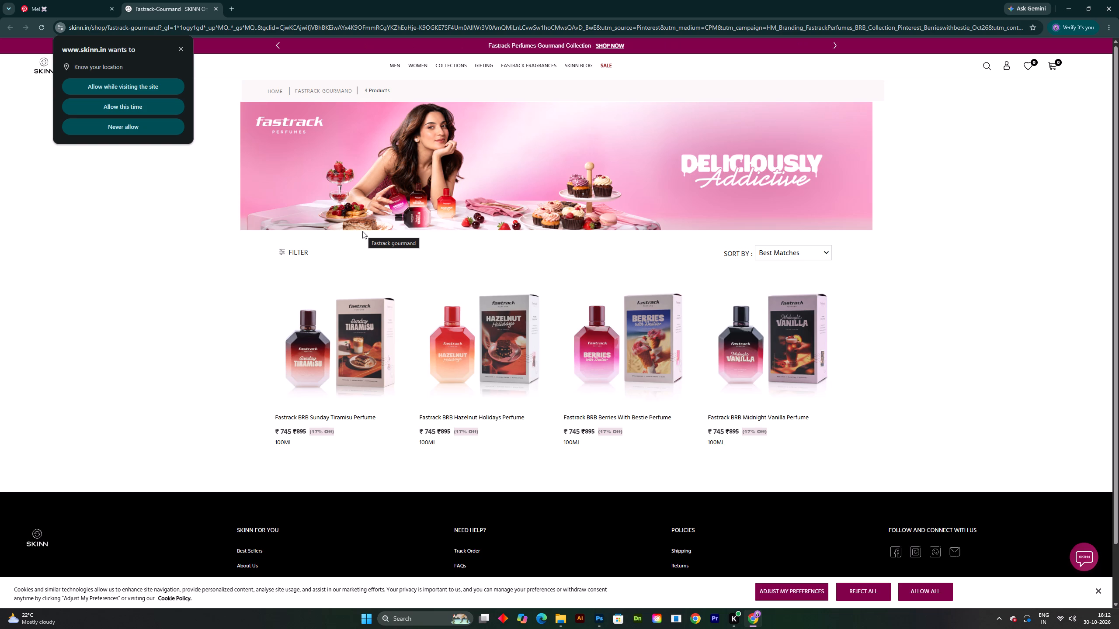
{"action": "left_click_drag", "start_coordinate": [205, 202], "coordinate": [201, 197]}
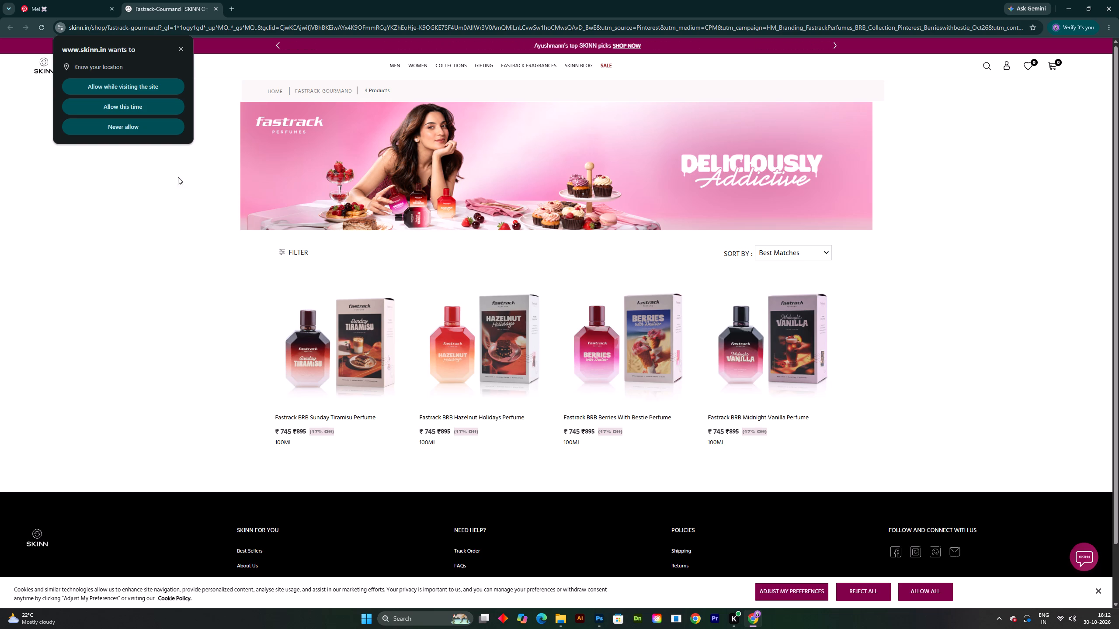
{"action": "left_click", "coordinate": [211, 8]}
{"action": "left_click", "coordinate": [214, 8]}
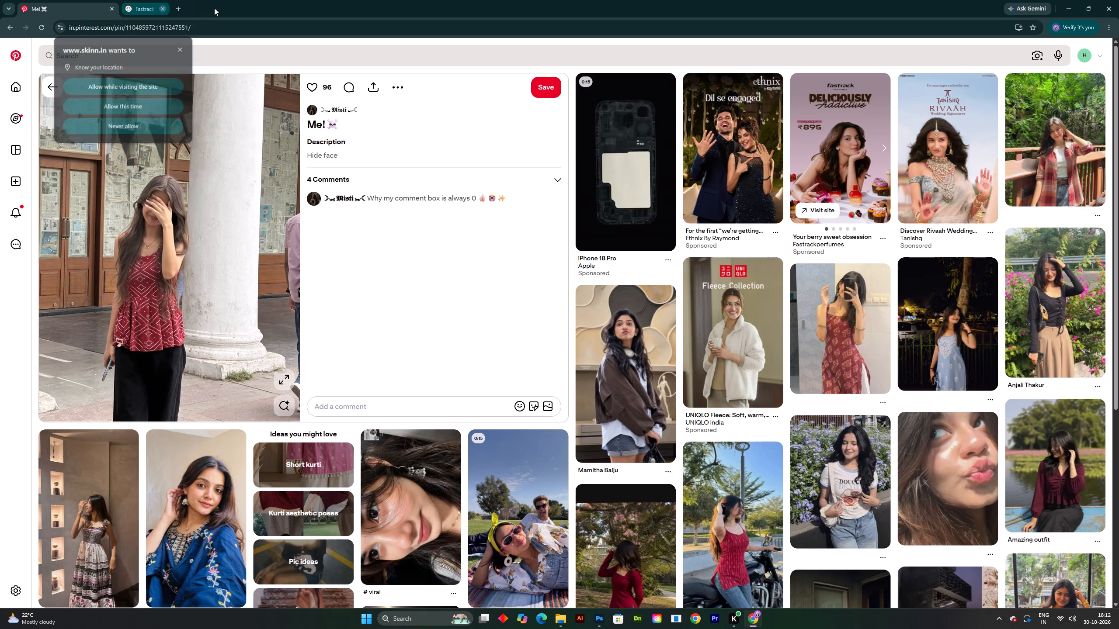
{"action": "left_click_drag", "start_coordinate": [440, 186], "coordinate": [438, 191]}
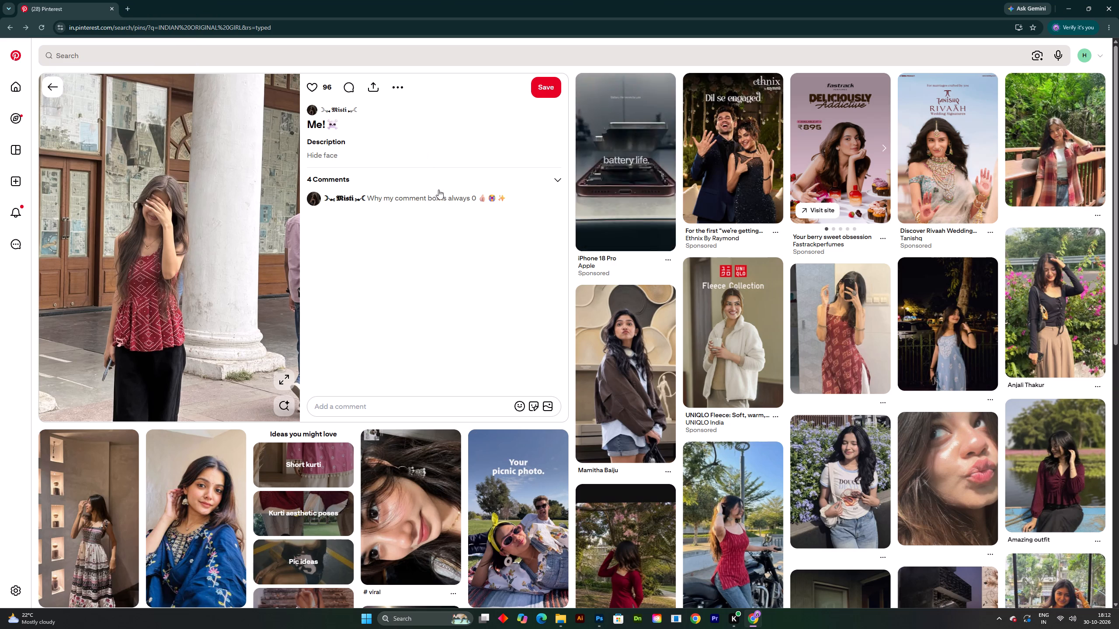
Examine more of the portrait results for a clear female face with visible brows, and go back to the first results.
{"action": "scroll", "coordinate": [704, 250], "scroll_direction": "down", "scroll_amount": 4}
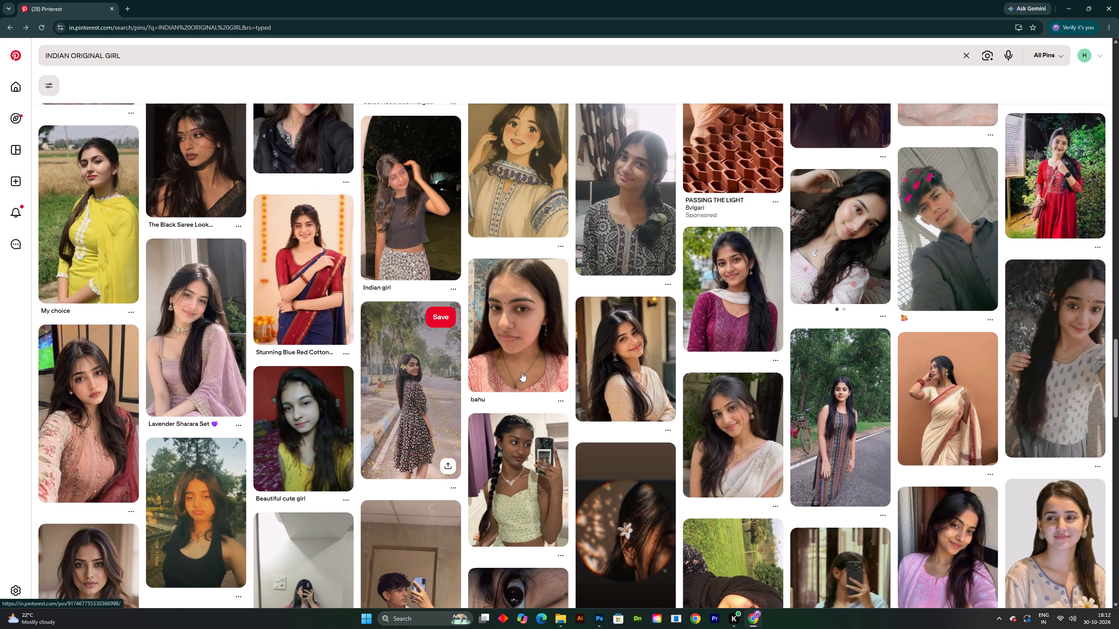
{"action": "scroll", "coordinate": [938, 398], "scroll_direction": "down", "scroll_amount": 3}
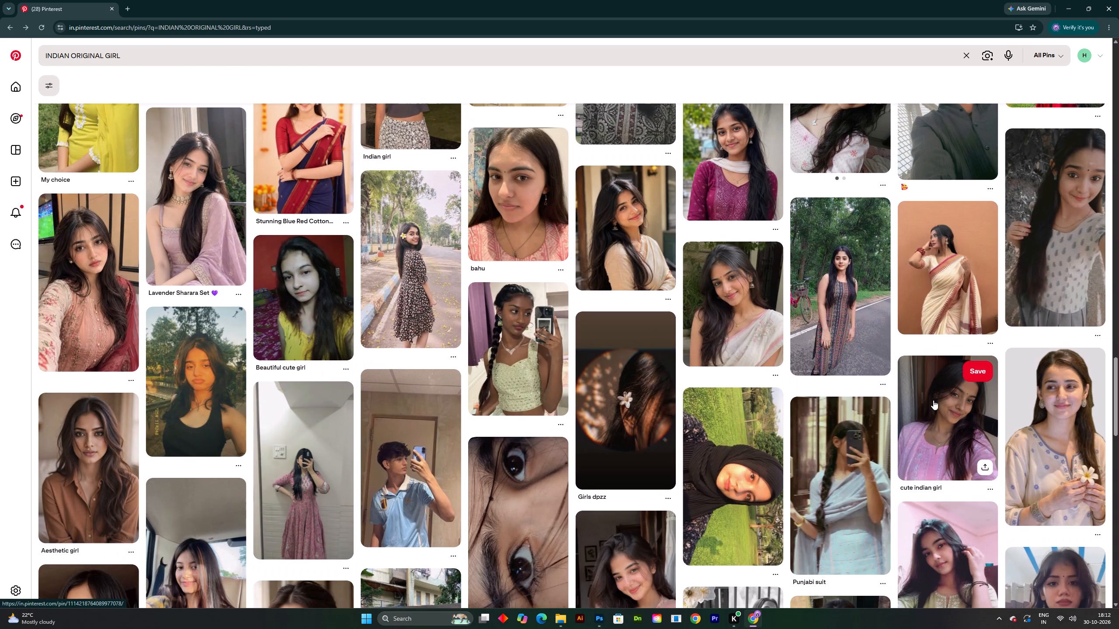
{"action": "scroll", "coordinate": [933, 400], "scroll_direction": "down", "scroll_amount": 7}
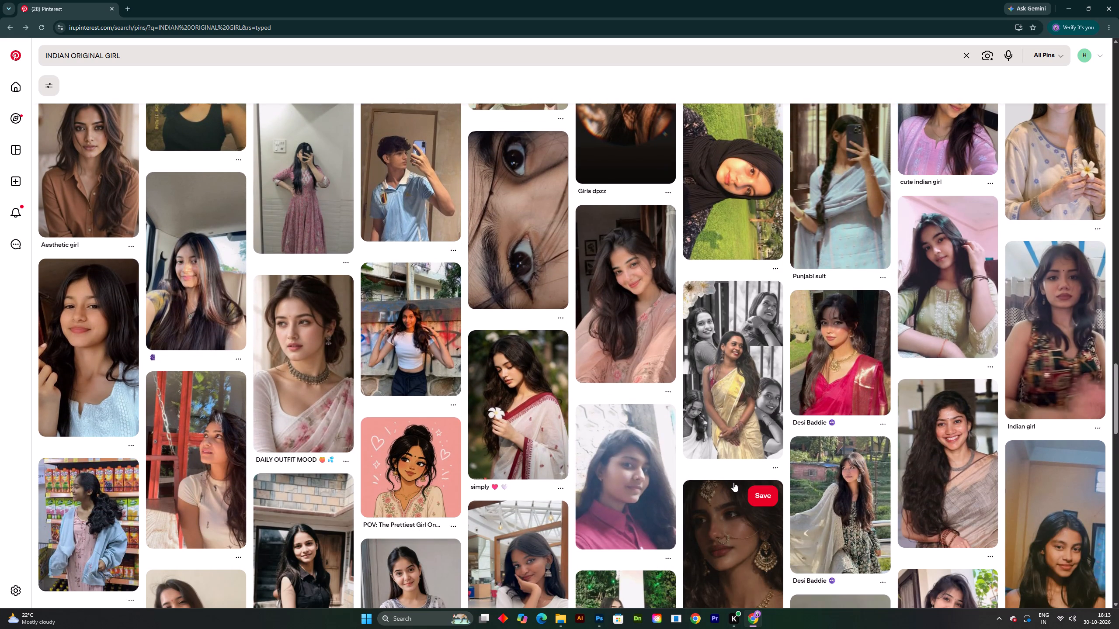
{"action": "scroll", "coordinate": [724, 479], "scroll_direction": "up", "scroll_amount": 20}
{"action": "scroll", "coordinate": [724, 479], "scroll_direction": "up", "scroll_amount": 4}
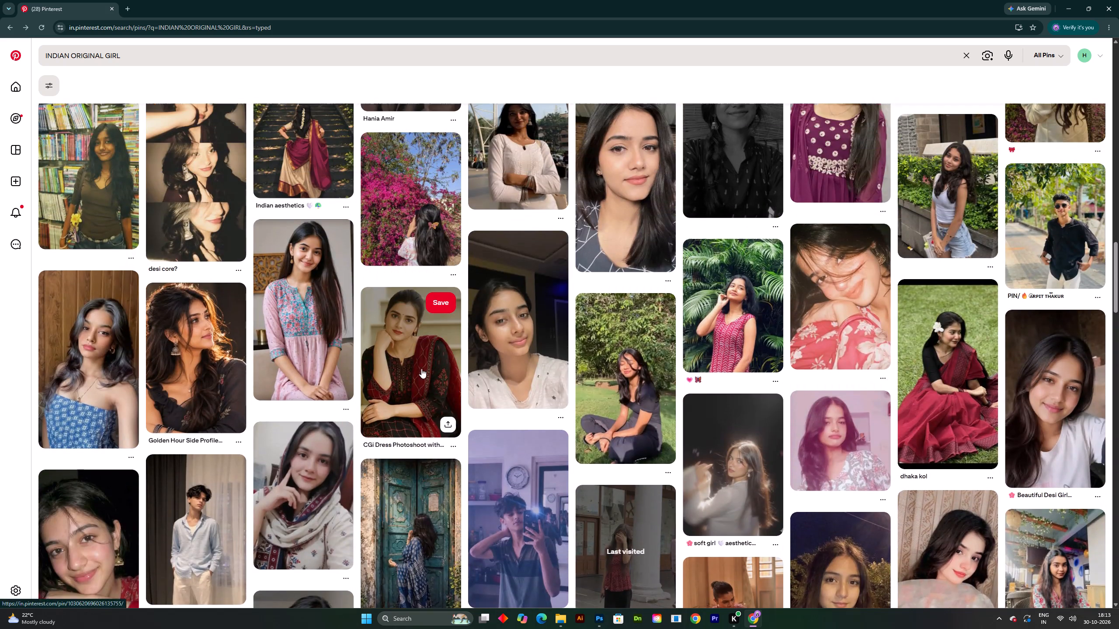
{"action": "scroll", "coordinate": [421, 369], "scroll_direction": "up", "scroll_amount": 4}
{"action": "scroll", "coordinate": [257, 264], "scroll_direction": "up", "scroll_amount": 11}
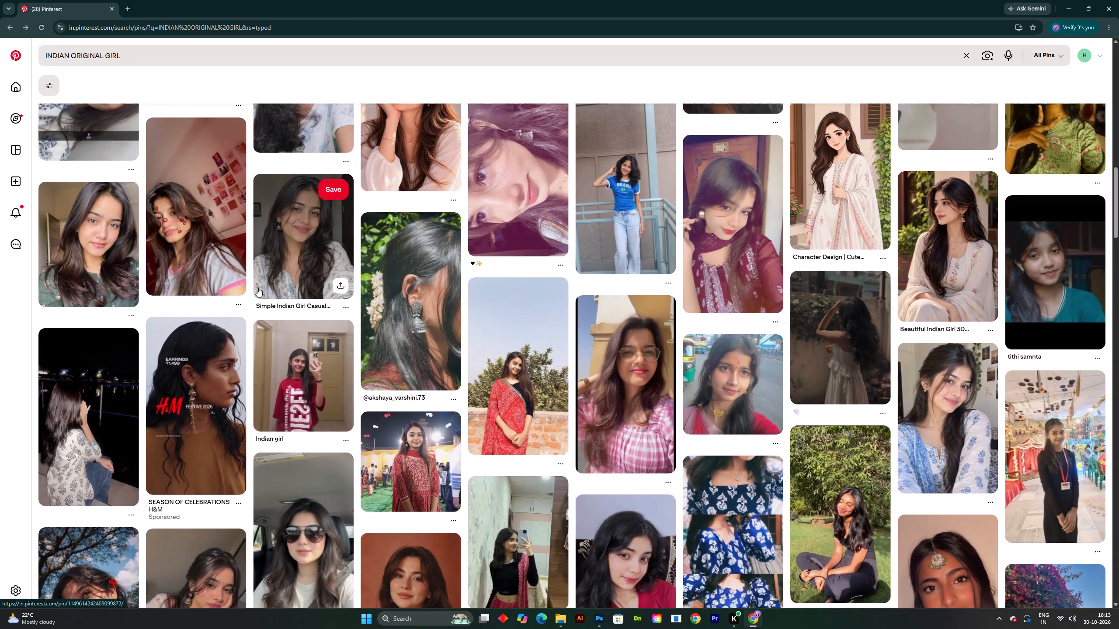
{"action": "scroll", "coordinate": [257, 287], "scroll_direction": "up", "scroll_amount": 1}
{"action": "scroll", "coordinate": [257, 287], "scroll_direction": "down", "scroll_amount": 1}
{"action": "scroll", "coordinate": [257, 287], "scroll_direction": "up", "scroll_amount": 13}
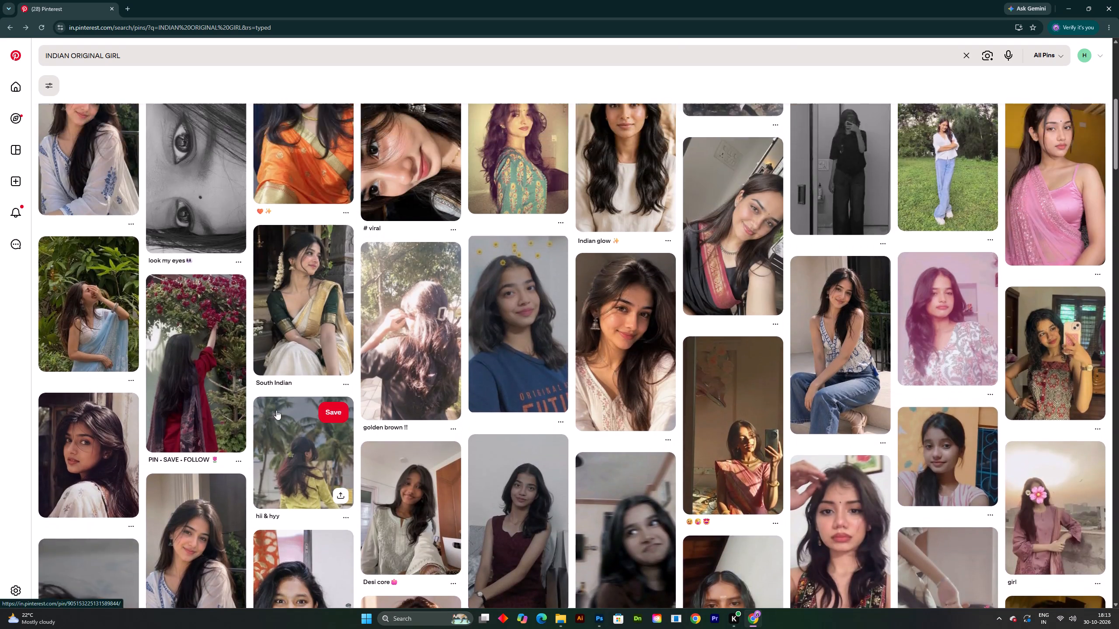
{"action": "scroll", "coordinate": [276, 410], "scroll_direction": "up", "scroll_amount": 4}
{"action": "scroll", "coordinate": [277, 485], "scroll_direction": "up", "scroll_amount": 3}
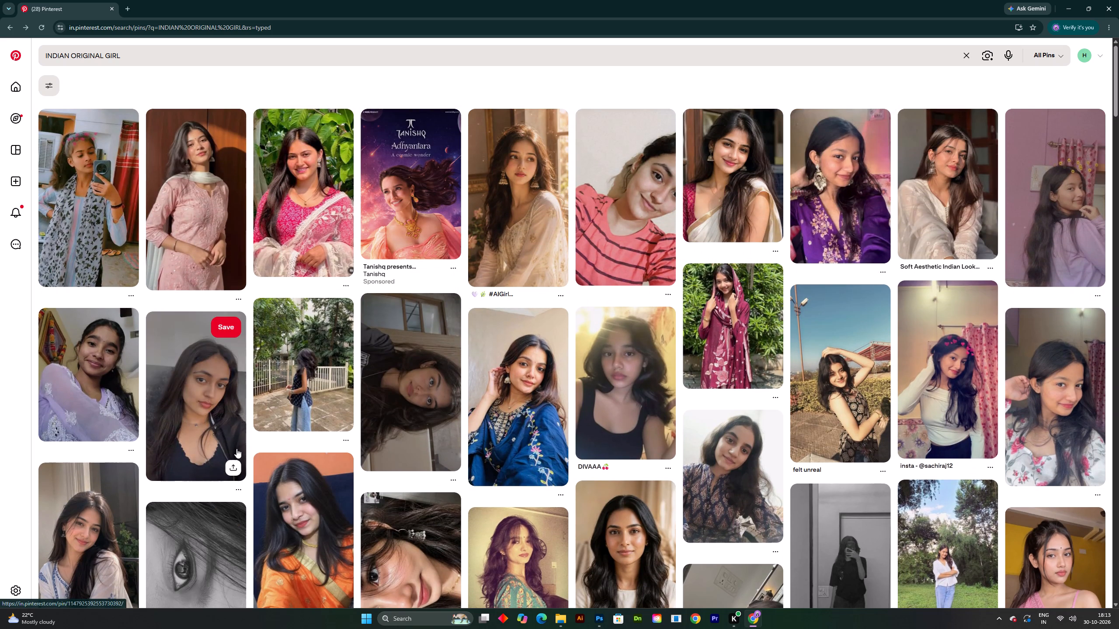
Open the pin of the long-haired woman in a black jacket and look over its related pins.
{"action": "left_click", "coordinate": [191, 402]}
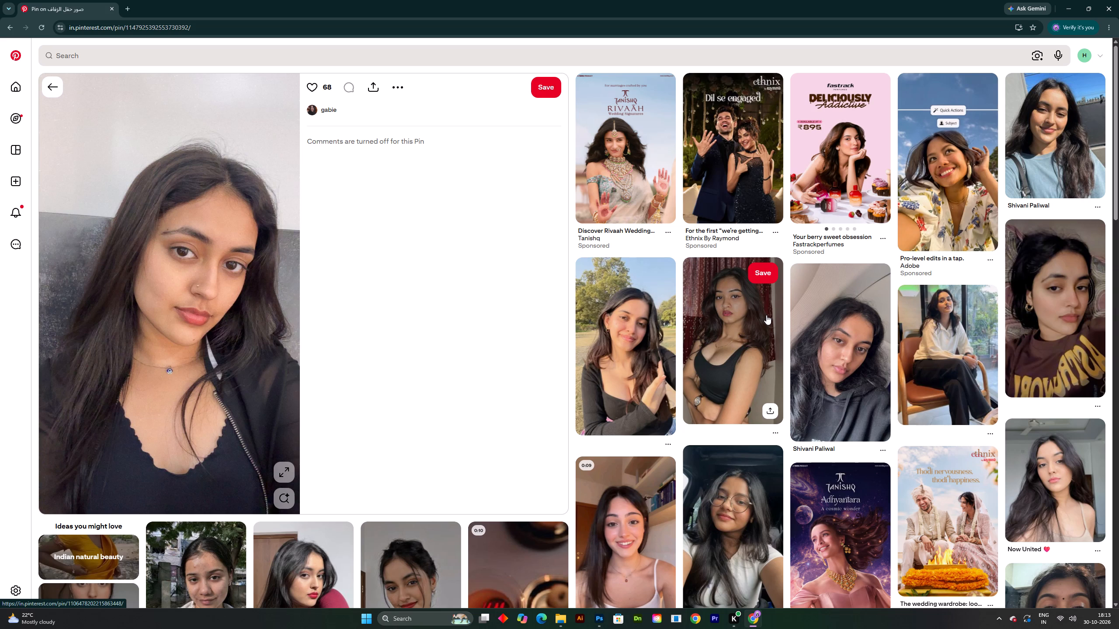
{"action": "scroll", "coordinate": [791, 349], "scroll_direction": "down", "scroll_amount": 2}
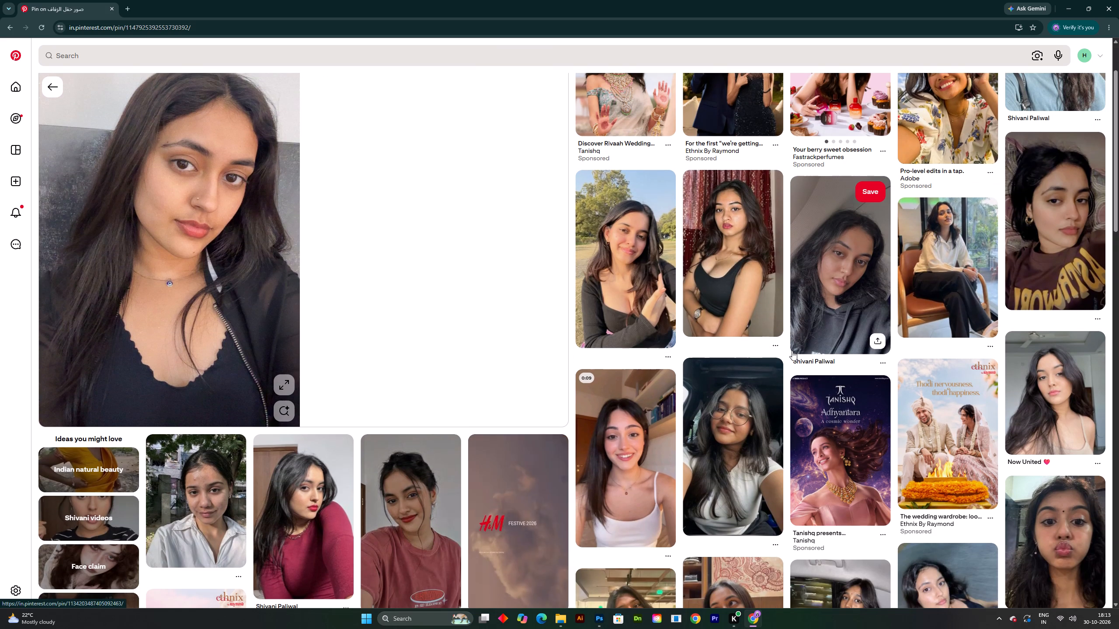
{"action": "scroll", "coordinate": [792, 351], "scroll_direction": "up", "scroll_amount": 2}
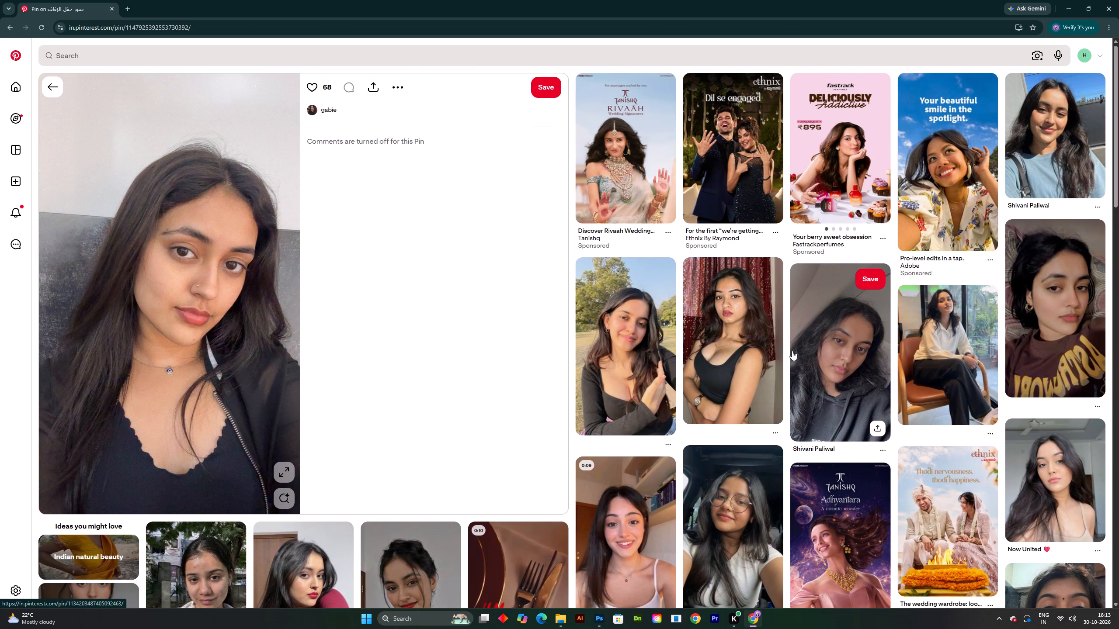
{"action": "scroll", "coordinate": [792, 351], "scroll_direction": "down", "scroll_amount": 6}
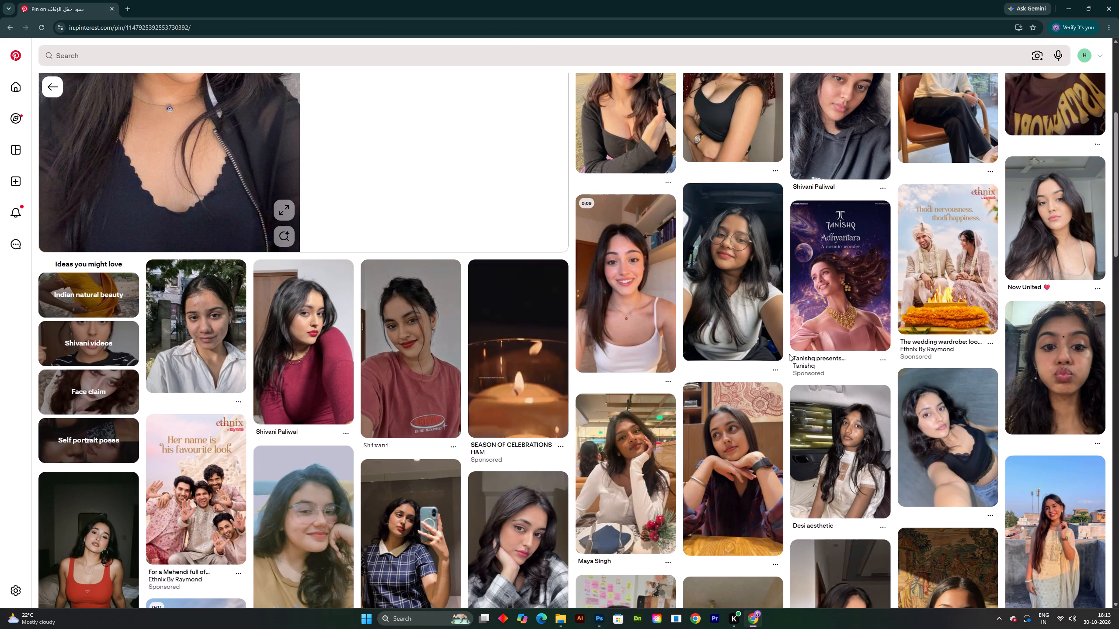
{"action": "scroll", "coordinate": [789, 354], "scroll_direction": "down", "scroll_amount": 3}
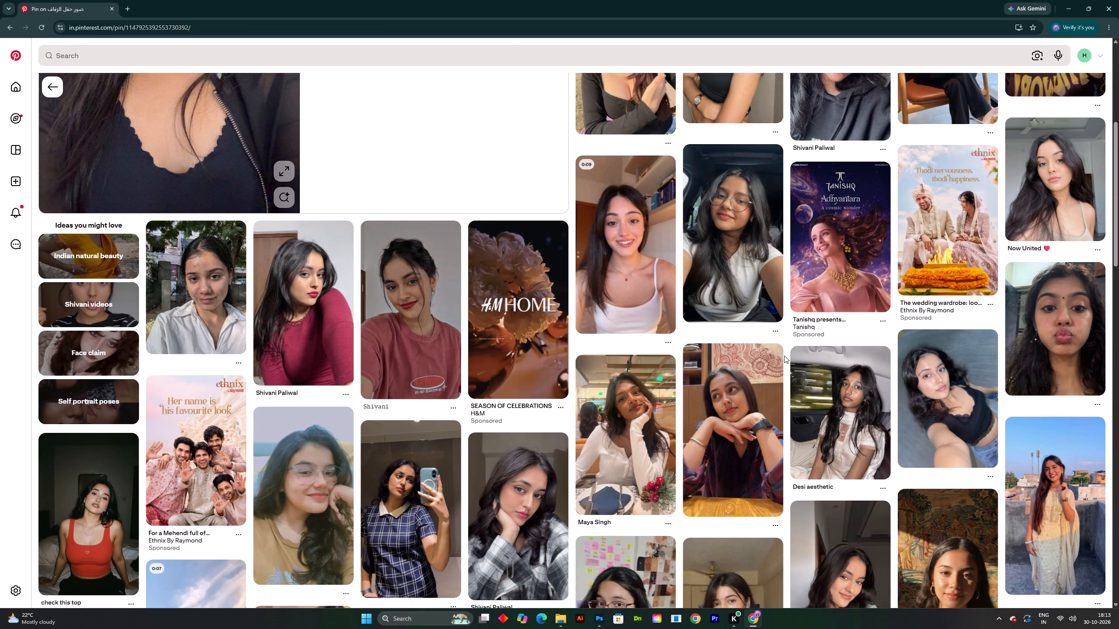
{"action": "scroll", "coordinate": [784, 356], "scroll_direction": "down", "scroll_amount": 5}
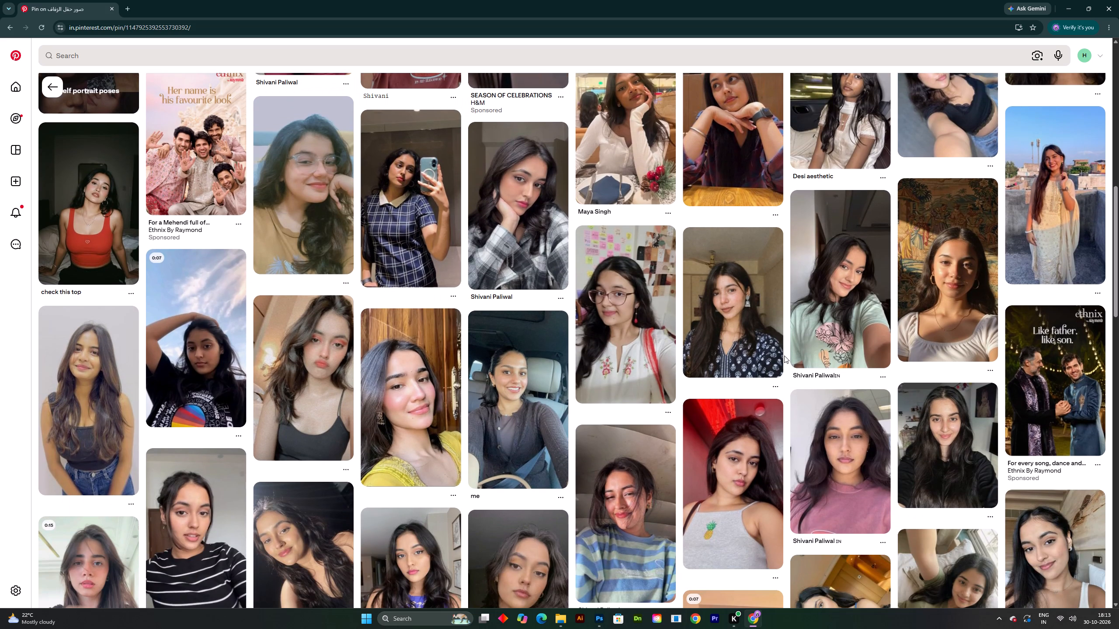
{"action": "scroll", "coordinate": [784, 356], "scroll_direction": "down", "scroll_amount": 2}
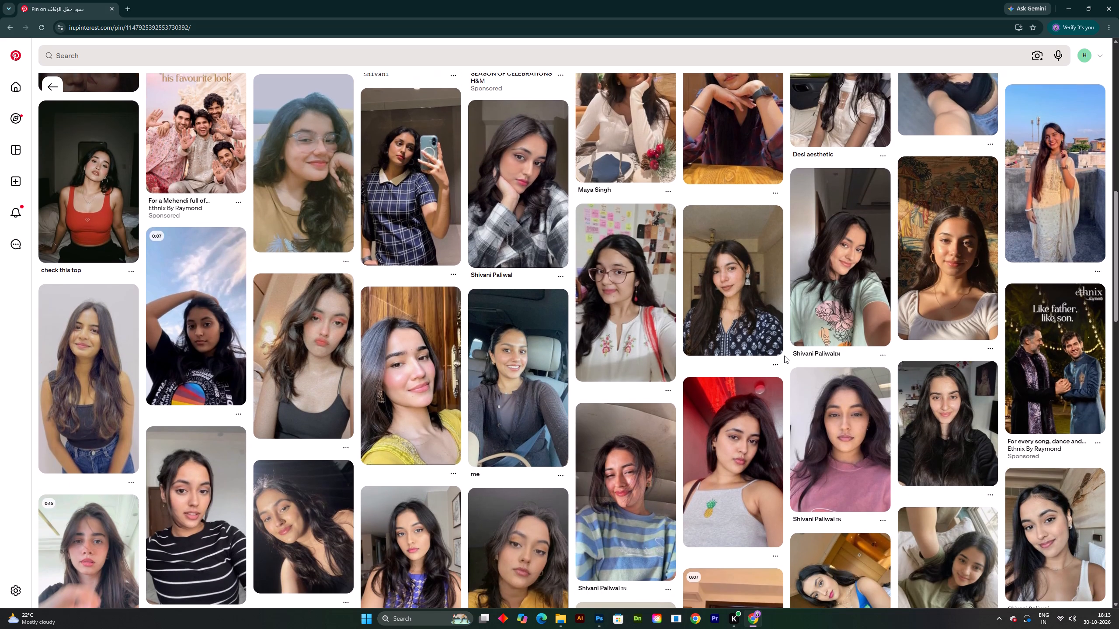
{"action": "scroll", "coordinate": [773, 356], "scroll_direction": "down", "scroll_amount": 2}
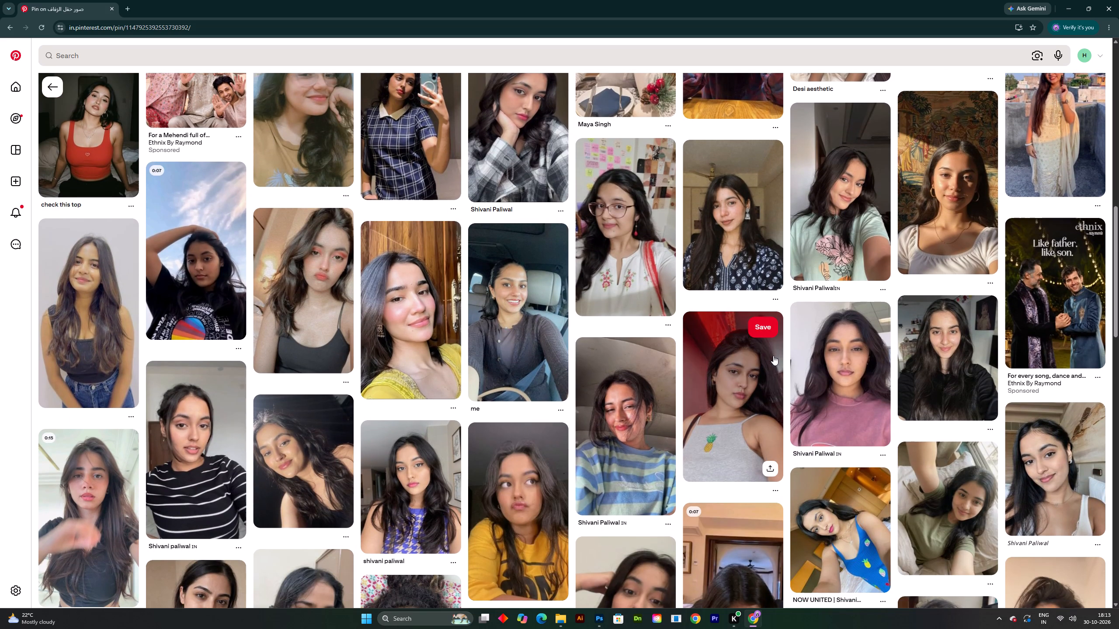
{"action": "scroll", "coordinate": [773, 356], "scroll_direction": "down", "scroll_amount": 2}
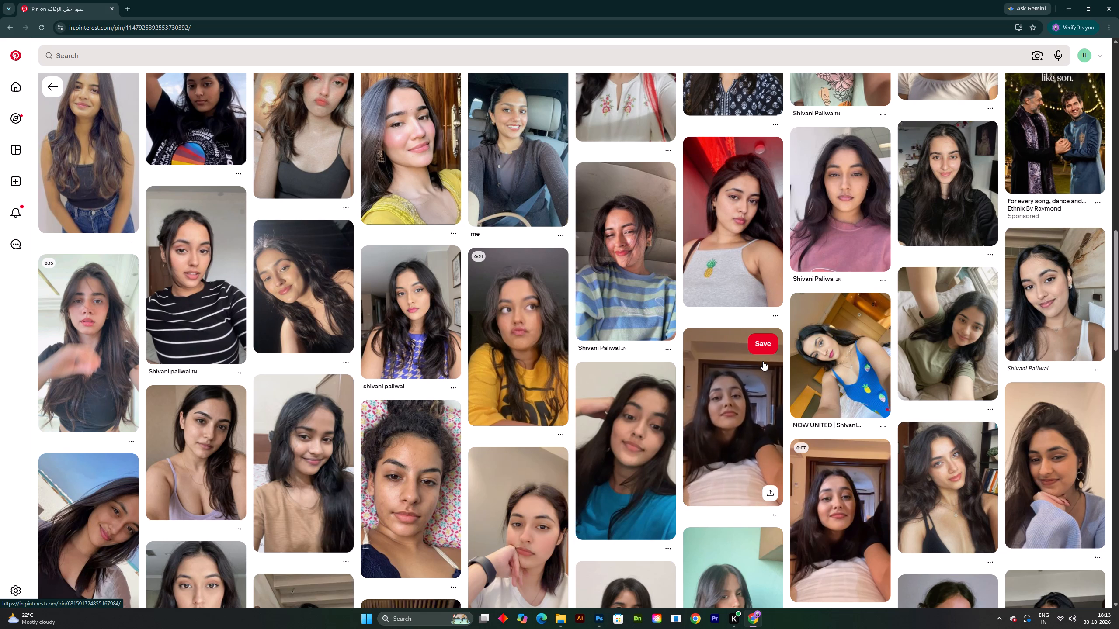
{"action": "scroll", "coordinate": [760, 362], "scroll_direction": "down", "scroll_amount": 2}
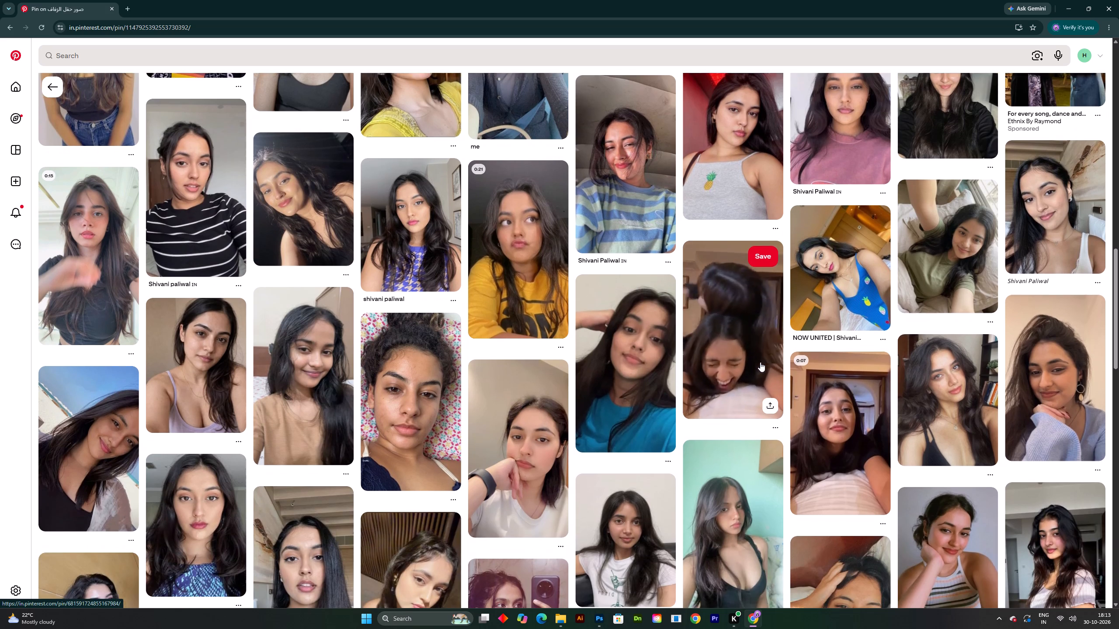
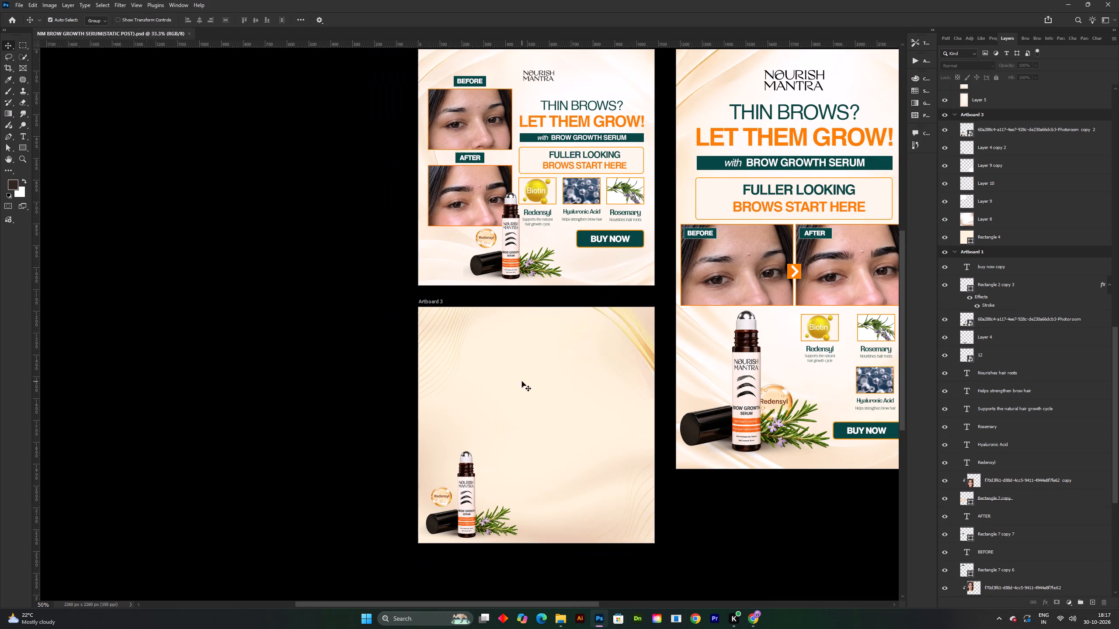
{"action": "key", "text": "space"}
{"action": "left_click_drag", "start_coordinate": [513, 394], "coordinate": [496, 421]}
{"action": "scroll", "coordinate": [496, 414], "scroll_direction": "down", "scroll_amount": 1, "text": "shift"}
{"action": "key", "text": "space"}
{"action": "left_click", "coordinate": [496, 401]}
{"action": "key", "text": "ctrl+s"}
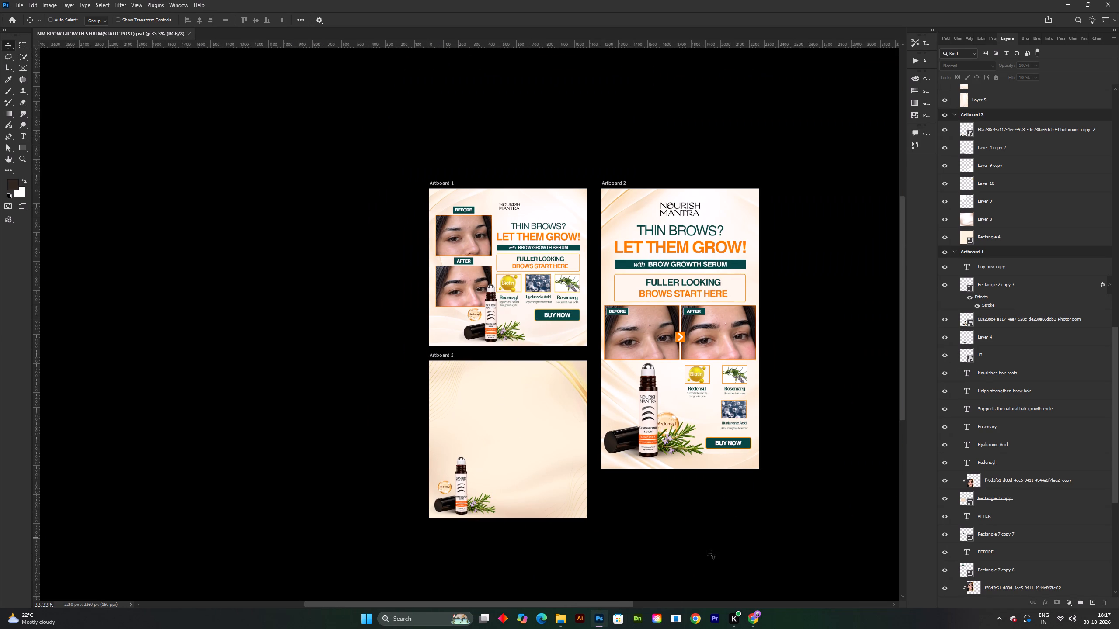
Open the recent file STATIC POST OF NM1080 as a design reference.
{"action": "left_click", "coordinate": [10, 24]}
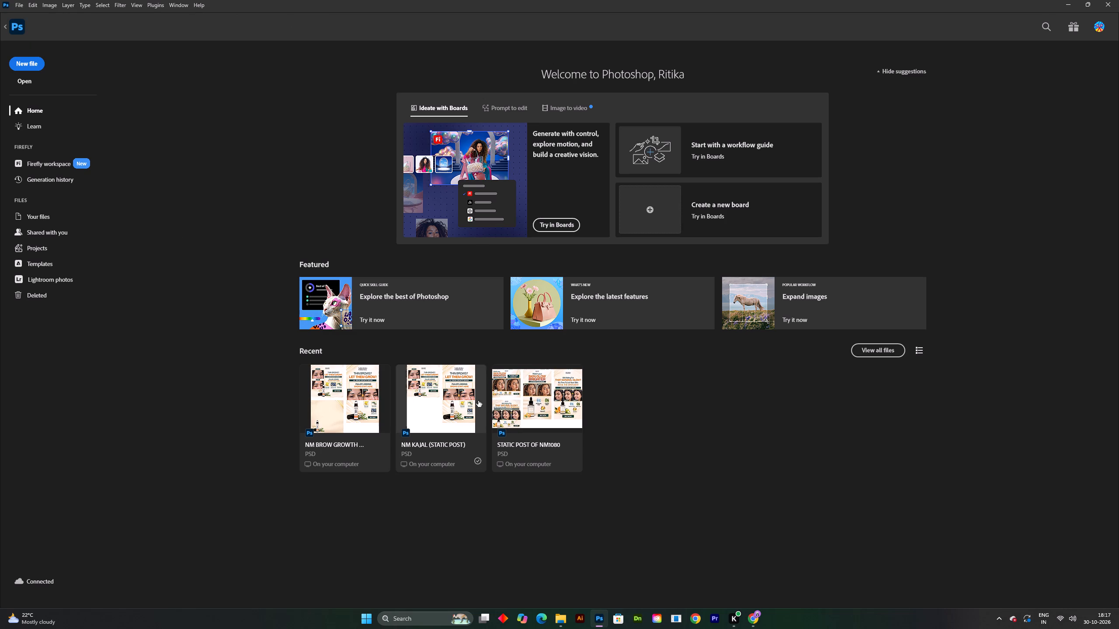
{"action": "left_click", "coordinate": [532, 411]}
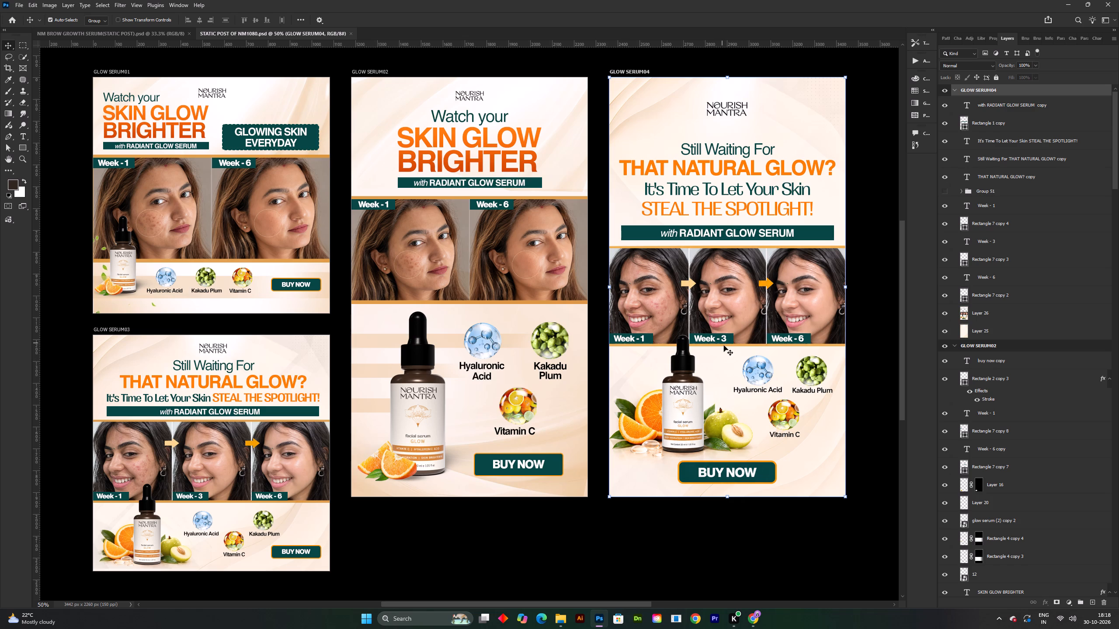
Return to the NM BROW GROWTH SERUM document and save it.
{"action": "left_click", "coordinate": [151, 35]}
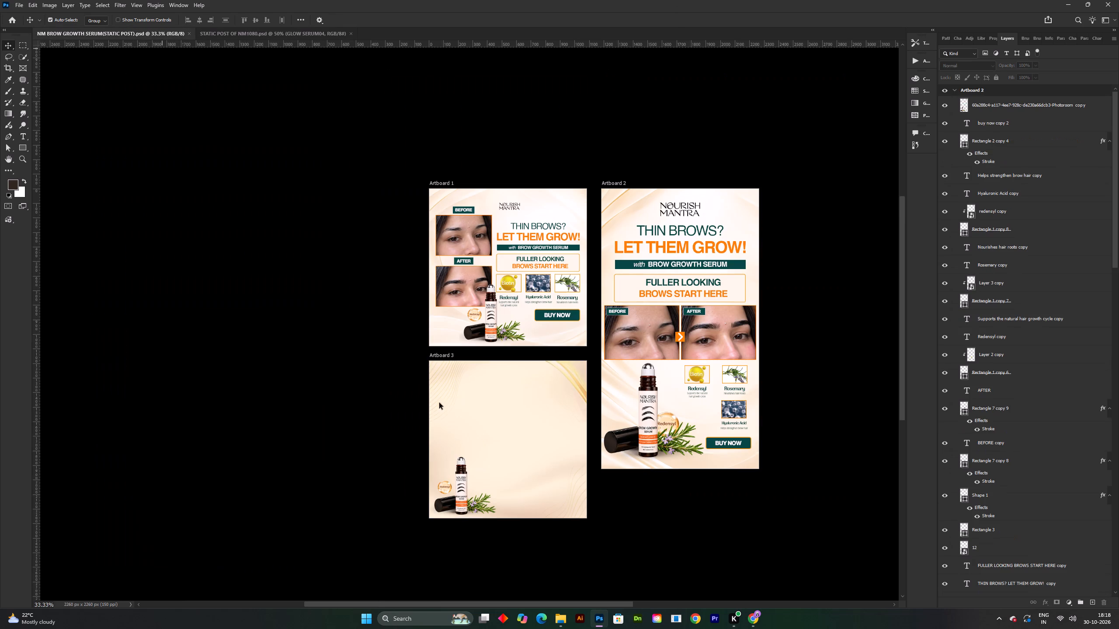
{"action": "scroll", "coordinate": [560, 327], "scroll_direction": "up", "scroll_amount": 1, "text": "shift"}
{"action": "key", "text": "space"}
{"action": "key", "text": "space"}
{"action": "key", "text": "space"}
{"action": "key", "text": "space"}
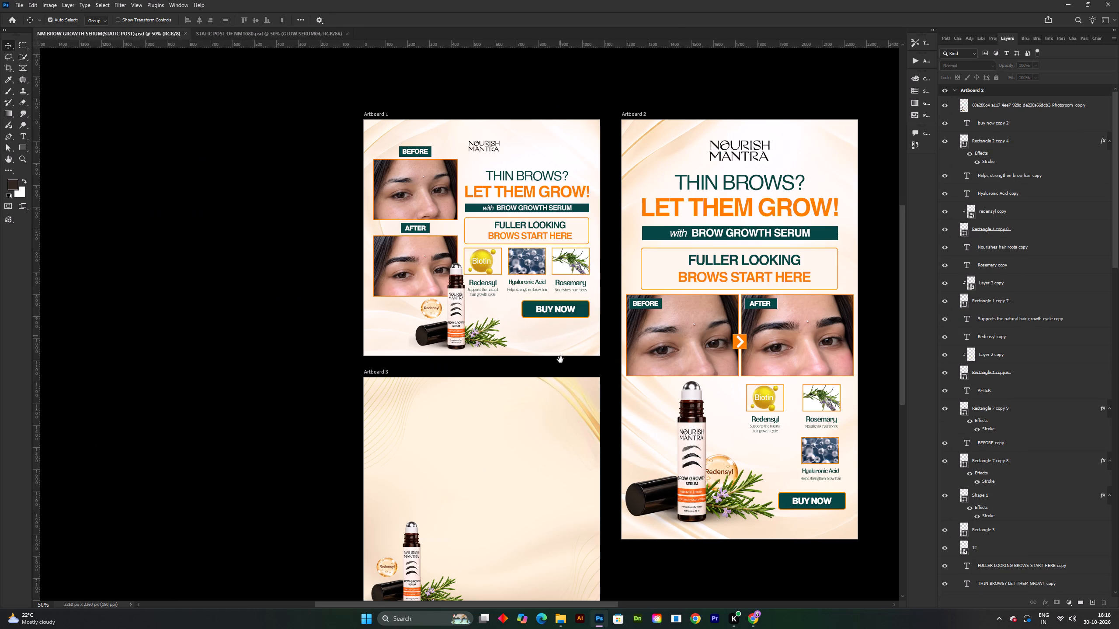
{"action": "left_click_drag", "start_coordinate": [567, 361], "coordinate": [536, 297]}
{"action": "key", "text": "ctrl+s"}
{"action": "key", "text": "space"}
{"action": "key", "text": "space"}
{"action": "key", "text": "space"}
{"action": "left_click_drag", "start_coordinate": [614, 370], "coordinate": [613, 378]}
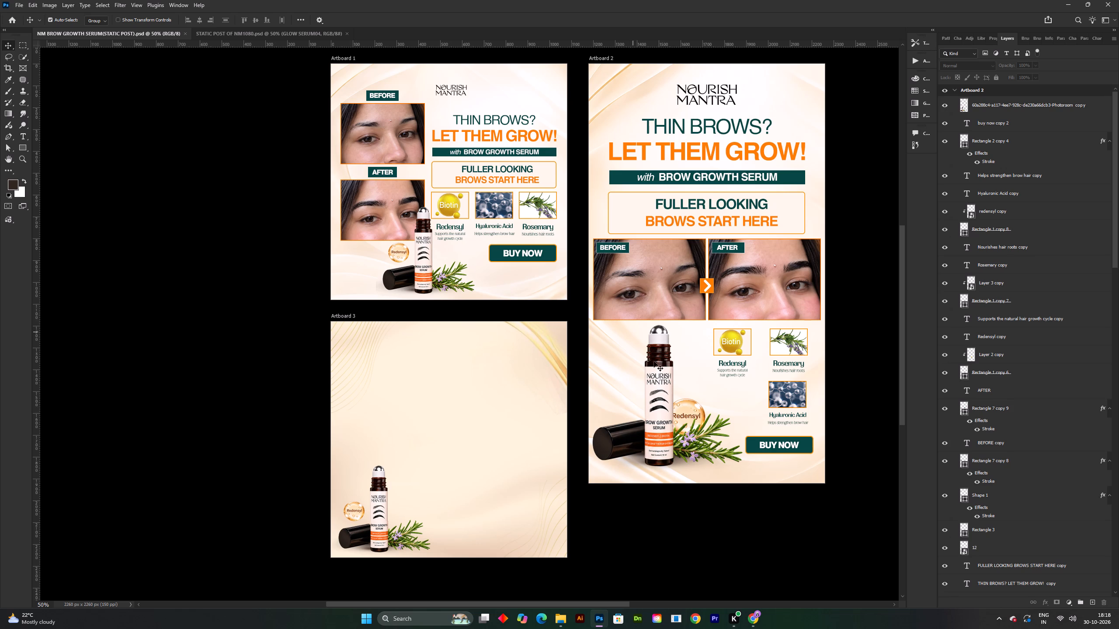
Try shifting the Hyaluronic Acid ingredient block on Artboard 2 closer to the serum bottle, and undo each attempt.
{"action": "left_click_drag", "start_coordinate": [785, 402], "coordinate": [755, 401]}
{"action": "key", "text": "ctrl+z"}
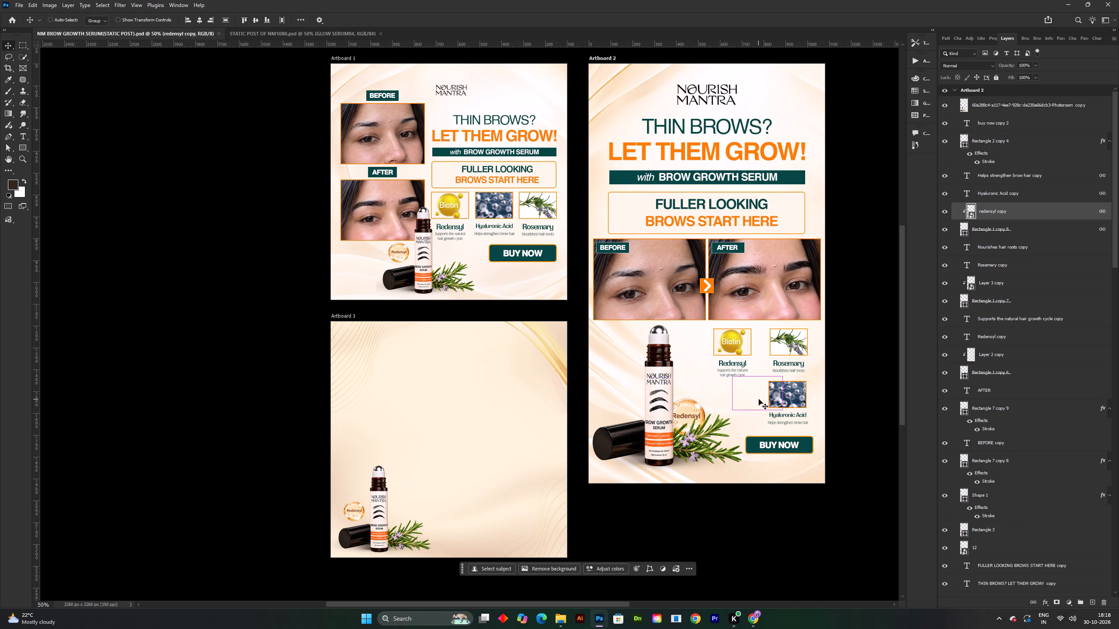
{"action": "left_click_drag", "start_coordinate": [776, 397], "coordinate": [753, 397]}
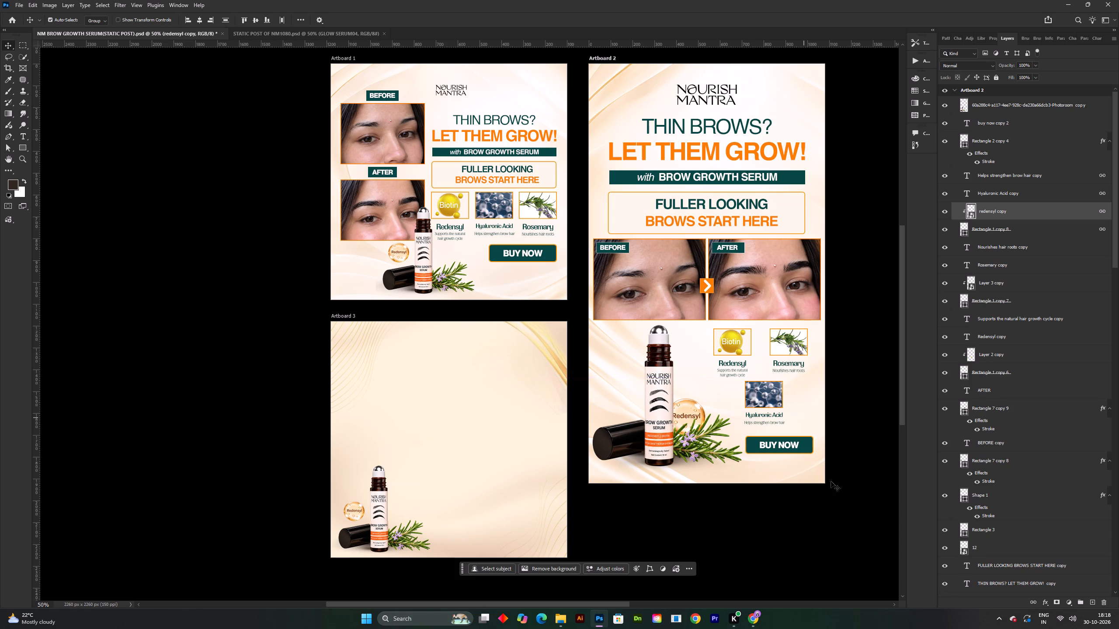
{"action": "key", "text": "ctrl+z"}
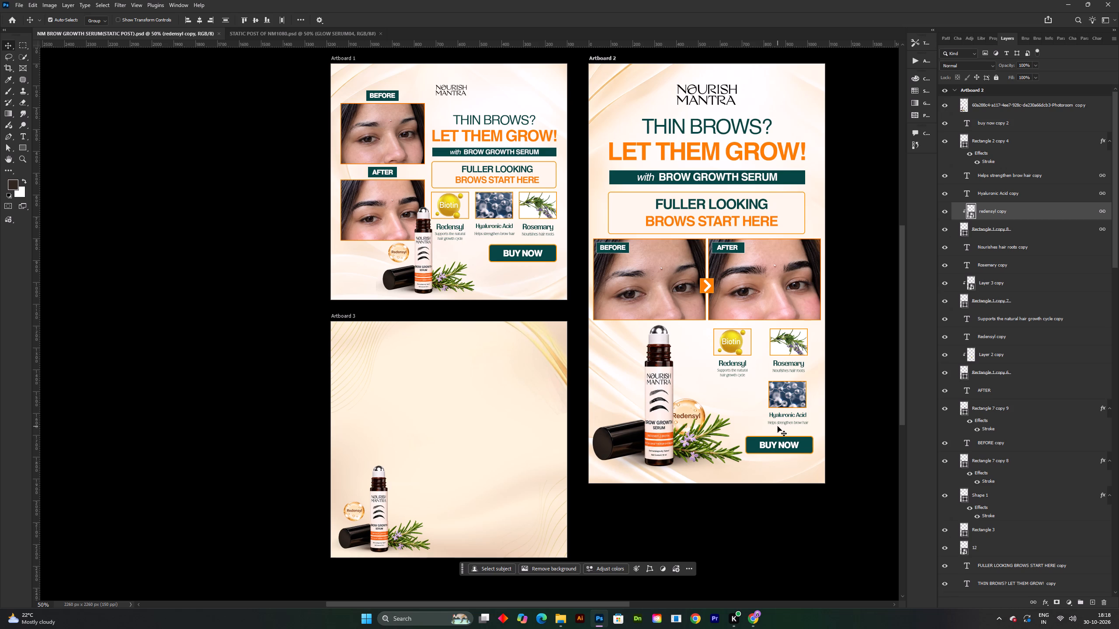
Open the Photoshop files Kajal shradha ad creative, Glow serum ad01 and glow serum ad from Downloads as references.
{"action": "left_click", "coordinate": [11, 25]}
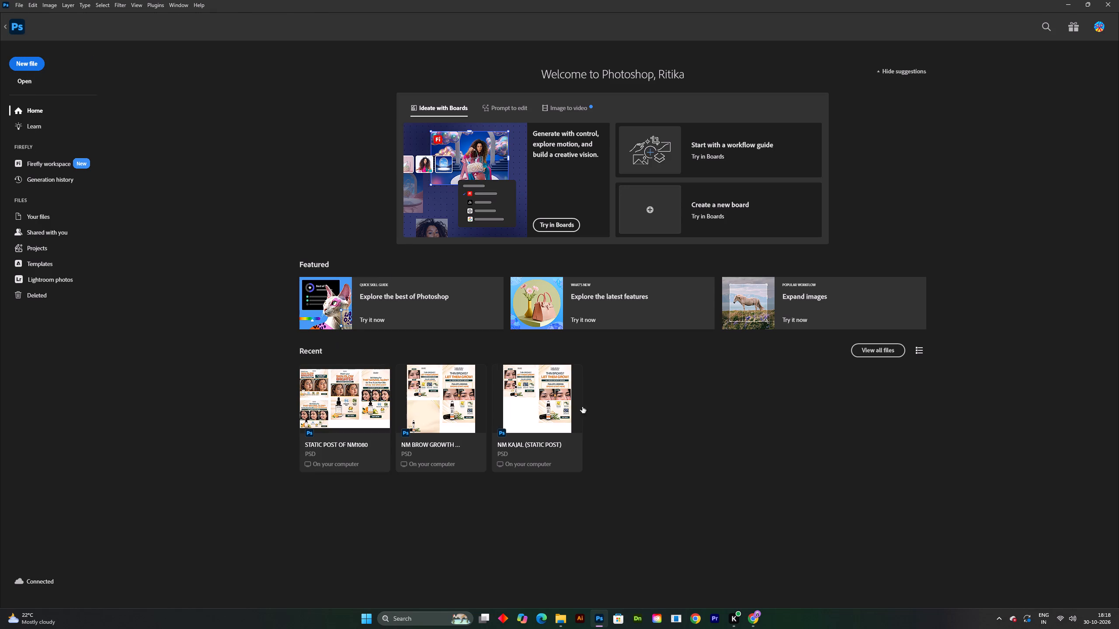
{"action": "left_click", "coordinate": [560, 614]}
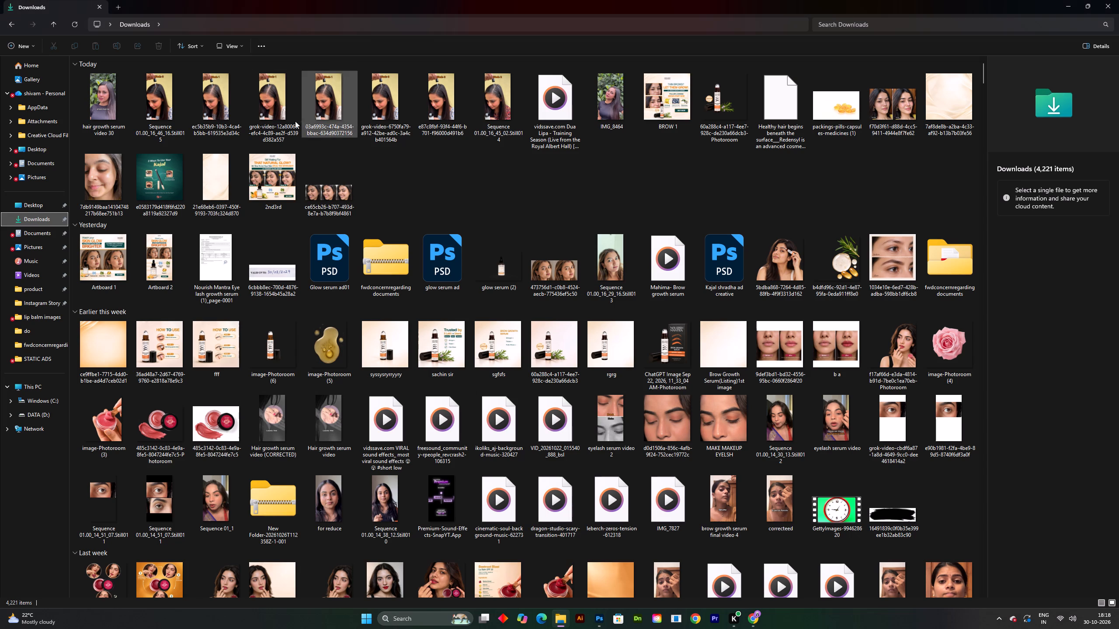
{"action": "double_click", "coordinate": [724, 289]}
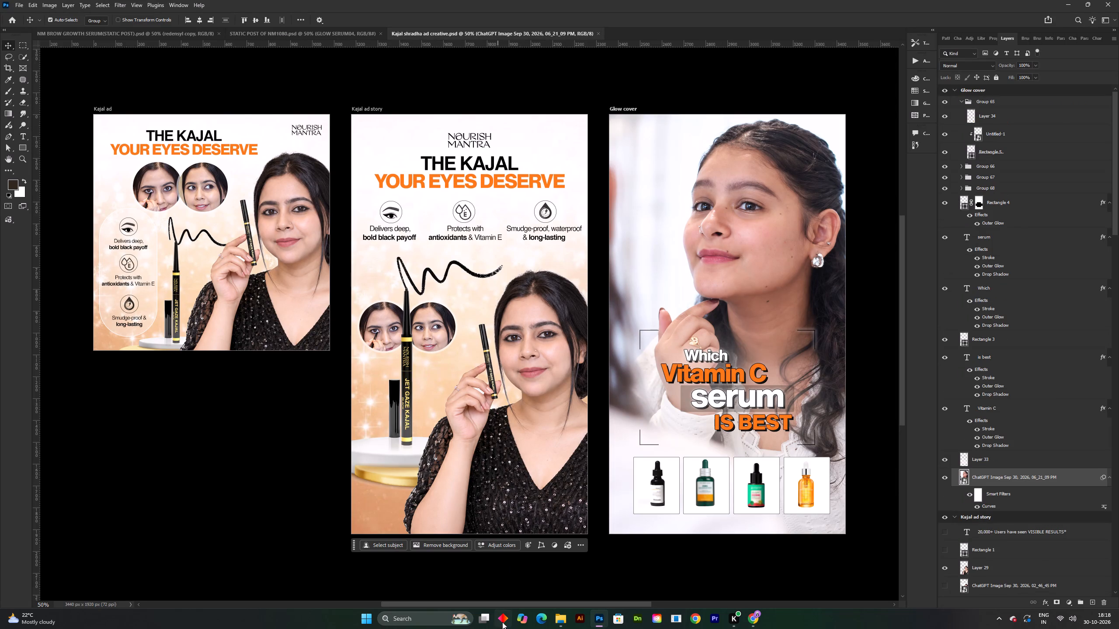
{"action": "left_click", "coordinate": [564, 619]}
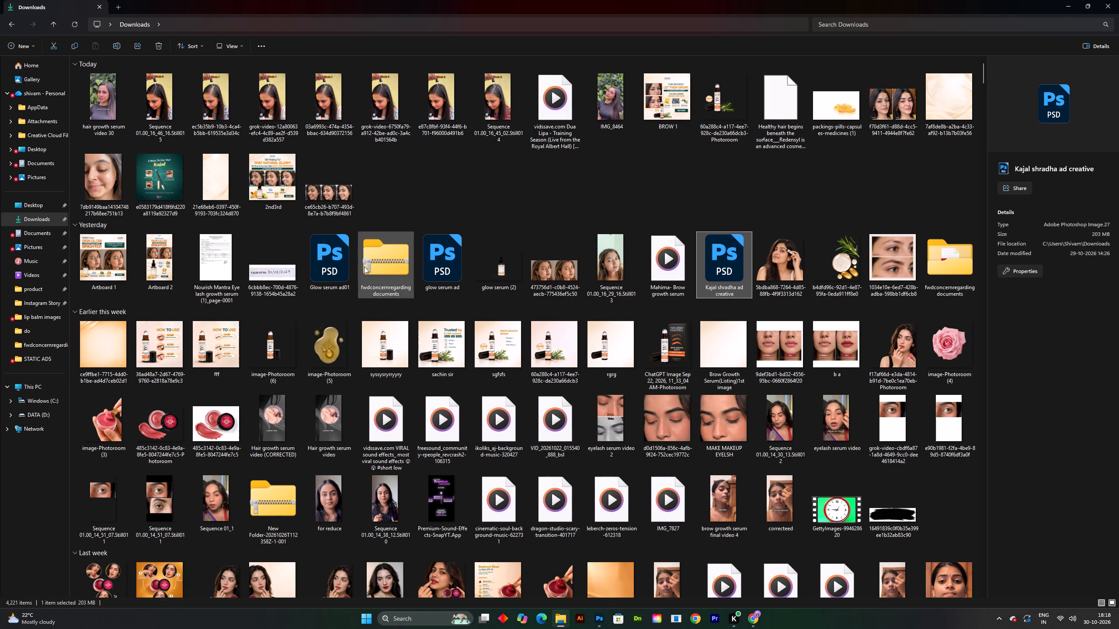
{"action": "double_click", "coordinate": [332, 267]}
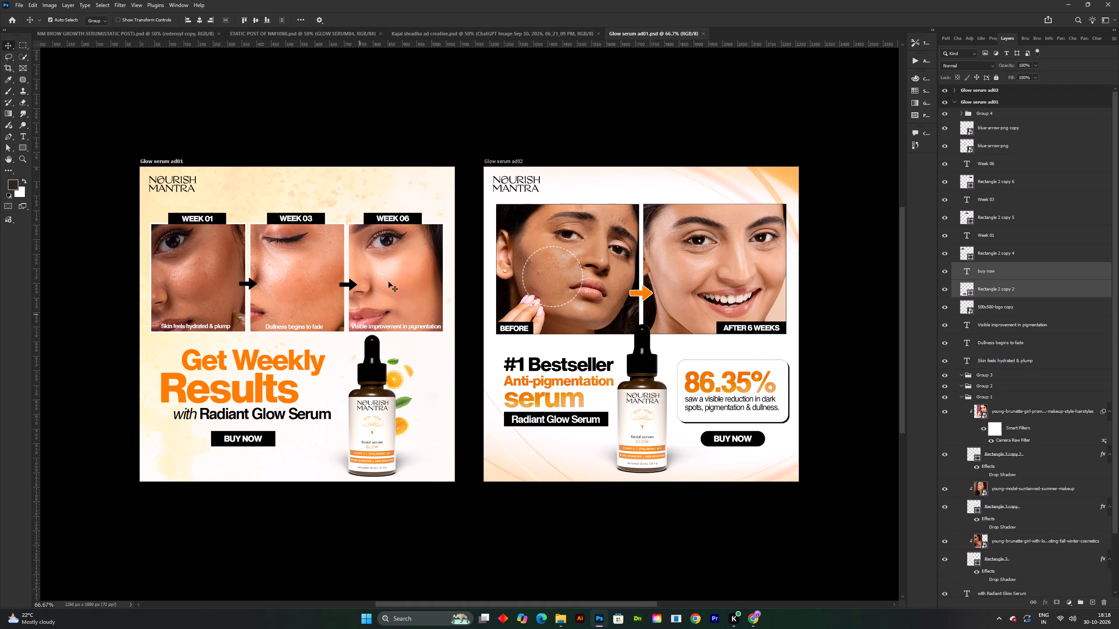
{"action": "left_click", "coordinate": [563, 628]}
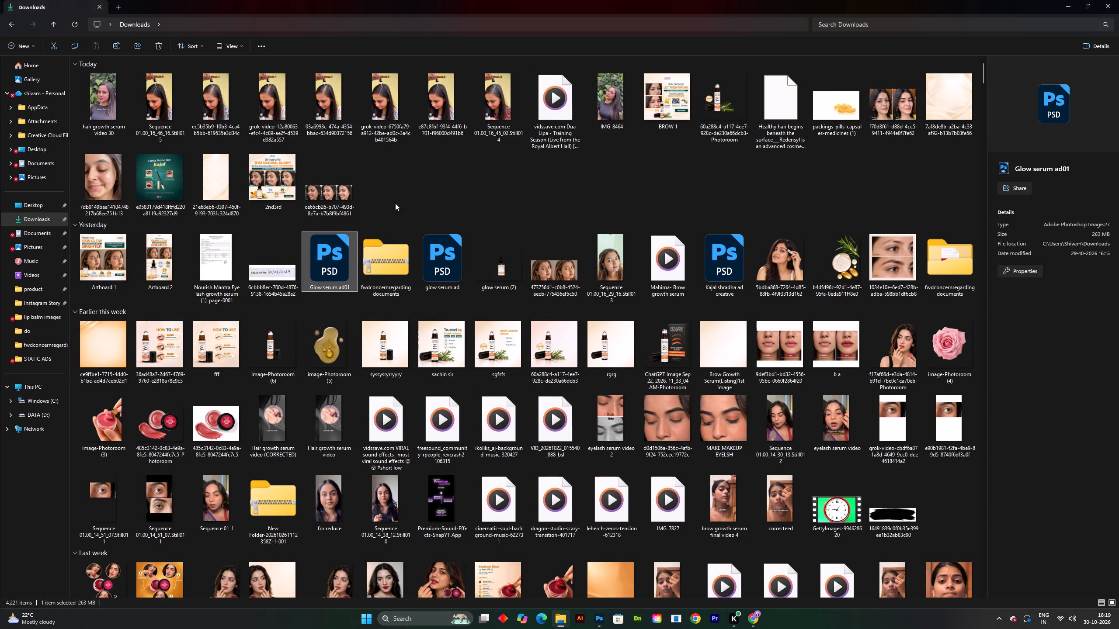
{"action": "double_click", "coordinate": [461, 253]}
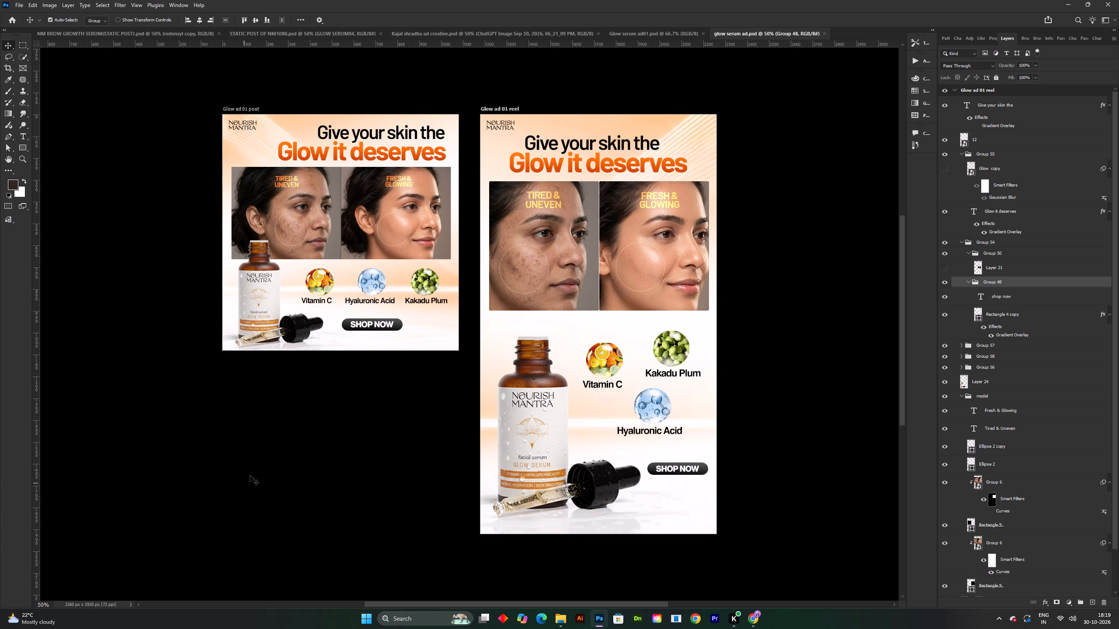
Compare the open glow serum and kajal ad layouts for reference, and return to the brow growth serum document.
{"action": "left_click", "coordinate": [624, 31]}
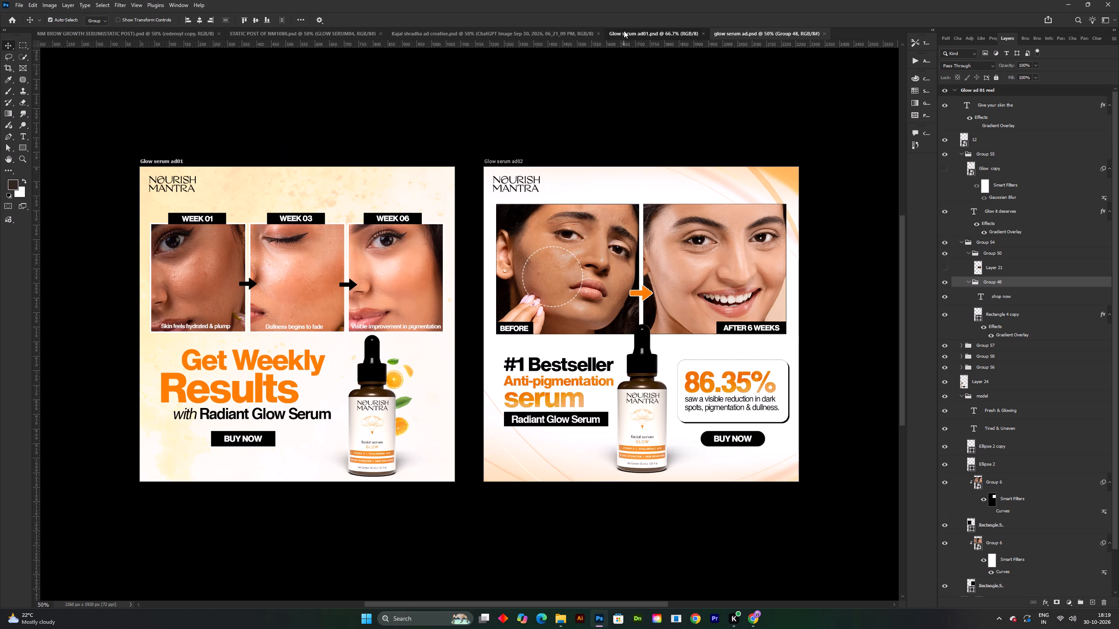
{"action": "left_click", "coordinate": [236, 29]}
{"action": "left_click", "coordinate": [414, 28]}
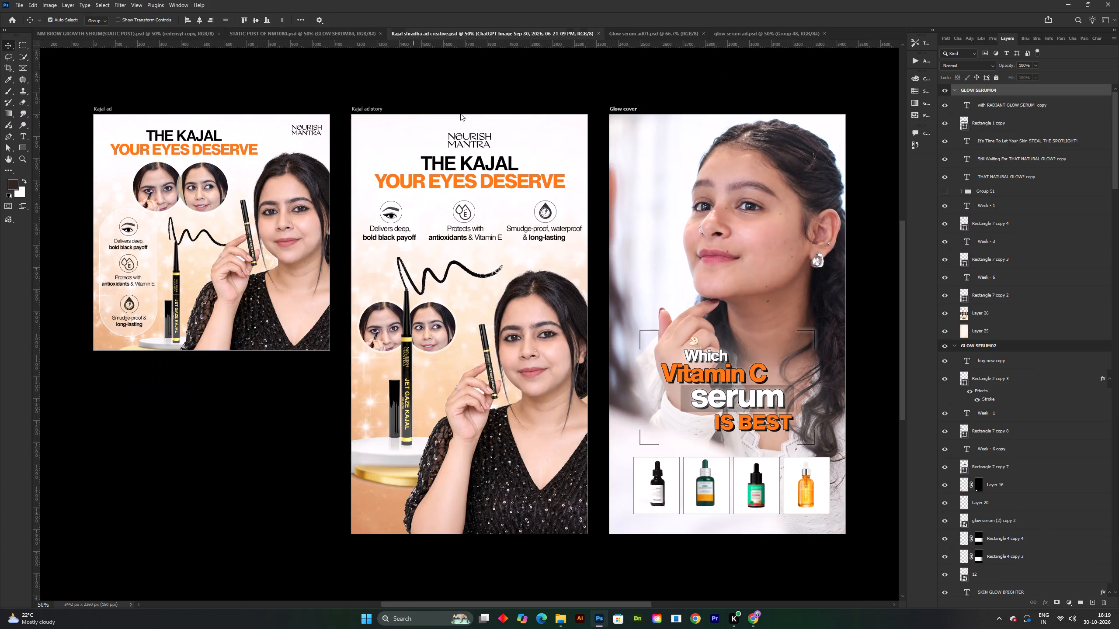
{"action": "left_click", "coordinate": [315, 32]}
{"action": "left_click", "coordinate": [173, 38]}
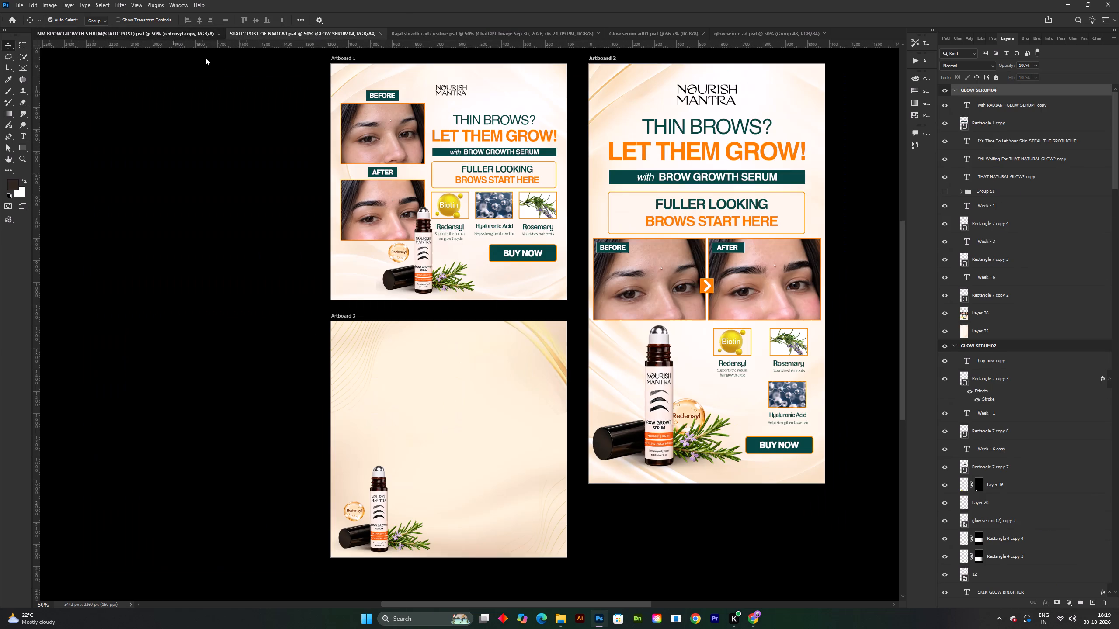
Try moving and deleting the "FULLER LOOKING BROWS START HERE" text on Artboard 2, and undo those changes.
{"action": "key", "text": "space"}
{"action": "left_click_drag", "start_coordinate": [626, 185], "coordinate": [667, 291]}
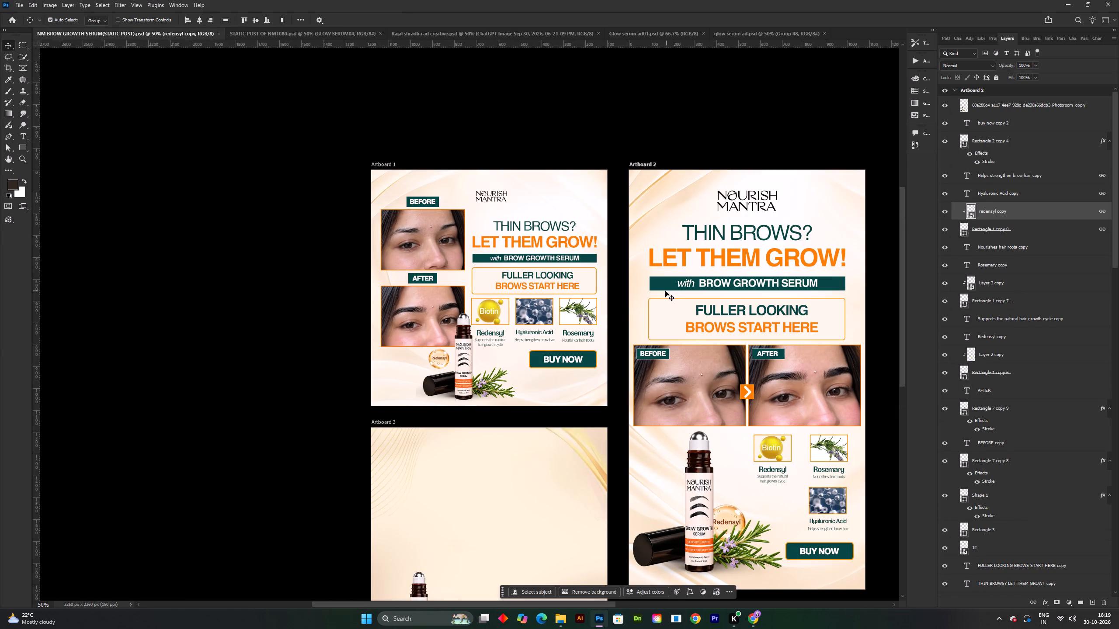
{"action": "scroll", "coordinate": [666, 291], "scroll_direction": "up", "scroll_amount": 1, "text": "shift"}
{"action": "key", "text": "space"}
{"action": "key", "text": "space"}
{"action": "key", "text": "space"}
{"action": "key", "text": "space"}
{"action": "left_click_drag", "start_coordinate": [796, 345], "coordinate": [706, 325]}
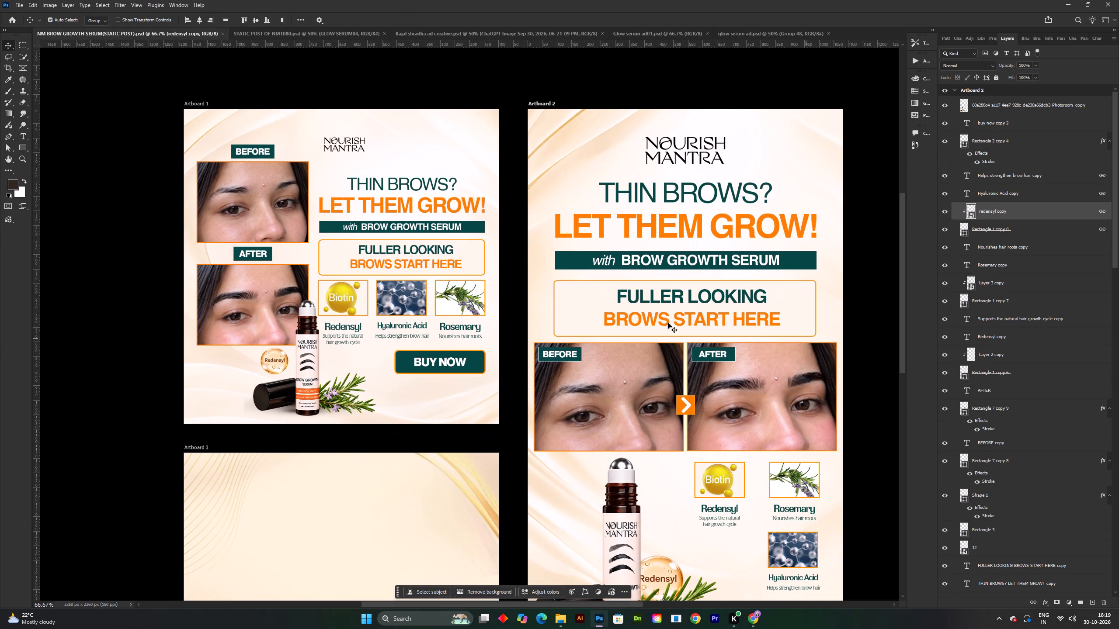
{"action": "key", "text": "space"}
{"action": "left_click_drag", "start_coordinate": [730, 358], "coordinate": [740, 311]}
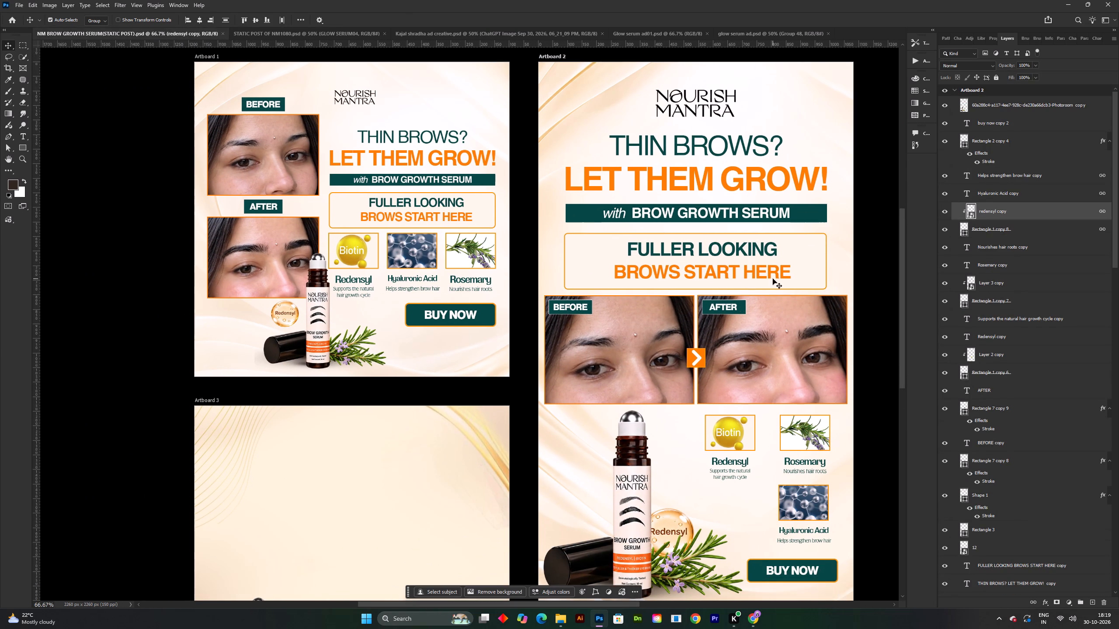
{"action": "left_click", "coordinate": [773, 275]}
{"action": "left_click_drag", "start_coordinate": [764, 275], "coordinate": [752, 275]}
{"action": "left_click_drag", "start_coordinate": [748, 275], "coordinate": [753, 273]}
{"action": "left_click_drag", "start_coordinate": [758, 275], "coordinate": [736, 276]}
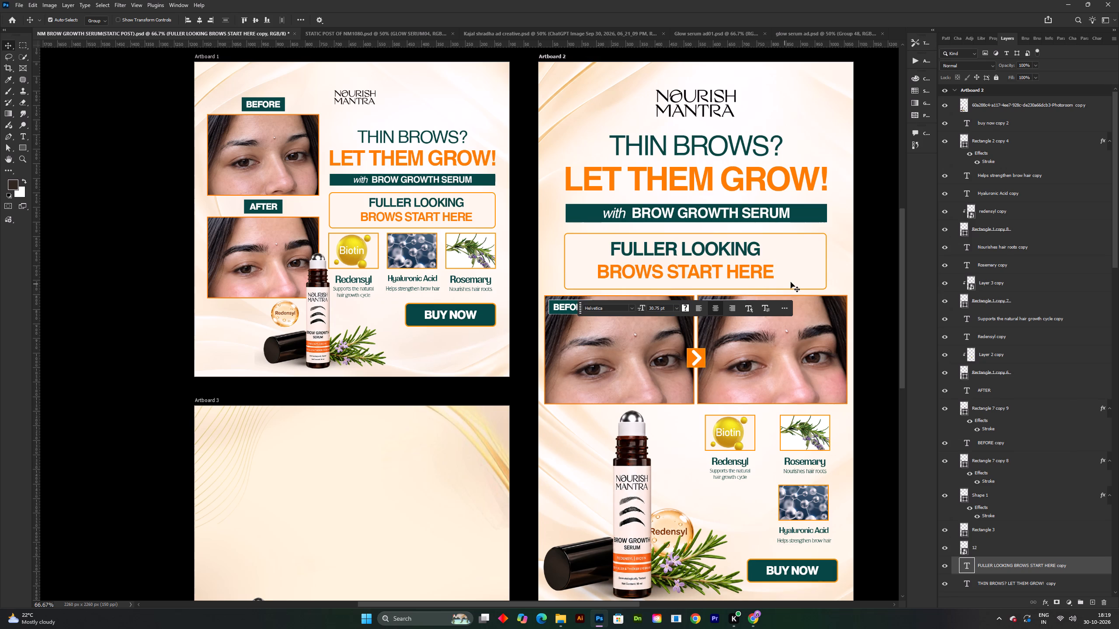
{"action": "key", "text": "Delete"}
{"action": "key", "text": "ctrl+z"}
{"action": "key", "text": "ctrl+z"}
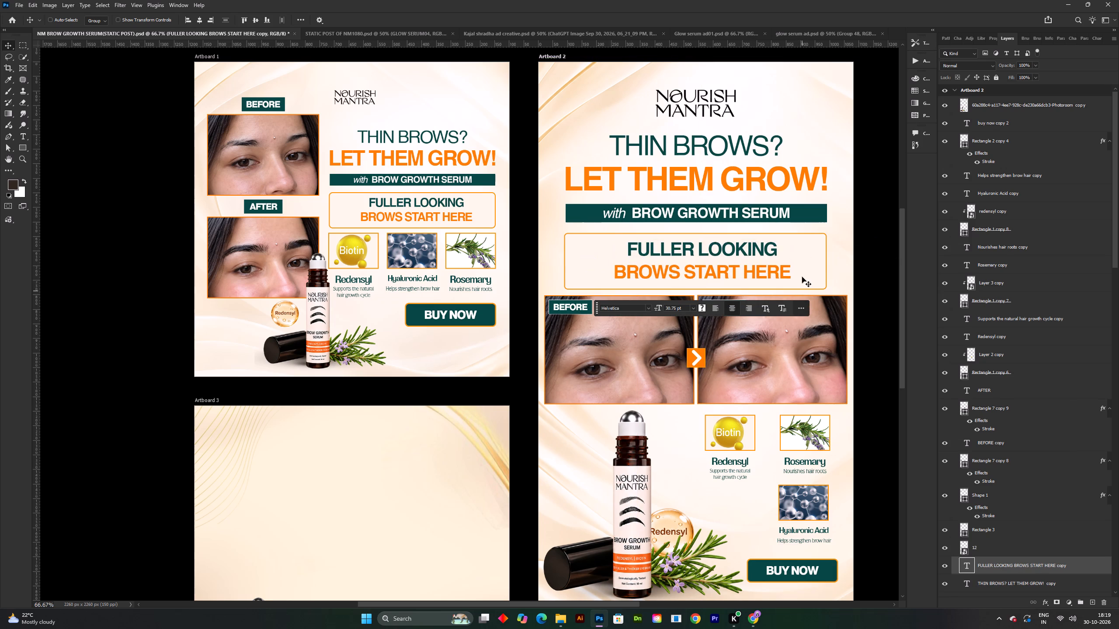
Save the brow growth serum document.
{"action": "key", "text": "ctrl+s"}
{"action": "key", "text": "space"}
{"action": "key", "text": "space"}
{"action": "key", "text": "space"}
{"action": "key", "text": "space"}
{"action": "left_click_drag", "start_coordinate": [786, 289], "coordinate": [785, 294]}
{"action": "scroll", "coordinate": [785, 289], "scroll_direction": "down", "scroll_amount": 1, "text": "shift"}
{"action": "key", "text": "space"}
{"action": "left_click_drag", "start_coordinate": [778, 296], "coordinate": [765, 229]}
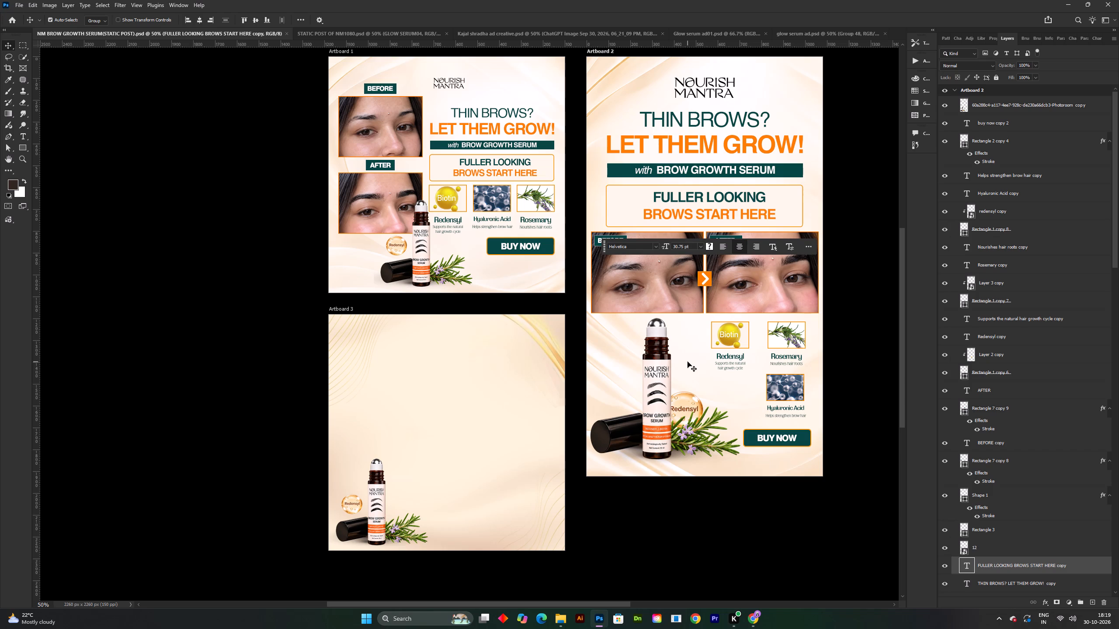
{"action": "key", "text": "space"}
{"action": "left_click_drag", "start_coordinate": [509, 388], "coordinate": [557, 398]}
{"action": "key", "text": "ctrl+s"}
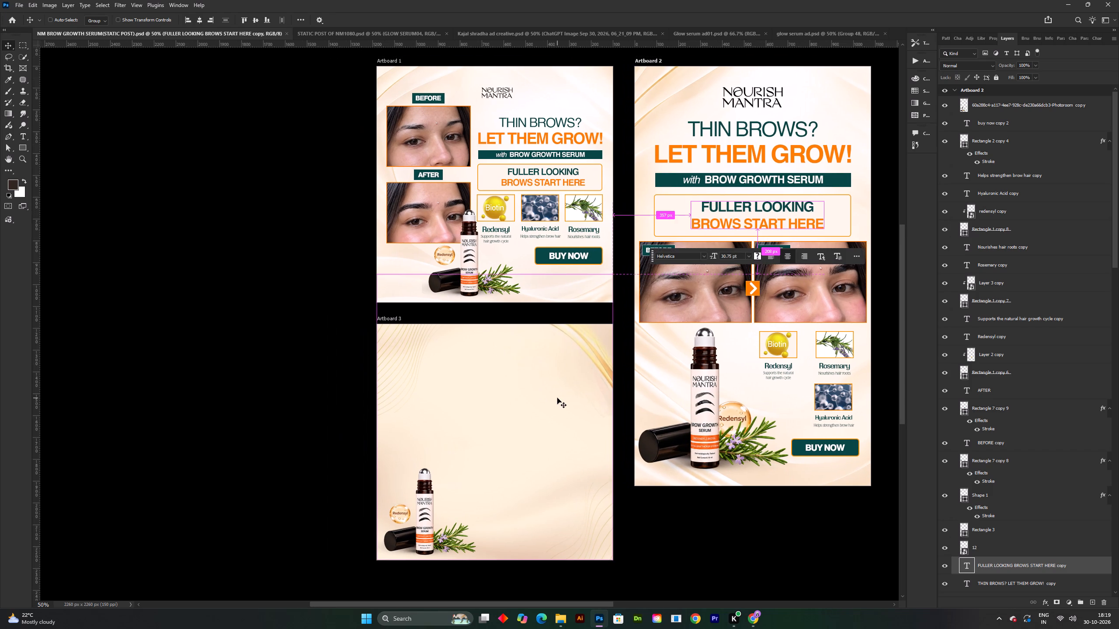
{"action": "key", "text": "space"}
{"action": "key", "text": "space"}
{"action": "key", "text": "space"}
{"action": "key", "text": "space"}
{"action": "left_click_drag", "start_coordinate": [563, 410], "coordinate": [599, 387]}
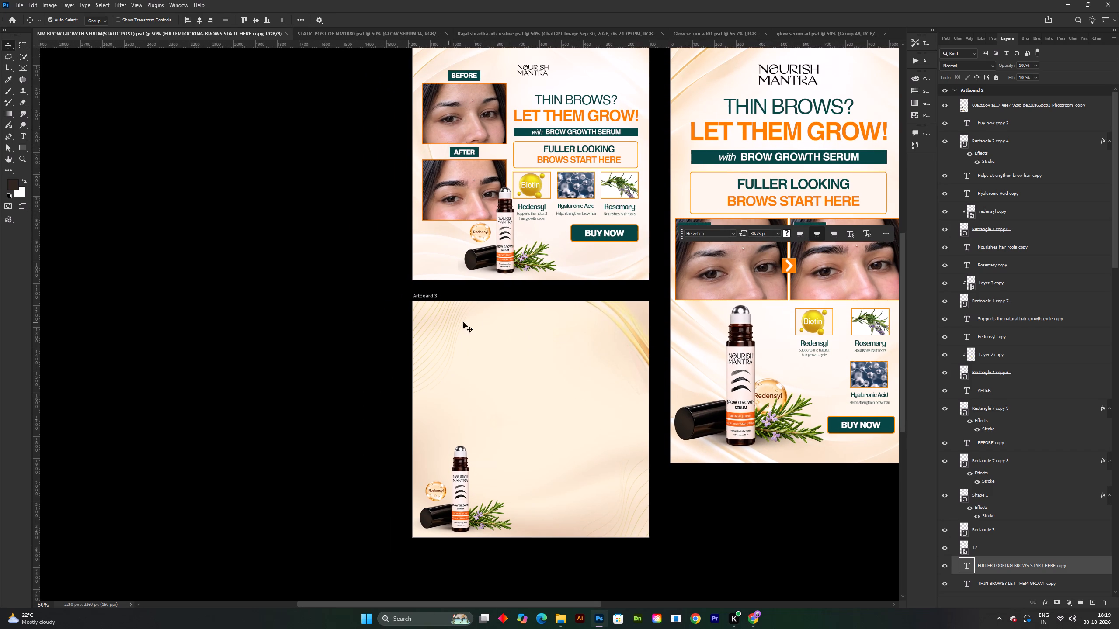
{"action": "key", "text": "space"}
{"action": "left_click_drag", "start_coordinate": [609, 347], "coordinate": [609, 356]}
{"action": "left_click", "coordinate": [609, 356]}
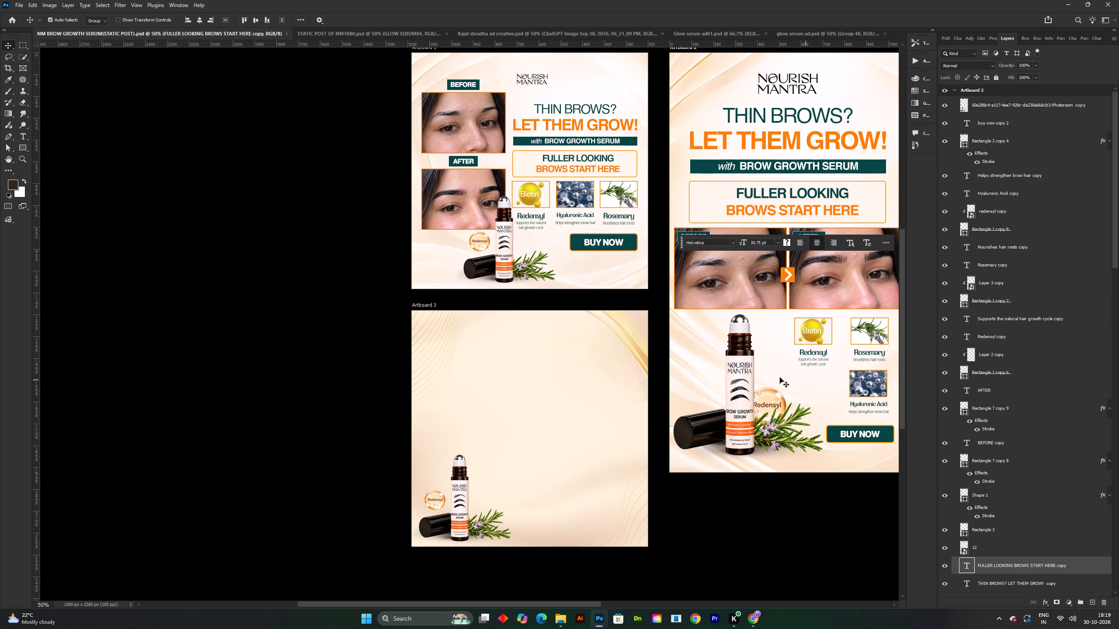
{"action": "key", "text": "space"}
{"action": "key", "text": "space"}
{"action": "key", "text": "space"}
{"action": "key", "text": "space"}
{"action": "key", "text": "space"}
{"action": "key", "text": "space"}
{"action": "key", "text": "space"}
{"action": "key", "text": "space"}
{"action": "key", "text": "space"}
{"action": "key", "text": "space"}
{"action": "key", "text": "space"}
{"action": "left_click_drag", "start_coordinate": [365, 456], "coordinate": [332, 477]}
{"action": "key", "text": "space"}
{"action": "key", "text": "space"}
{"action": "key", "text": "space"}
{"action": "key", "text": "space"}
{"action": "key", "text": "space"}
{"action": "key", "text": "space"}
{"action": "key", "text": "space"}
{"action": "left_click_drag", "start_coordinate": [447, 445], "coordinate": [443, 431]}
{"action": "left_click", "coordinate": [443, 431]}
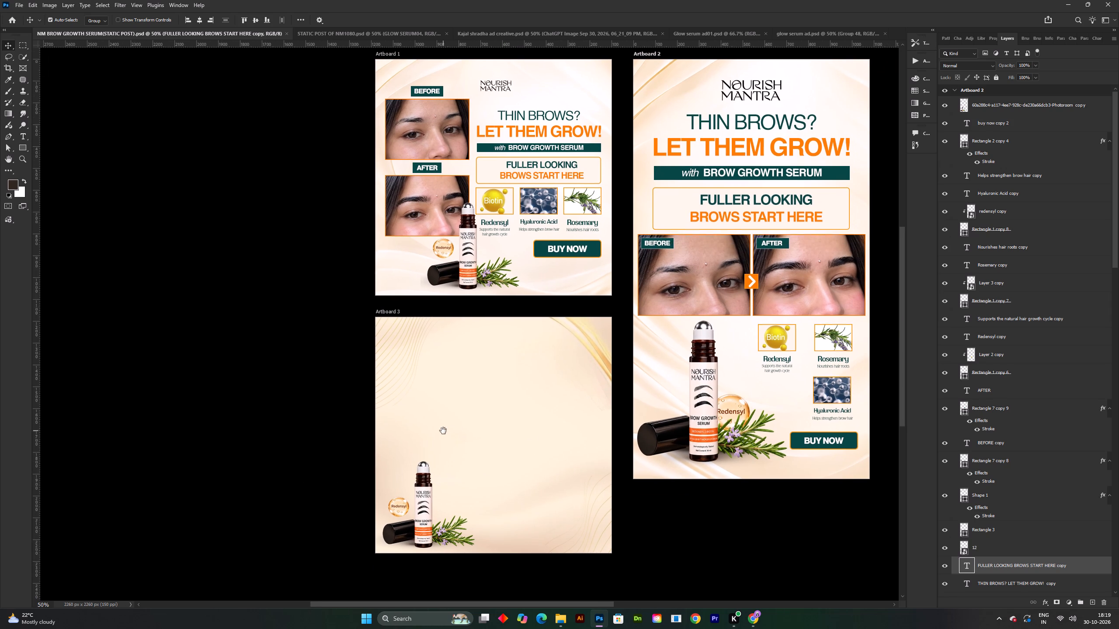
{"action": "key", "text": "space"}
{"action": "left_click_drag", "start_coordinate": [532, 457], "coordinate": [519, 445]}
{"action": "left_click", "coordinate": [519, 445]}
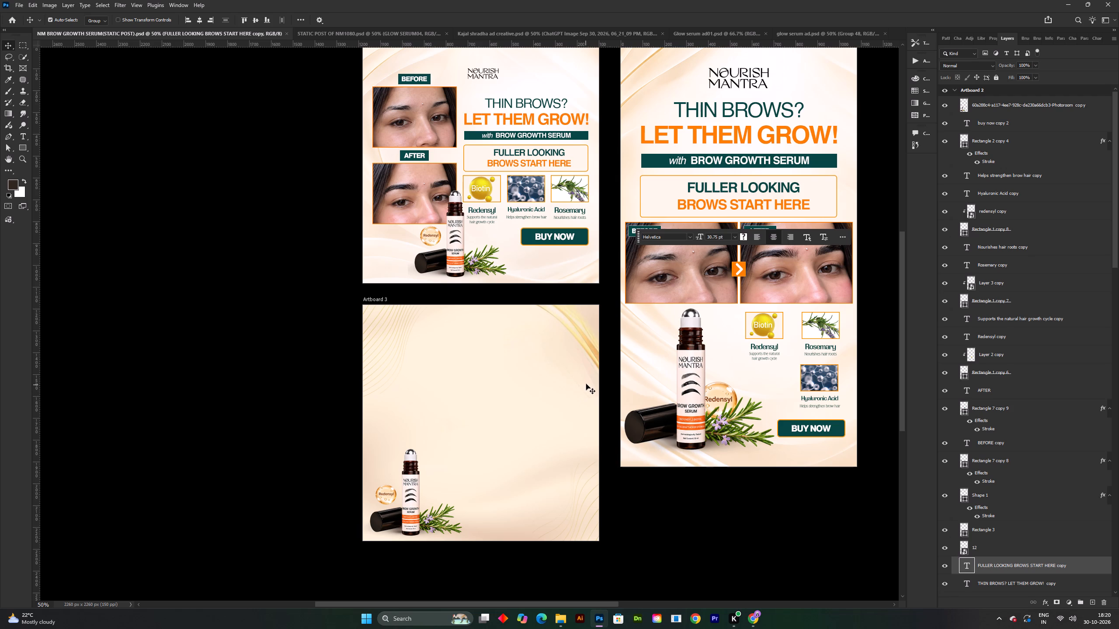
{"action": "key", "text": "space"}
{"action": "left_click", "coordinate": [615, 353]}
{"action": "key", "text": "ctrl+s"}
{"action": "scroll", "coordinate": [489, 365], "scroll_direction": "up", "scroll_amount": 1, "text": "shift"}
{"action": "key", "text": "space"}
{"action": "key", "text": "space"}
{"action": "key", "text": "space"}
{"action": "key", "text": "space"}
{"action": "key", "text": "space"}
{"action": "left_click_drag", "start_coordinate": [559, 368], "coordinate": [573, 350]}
{"action": "left_click", "coordinate": [760, 620]}
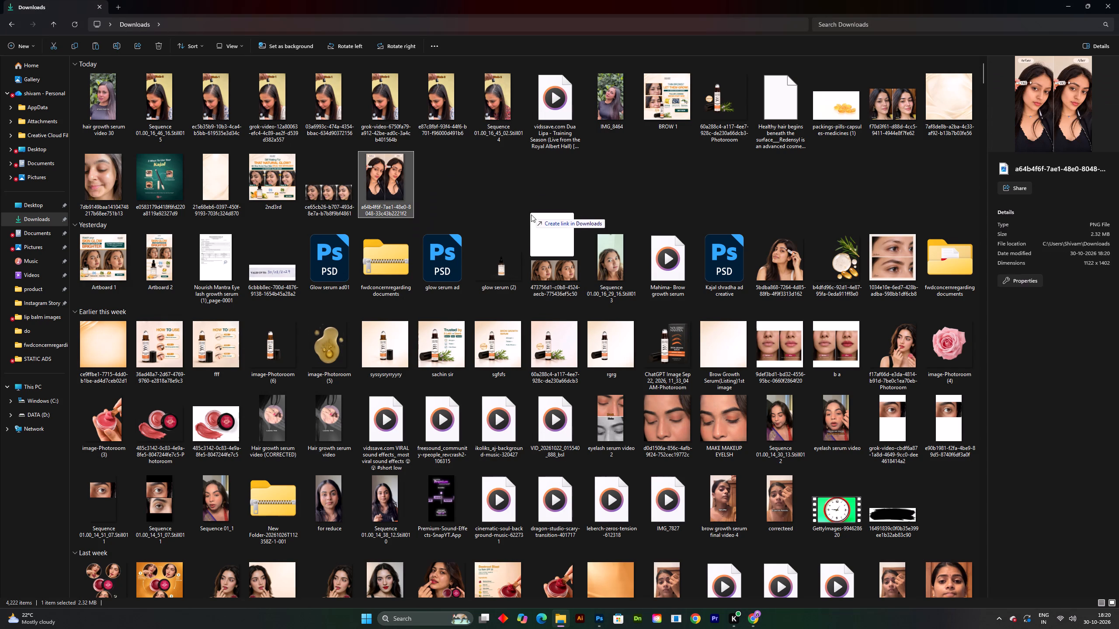
{"action": "left_click_drag", "start_coordinate": [531, 214], "coordinate": [494, 361]}
{"action": "key", "text": "alt+Tab"}
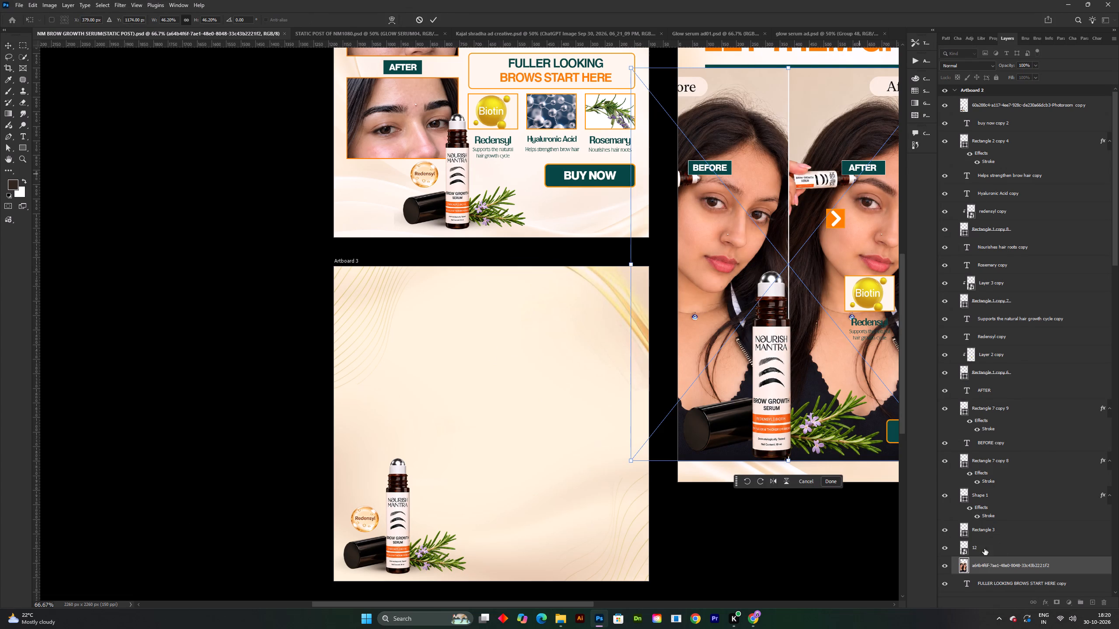
Commit the placed before/after image and move its layer to the top of the Artboard 3 group.
{"action": "left_click_drag", "start_coordinate": [993, 570], "coordinate": [970, 87]}
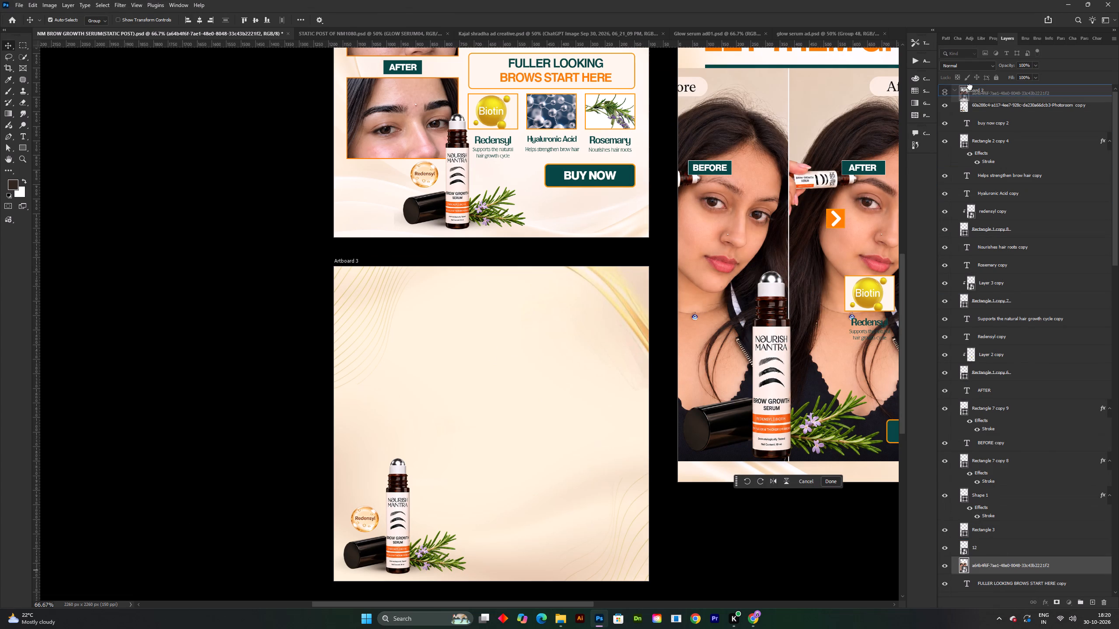
{"action": "left_click_drag", "start_coordinate": [970, 87], "coordinate": [996, 598]}
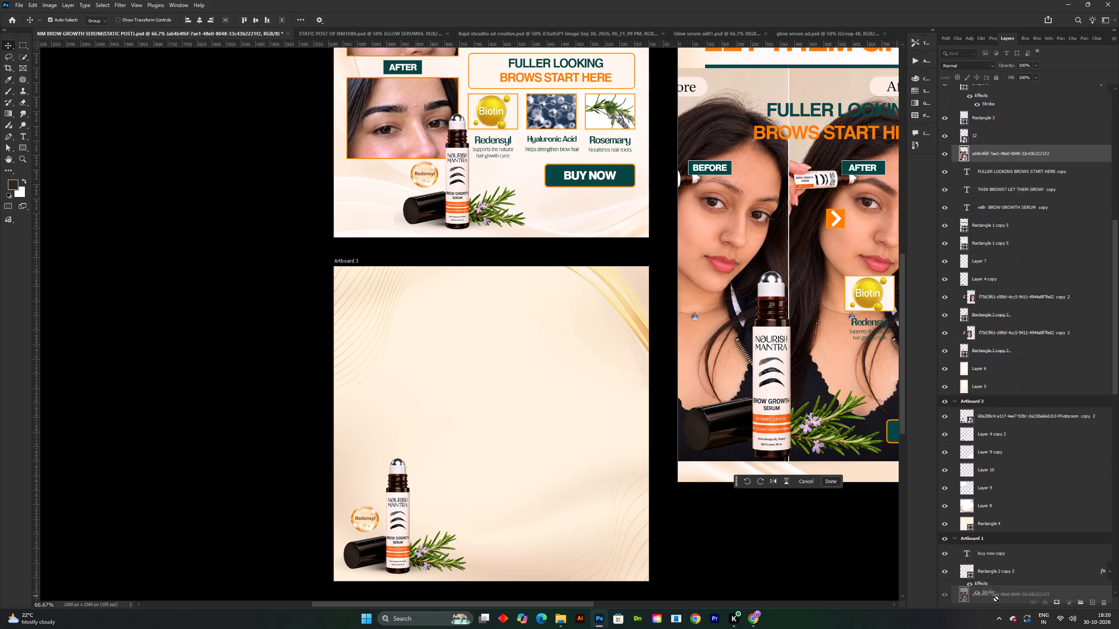
{"action": "left_click_drag", "start_coordinate": [996, 598], "coordinate": [1015, 252]}
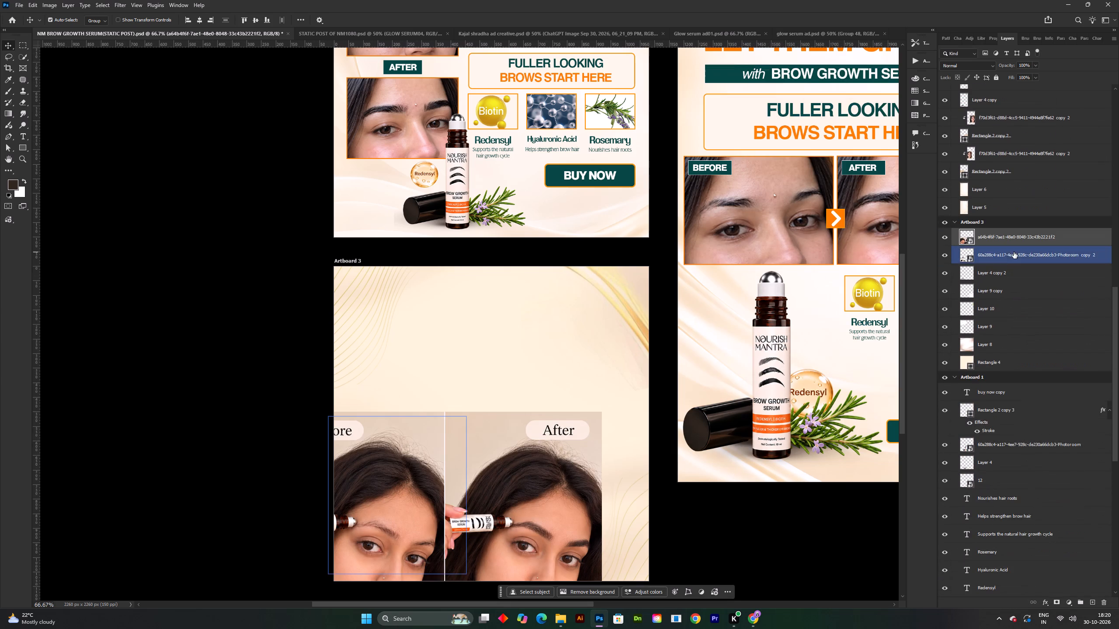
Reposition the before/after image so it spans the full width of Artboard 3 with its Before and After labels above the artboard's top edge.
{"action": "key", "text": "ctrl+t"}
{"action": "left_click_drag", "start_coordinate": [559, 459], "coordinate": [615, 328]}
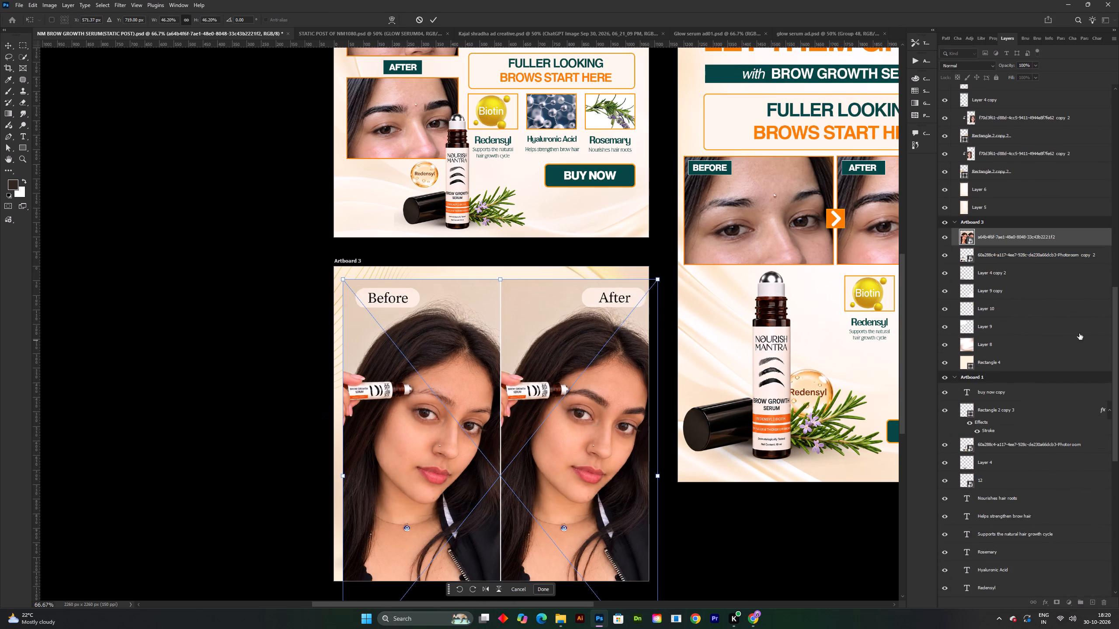
{"action": "left_click_drag", "start_coordinate": [598, 392], "coordinate": [589, 338]}
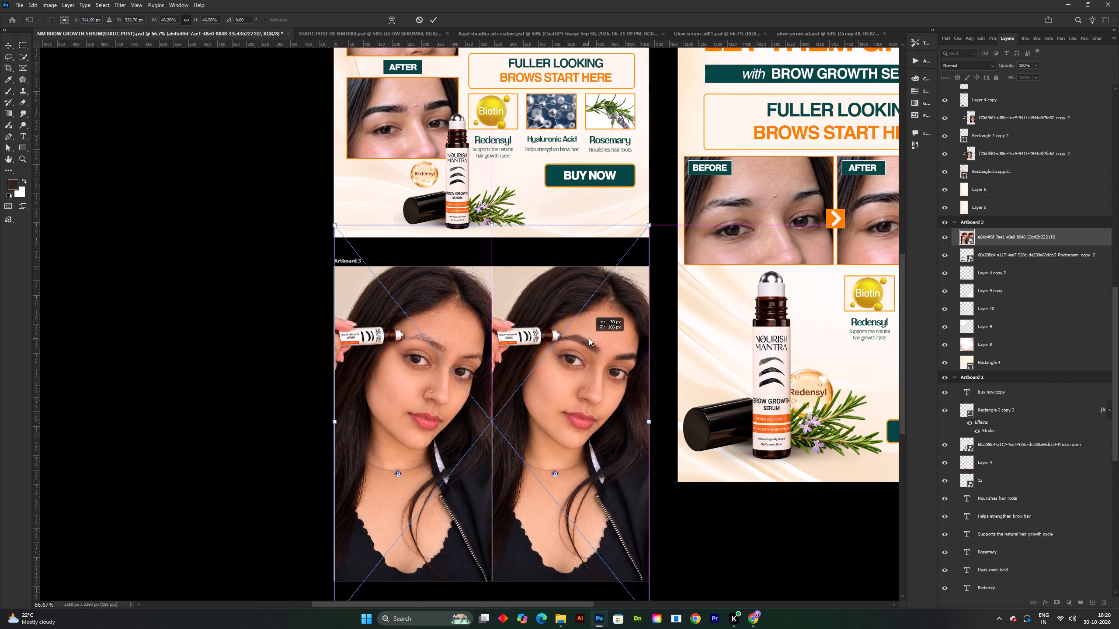
{"action": "left_click_drag", "start_coordinate": [589, 338], "coordinate": [589, 297]}
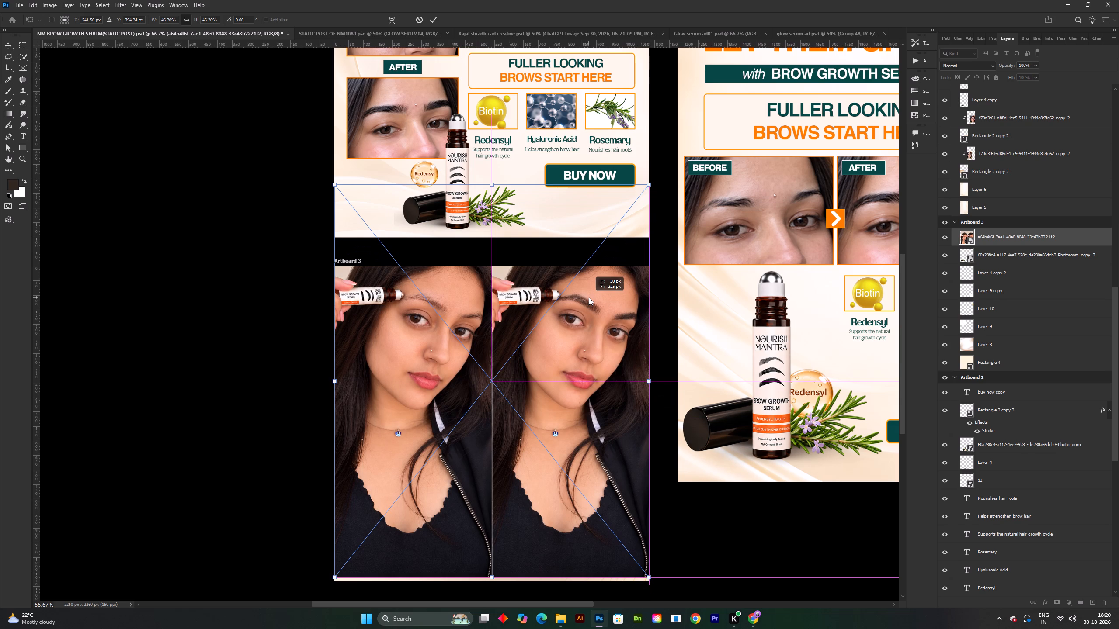
{"action": "left_click_drag", "start_coordinate": [589, 297], "coordinate": [589, 295]}
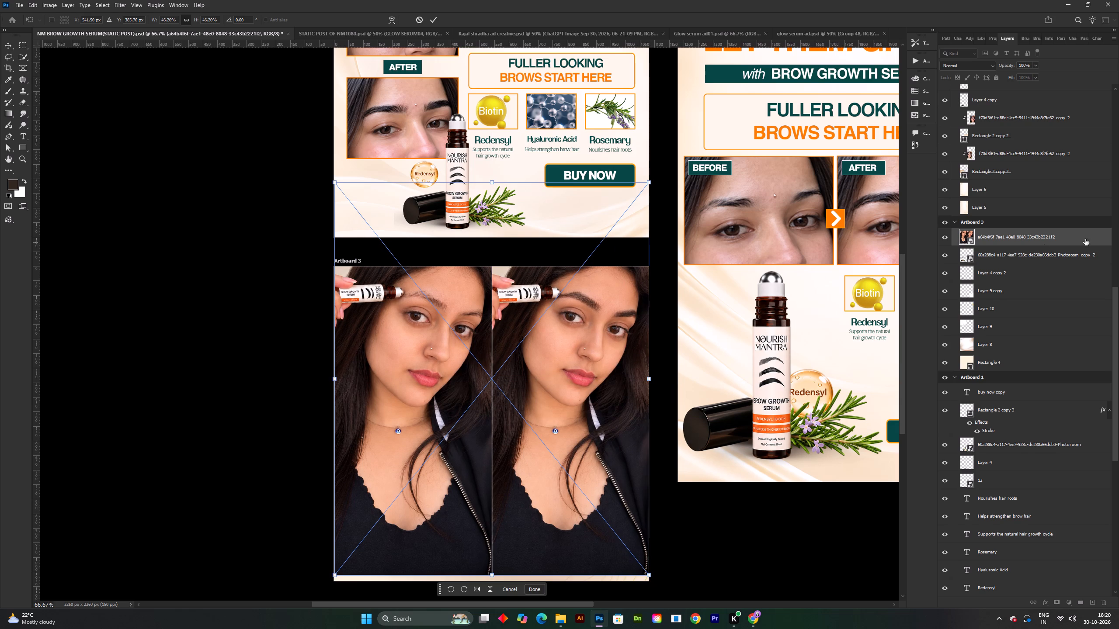
{"action": "left_click", "coordinate": [429, 19]}
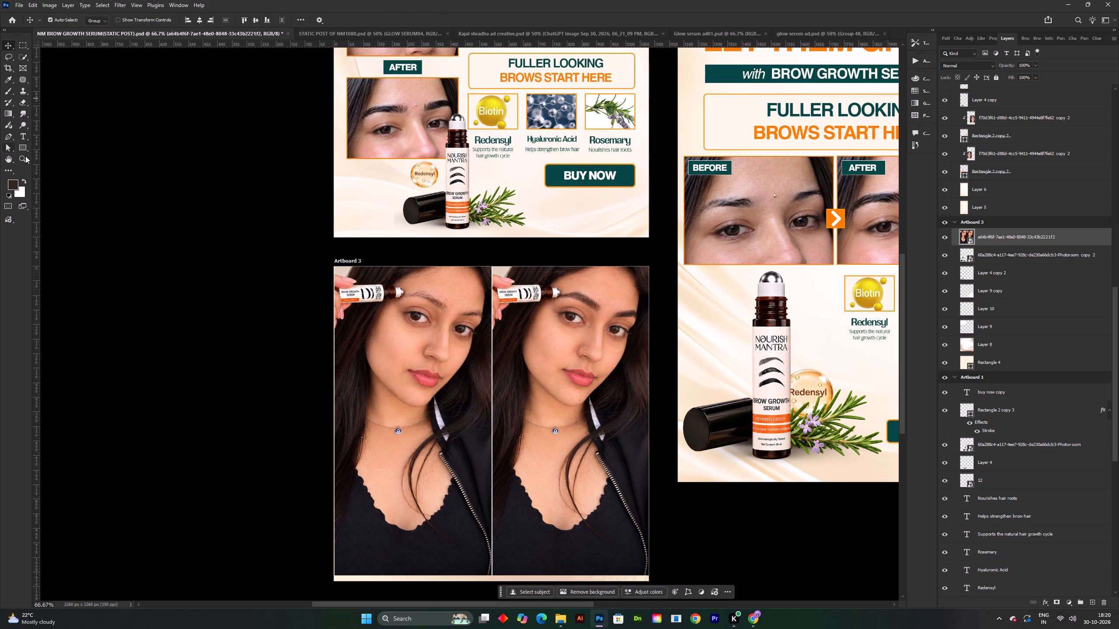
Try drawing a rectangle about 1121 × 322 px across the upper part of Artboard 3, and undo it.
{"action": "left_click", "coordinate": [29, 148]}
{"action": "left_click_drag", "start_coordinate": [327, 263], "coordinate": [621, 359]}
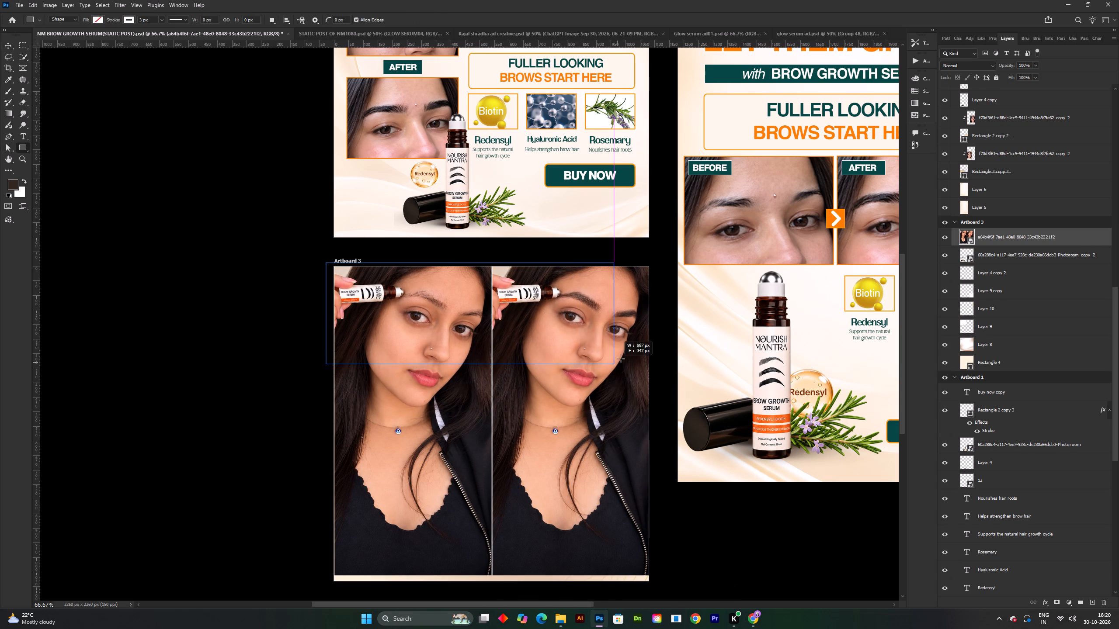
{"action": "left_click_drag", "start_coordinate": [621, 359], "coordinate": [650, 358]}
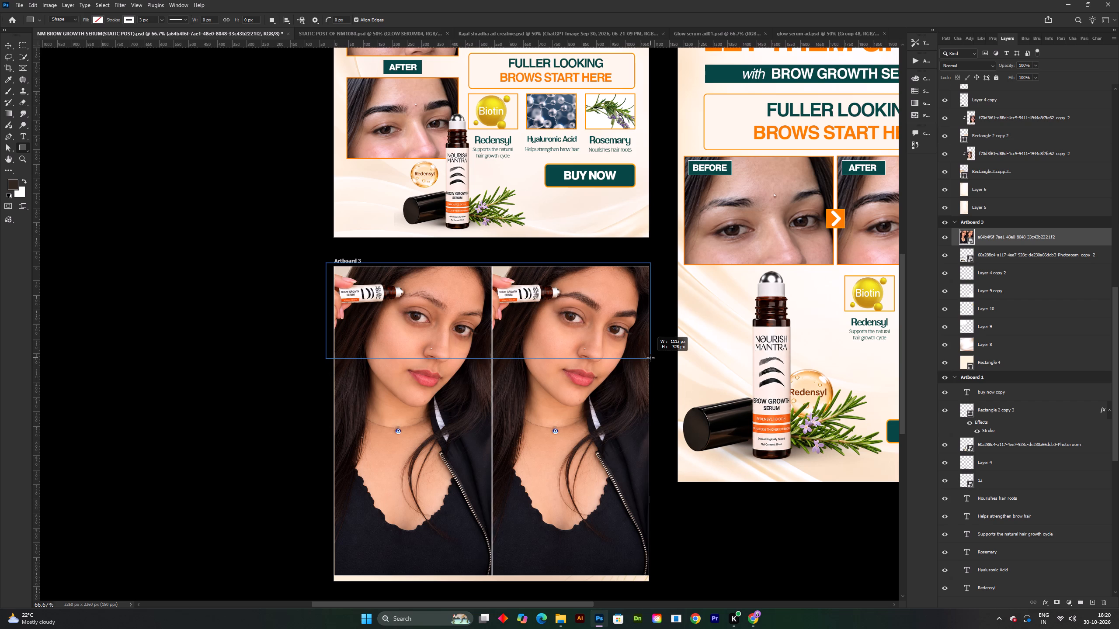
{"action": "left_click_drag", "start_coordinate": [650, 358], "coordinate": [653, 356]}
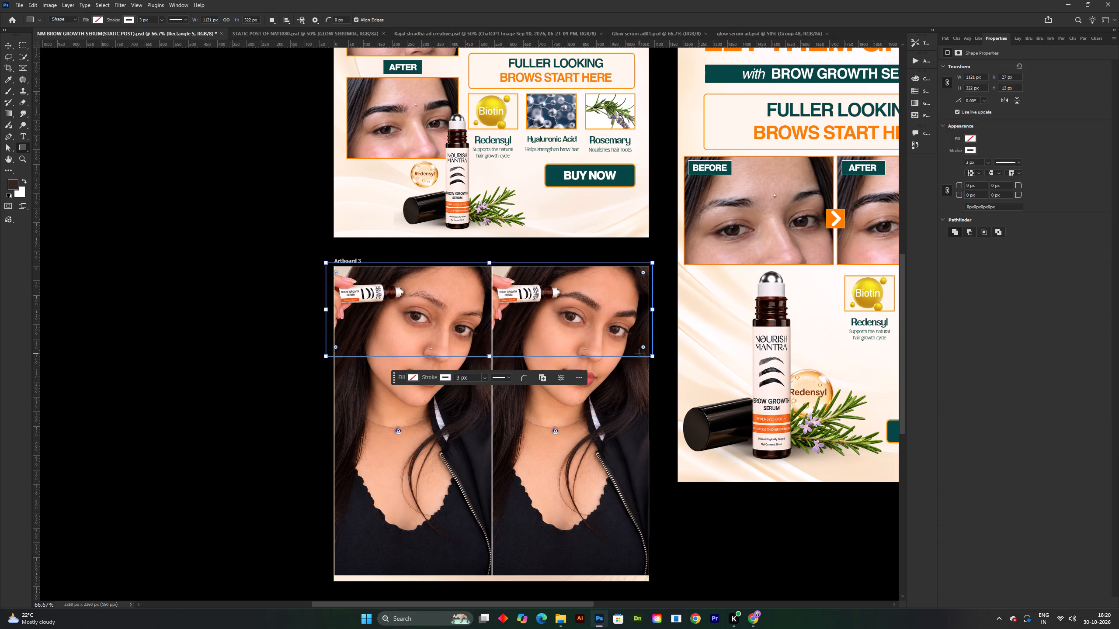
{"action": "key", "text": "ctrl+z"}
Lower the before/after image on Artboard 3 to about Y -113 px and nudge it horizontally to X 0 px.
{"action": "key", "text": "v"}
{"action": "left_click_drag", "start_coordinate": [610, 356], "coordinate": [610, 379]}
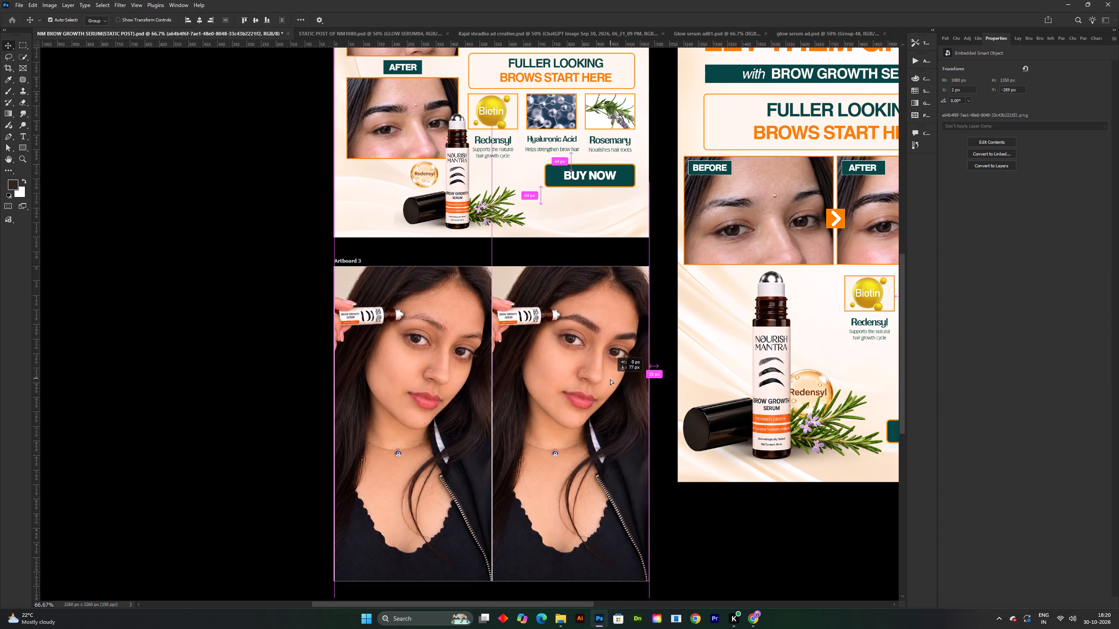
{"action": "left_click_drag", "start_coordinate": [610, 379], "coordinate": [612, 408]}
{"action": "left_click", "coordinate": [397, 374]}
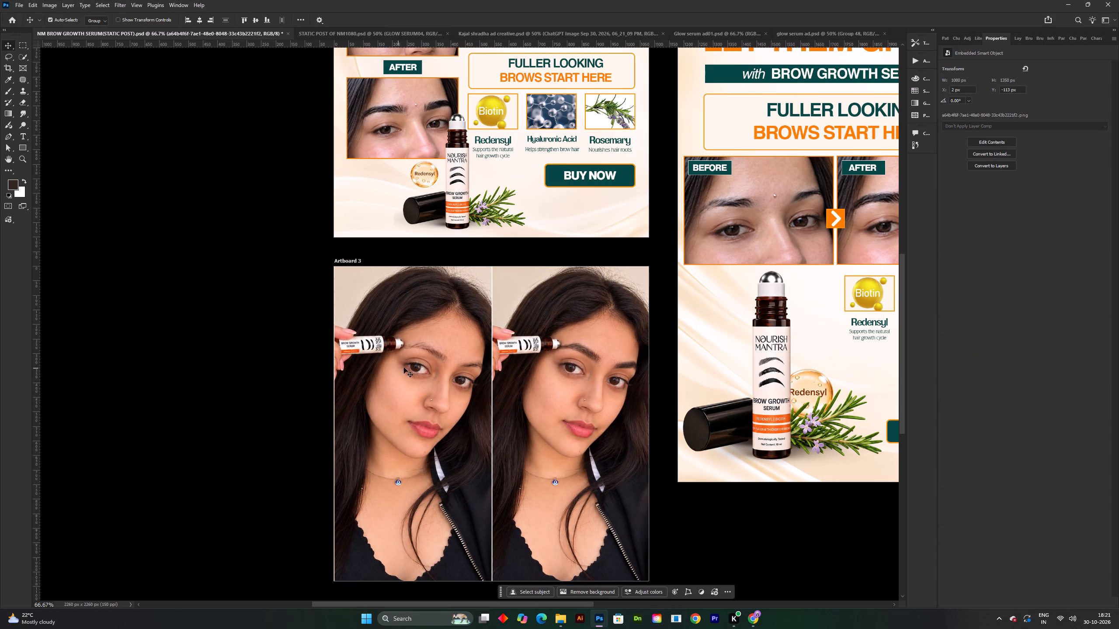
{"action": "key", "text": "Left"}
{"action": "key", "text": "Left"}
{"action": "key", "text": "Right"}
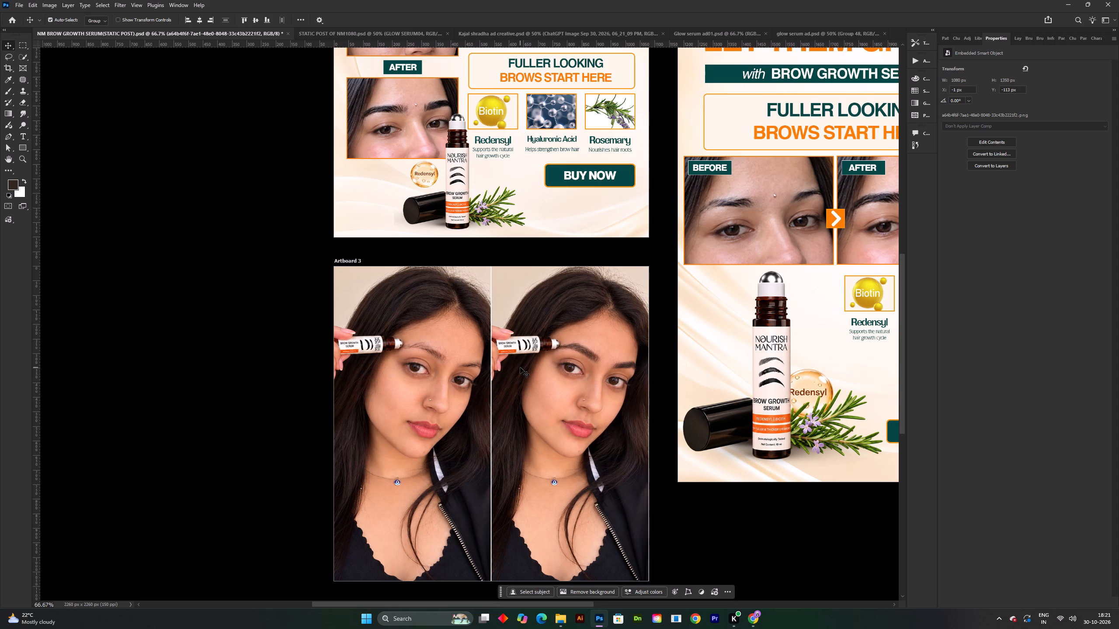
{"action": "key", "text": "Right"}
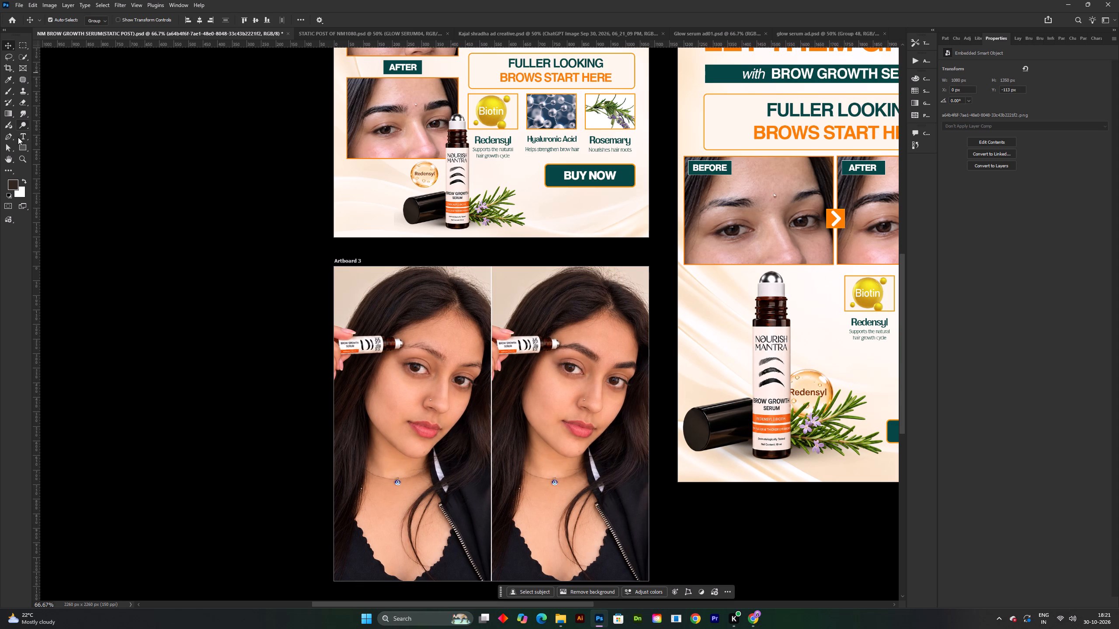
Draw a rectangle about 1089 × 459 px across the upper part of Artboard 3, with a light beige fill and no stroke.
{"action": "left_click", "coordinate": [23, 149]}
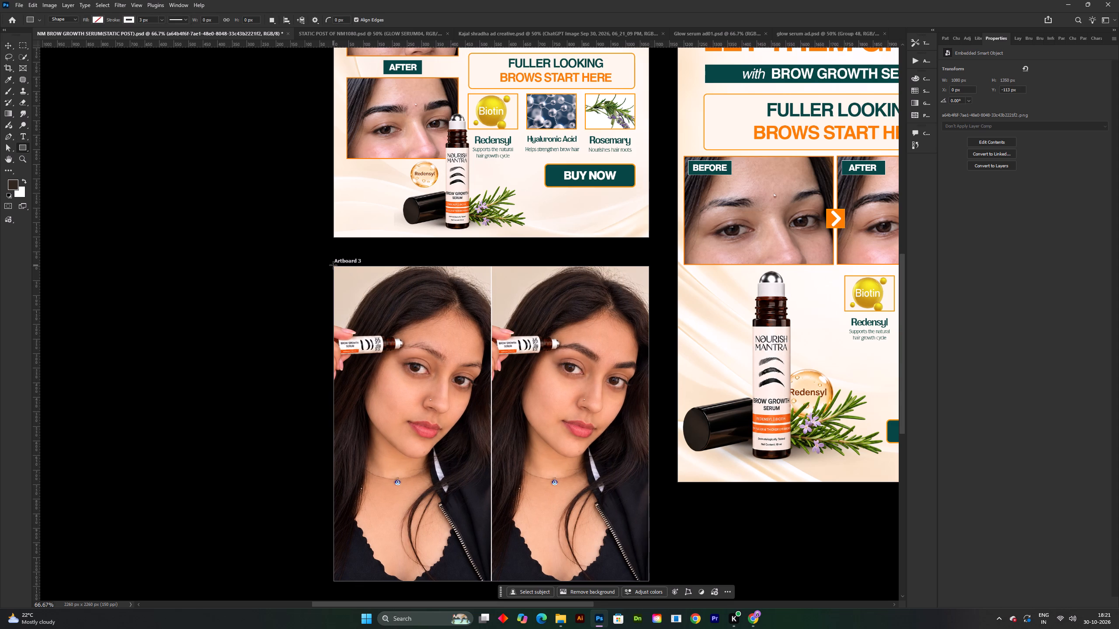
{"action": "left_click_drag", "start_coordinate": [332, 265], "coordinate": [644, 405]}
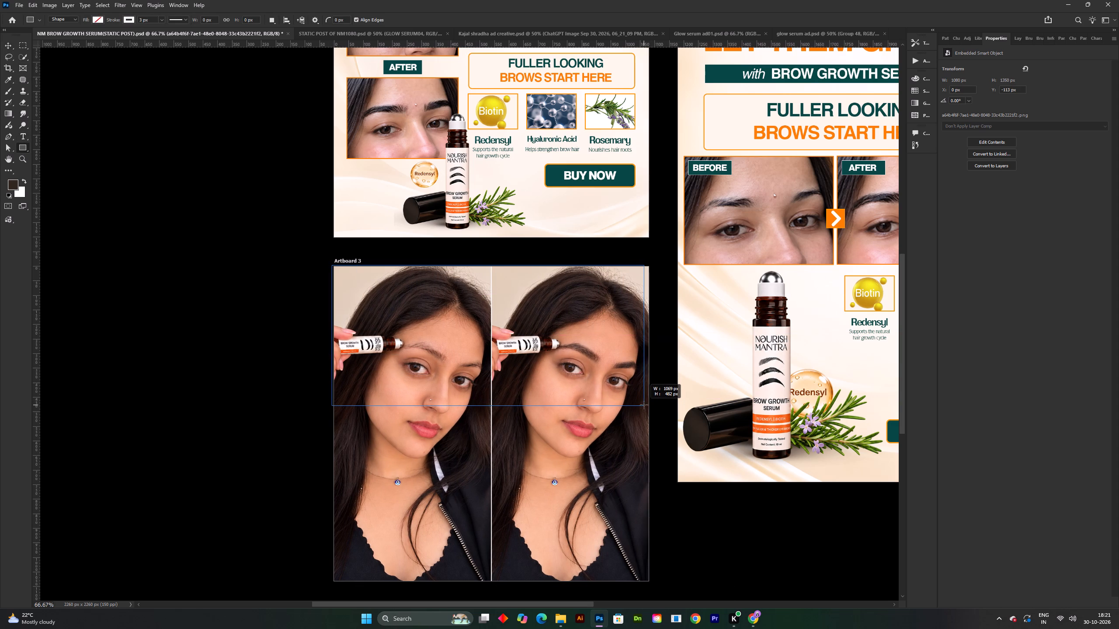
{"action": "left_click_drag", "start_coordinate": [644, 405], "coordinate": [649, 398]}
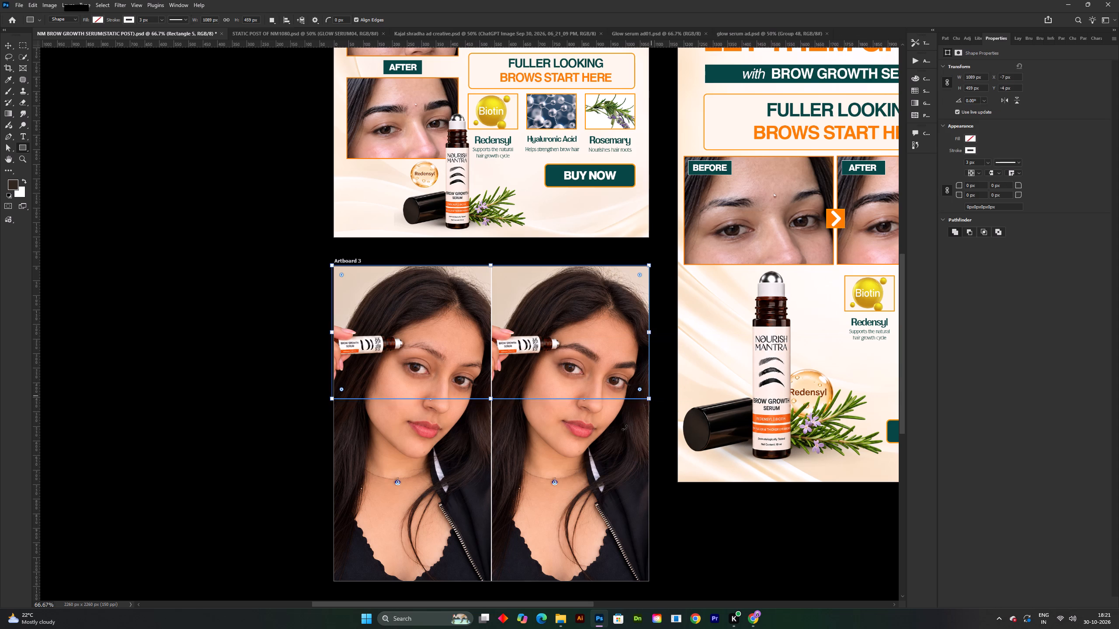
{"action": "left_click", "coordinate": [974, 142]}
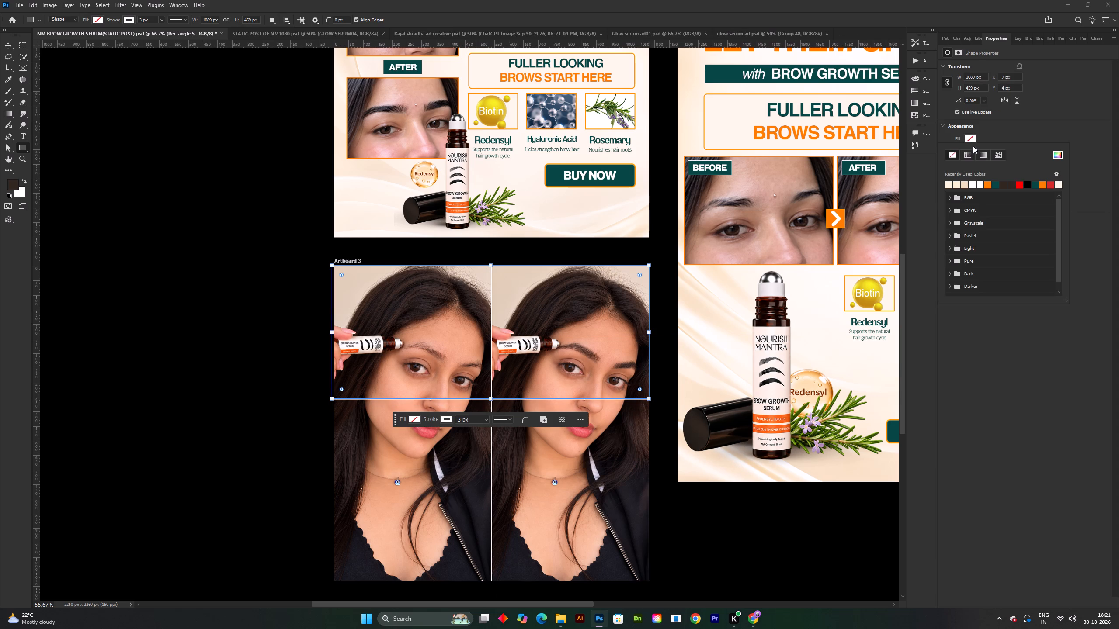
{"action": "left_click", "coordinate": [952, 154]}
{"action": "left_click", "coordinate": [969, 143]}
{"action": "left_click", "coordinate": [972, 139]}
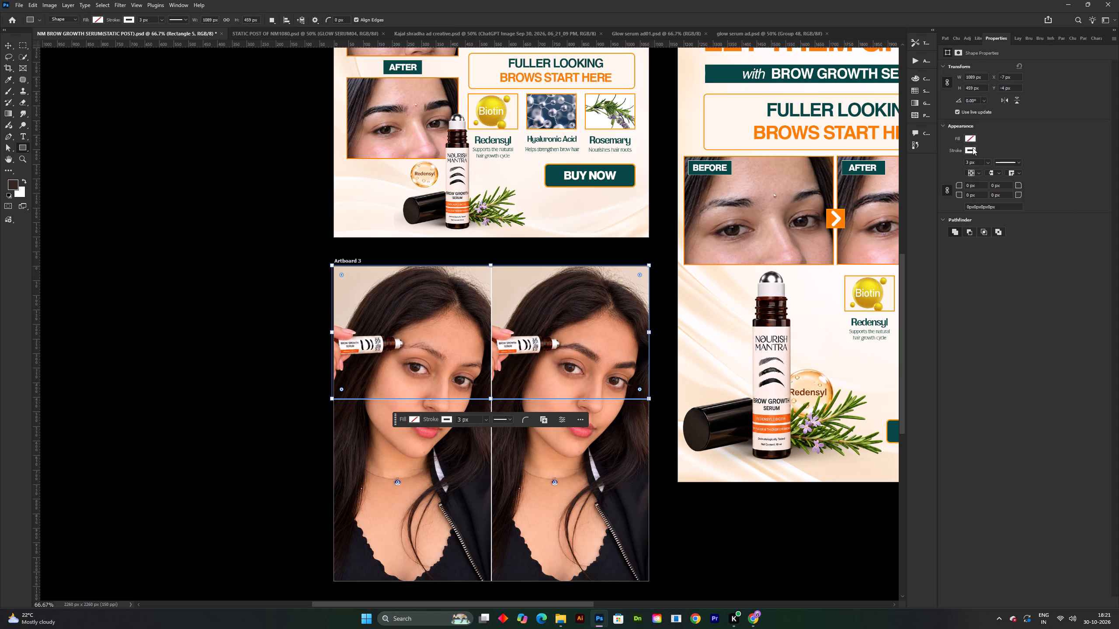
{"action": "left_click", "coordinate": [973, 148]}
{"action": "left_click", "coordinate": [953, 166]}
{"action": "left_click", "coordinate": [971, 140]}
{"action": "left_click_drag", "start_coordinate": [966, 183], "coordinate": [970, 183]}
Place the beige rectangle directly below the before/after image layer and clip the image to it.
{"action": "left_click", "coordinate": [1018, 39]}
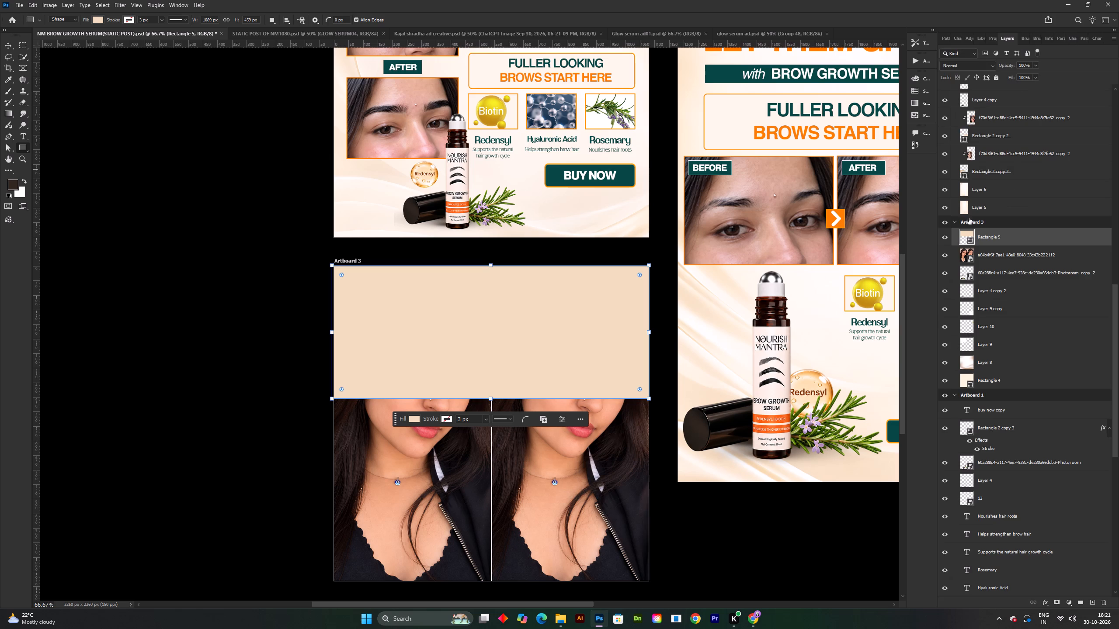
{"action": "left_click_drag", "start_coordinate": [997, 239], "coordinate": [996, 260]}
{"action": "left_click", "coordinate": [1003, 247], "text": "alt"}
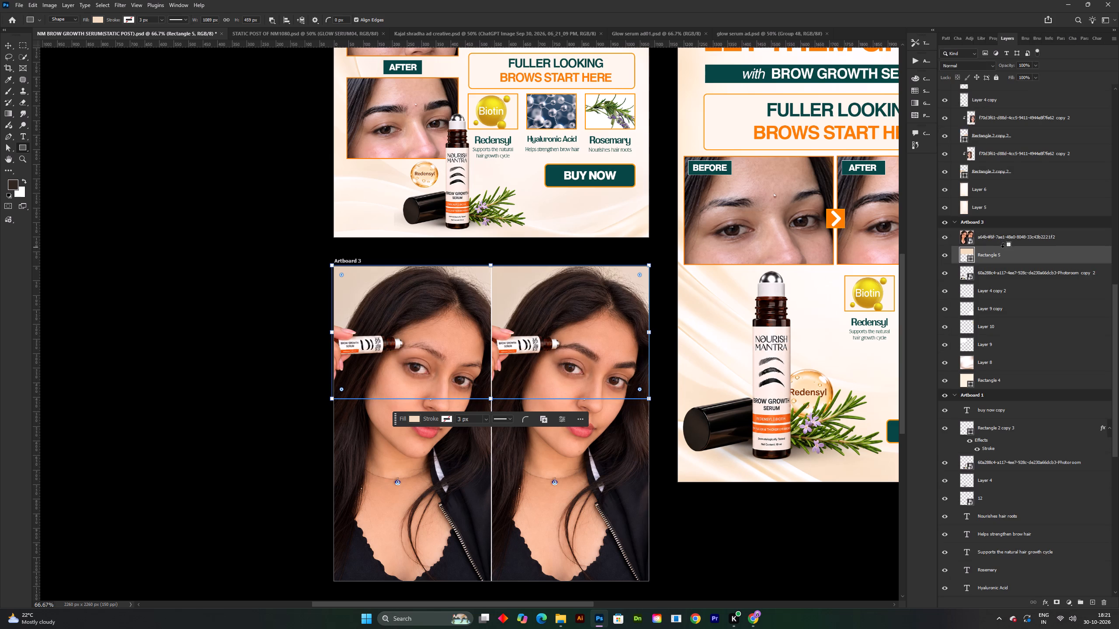
{"action": "key", "text": "v"}
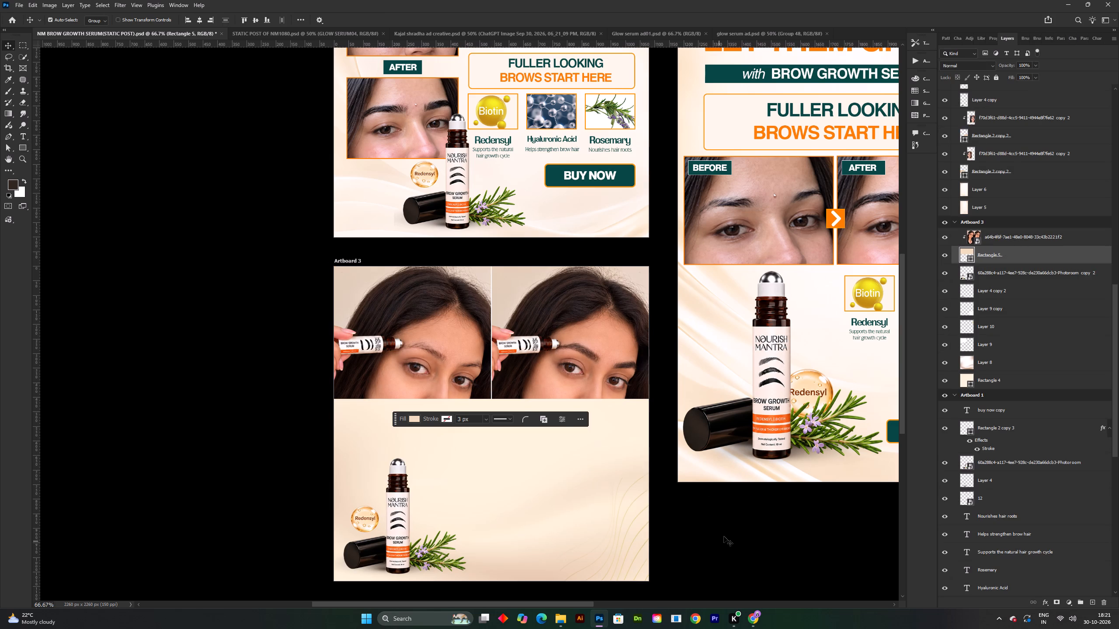
Deselect the layers and save the brow growth serum document.
{"action": "left_click", "coordinate": [706, 557]}
{"action": "key", "text": "space"}
{"action": "key", "text": "space"}
{"action": "left_click_drag", "start_coordinate": [564, 470], "coordinate": [567, 465]}
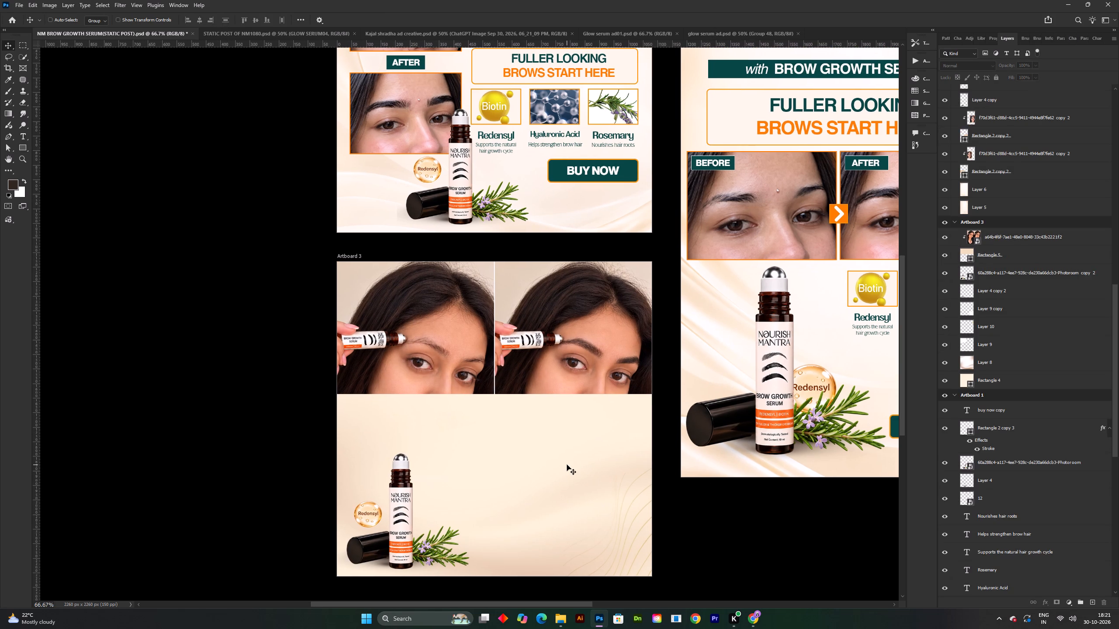
{"action": "key", "text": "ctrl+s"}
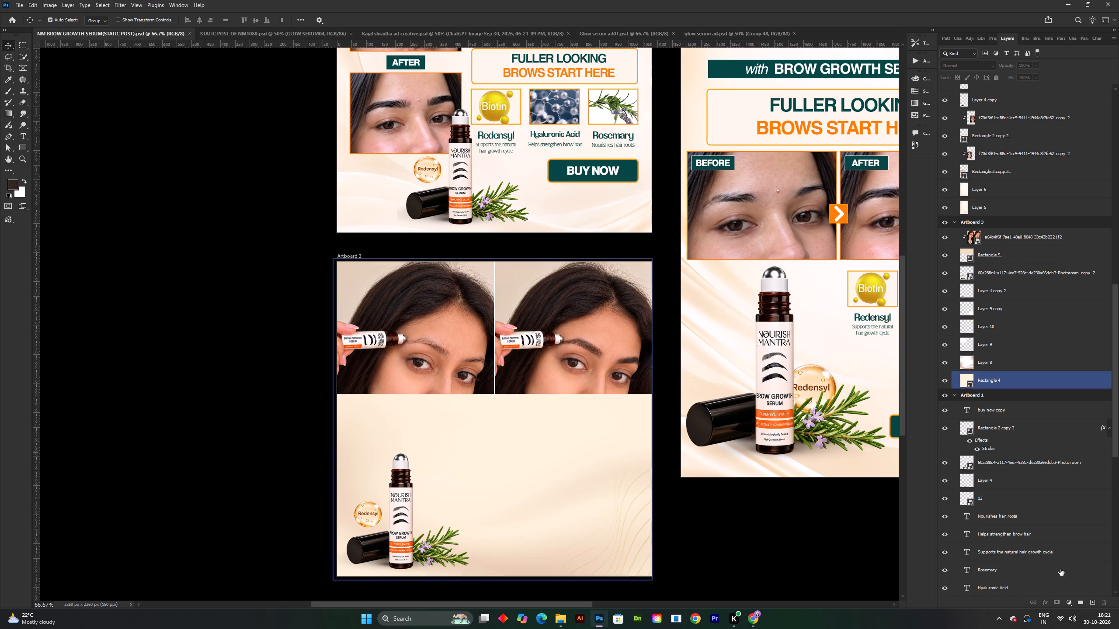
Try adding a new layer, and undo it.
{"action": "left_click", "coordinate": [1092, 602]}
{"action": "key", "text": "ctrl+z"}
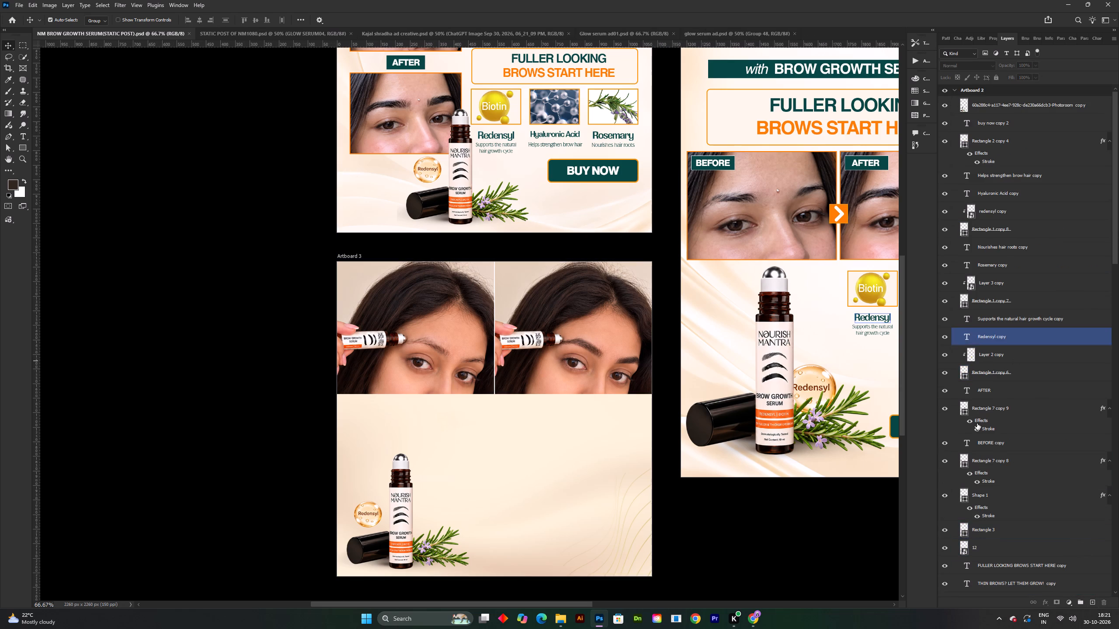
Collapse the Artboard 2 layer group.
{"action": "left_click", "coordinate": [956, 93]}
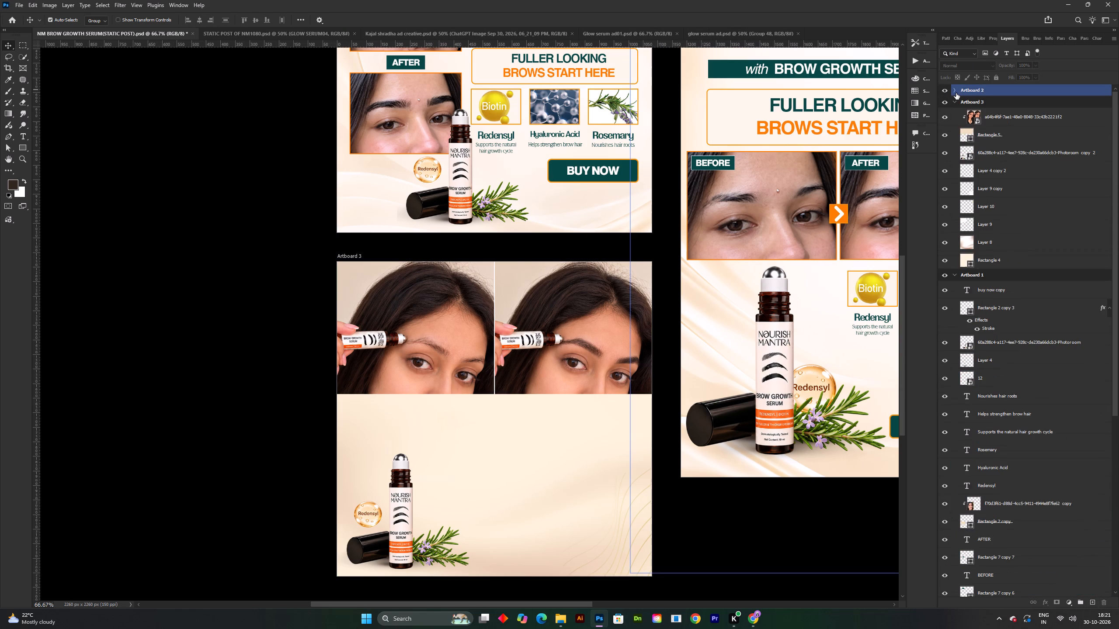
On a new layer above the before/after image, draw a vertical rectangle about 6 px by 474 px between the photos, filled orange.
{"action": "left_click", "coordinate": [1010, 120]}
{"action": "left_click", "coordinate": [1097, 600]}
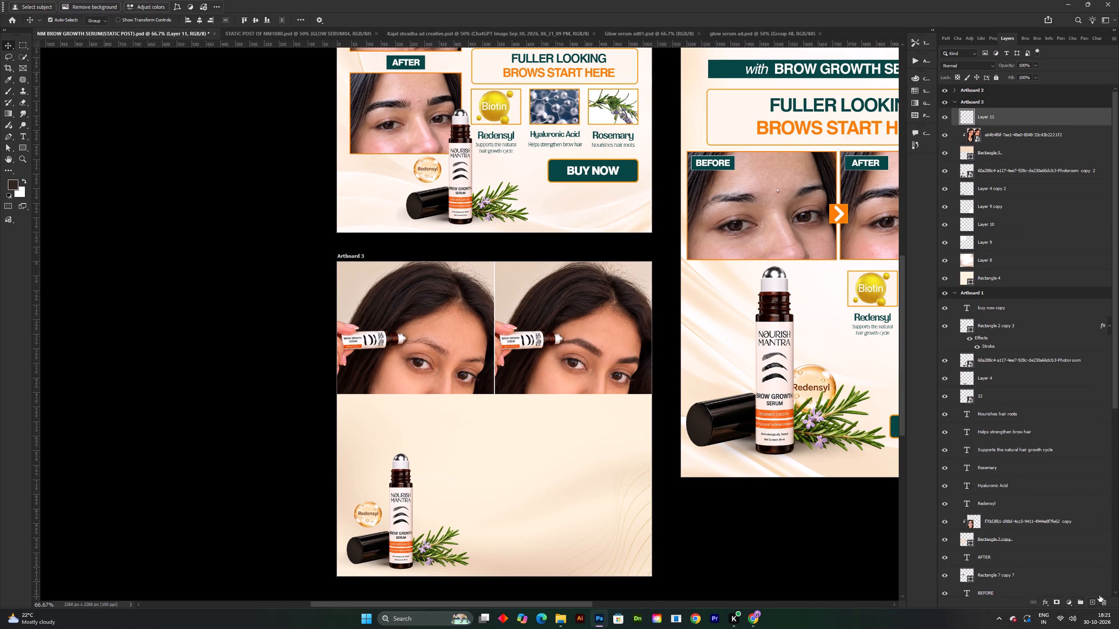
{"action": "left_click", "coordinate": [21, 145]}
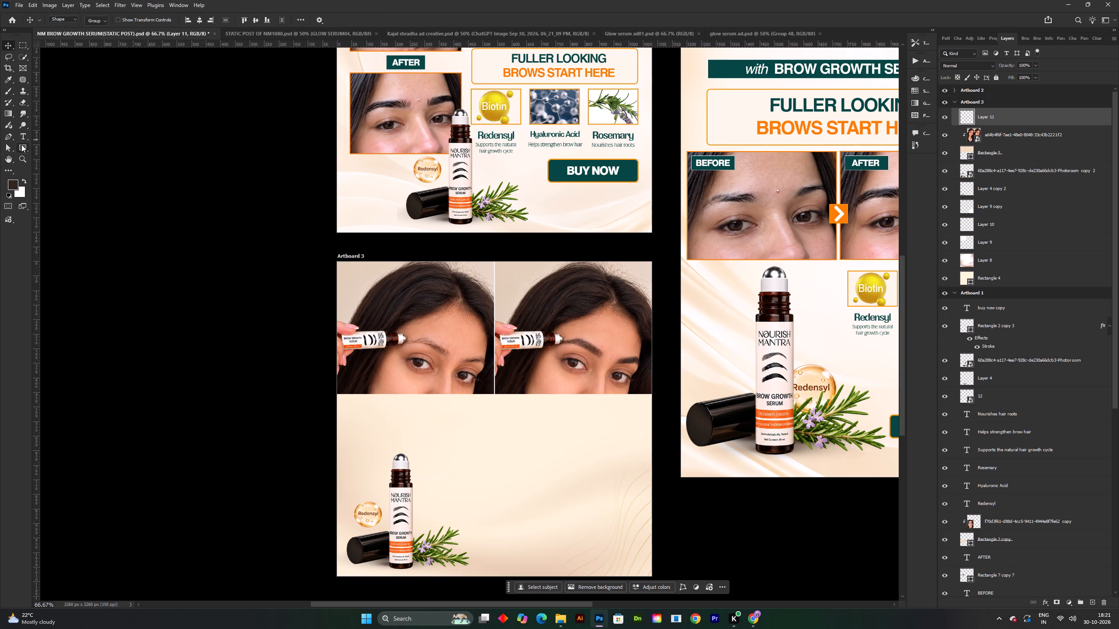
{"action": "left_click_drag", "start_coordinate": [493, 259], "coordinate": [495, 396]}
{"action": "left_click", "coordinate": [973, 138]}
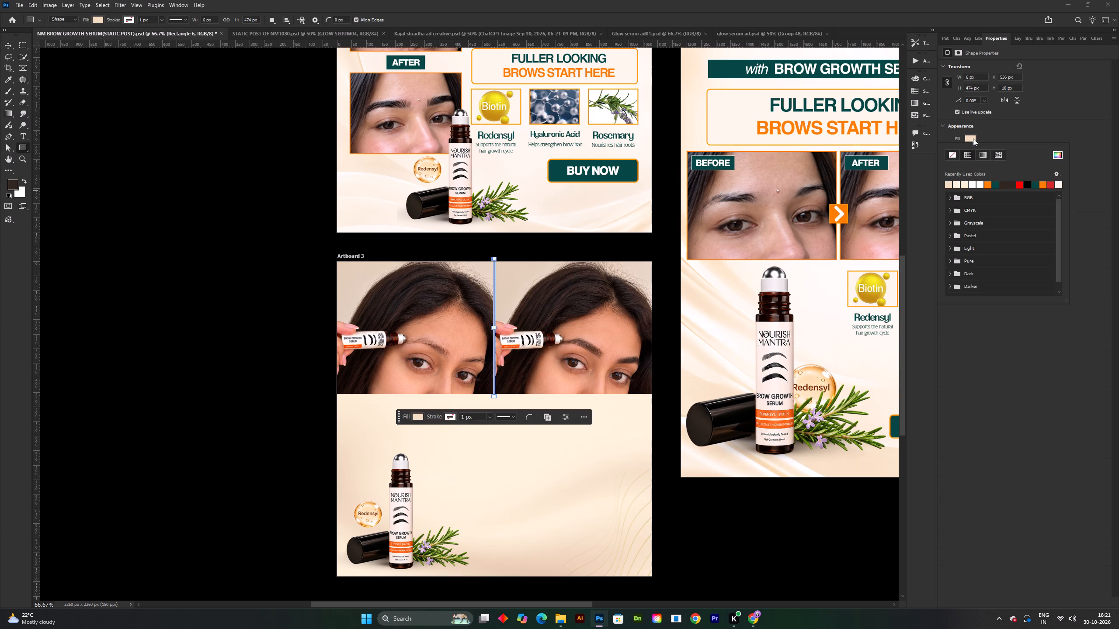
{"action": "left_click", "coordinate": [991, 183]}
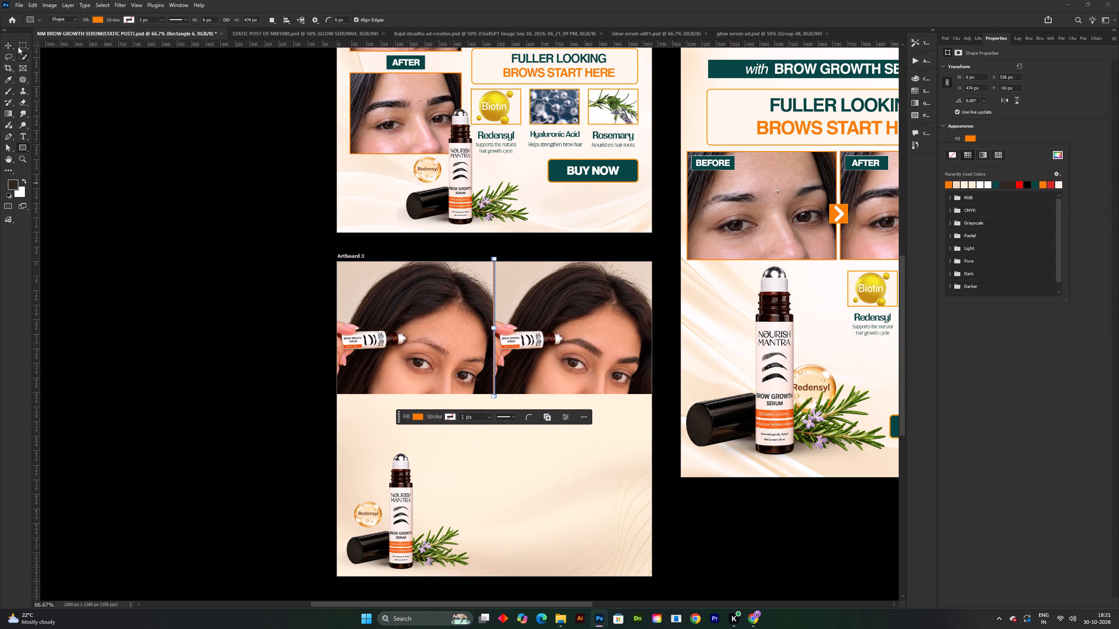
{"action": "left_click", "coordinate": [8, 43]}
{"action": "left_click", "coordinate": [134, 172]}
Resize the orange divider to about 9 px by 466 px so its lower end meets the photos' bottom edge.
{"action": "scroll", "coordinate": [417, 344], "scroll_direction": "up", "scroll_amount": 3, "text": "shift"}
{"action": "scroll", "coordinate": [589, 377], "scroll_direction": "down", "scroll_amount": 2, "text": "alt"}
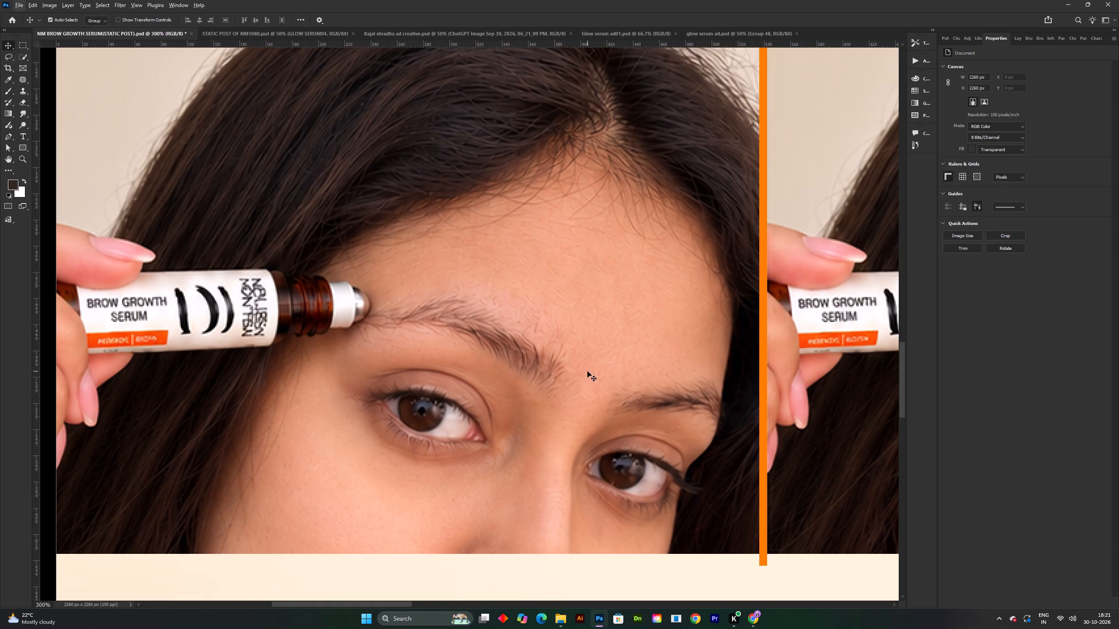
{"action": "scroll", "coordinate": [587, 371], "scroll_direction": "down", "scroll_amount": 2, "text": "shift"}
{"action": "key", "text": "space"}
{"action": "left_click_drag", "start_coordinate": [640, 328], "coordinate": [572, 282]}
{"action": "scroll", "coordinate": [584, 324], "scroll_direction": "up", "scroll_amount": 1, "text": "shift"}
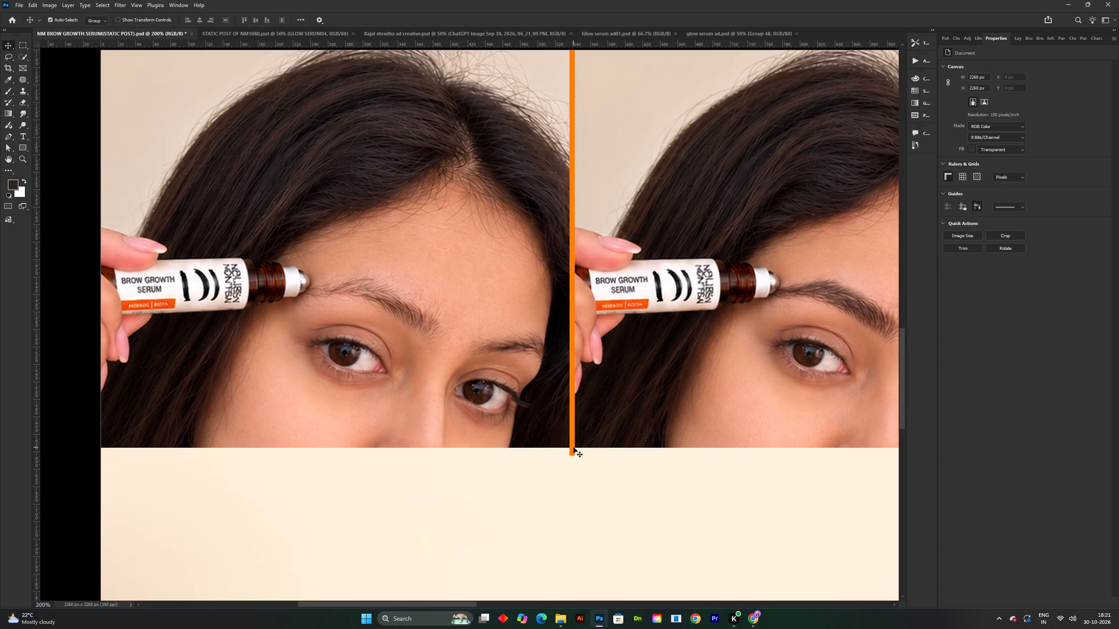
{"action": "left_click", "coordinate": [573, 448]}
{"action": "key", "text": "ctrl+t"}
{"action": "left_click", "coordinate": [578, 249], "text": "shift"}
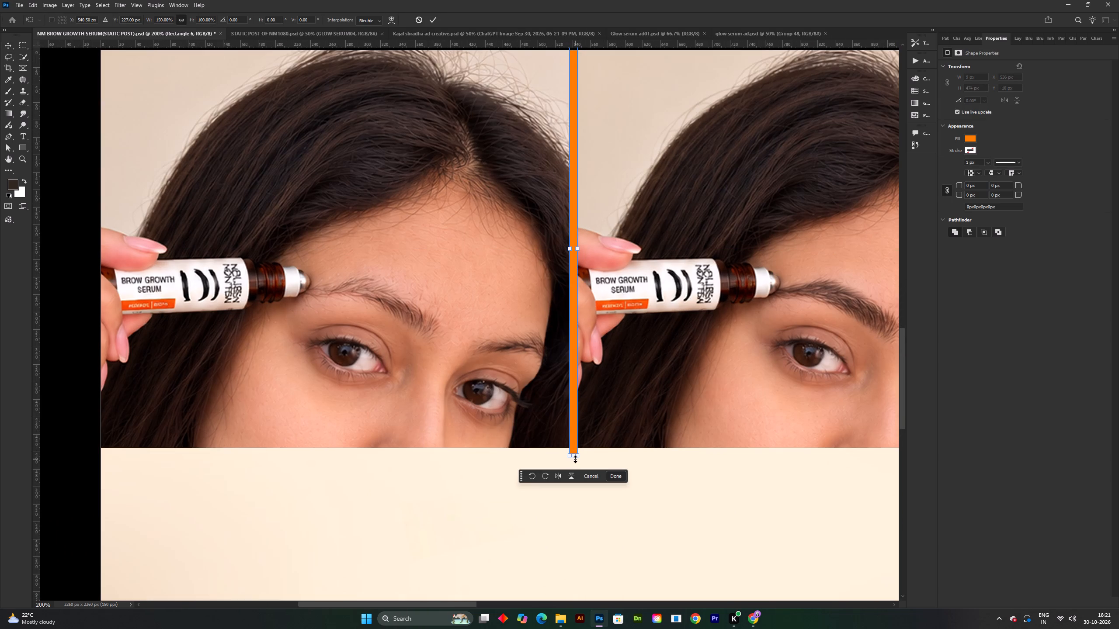
{"action": "left_click_drag", "start_coordinate": [575, 459], "coordinate": [576, 453], "text": "shift"}
{"action": "left_click", "coordinate": [610, 471]}
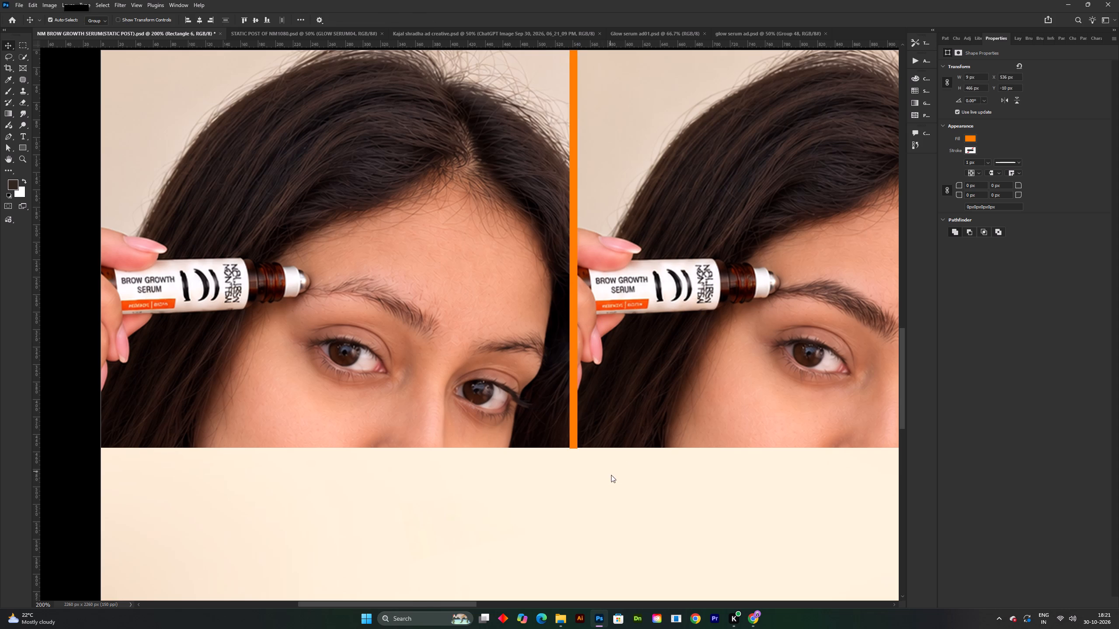
Duplicate the orange divider, rotate the copy 90 degrees, and move it onto the bottom edge of the before/after photos.
{"action": "scroll", "coordinate": [606, 477], "scroll_direction": "down", "scroll_amount": 2, "text": "shift"}
{"action": "key", "text": "space"}
{"action": "key", "text": "space"}
{"action": "key", "text": "space"}
{"action": "key", "text": "space"}
{"action": "left_click_drag", "start_coordinate": [606, 411], "coordinate": [524, 249]}
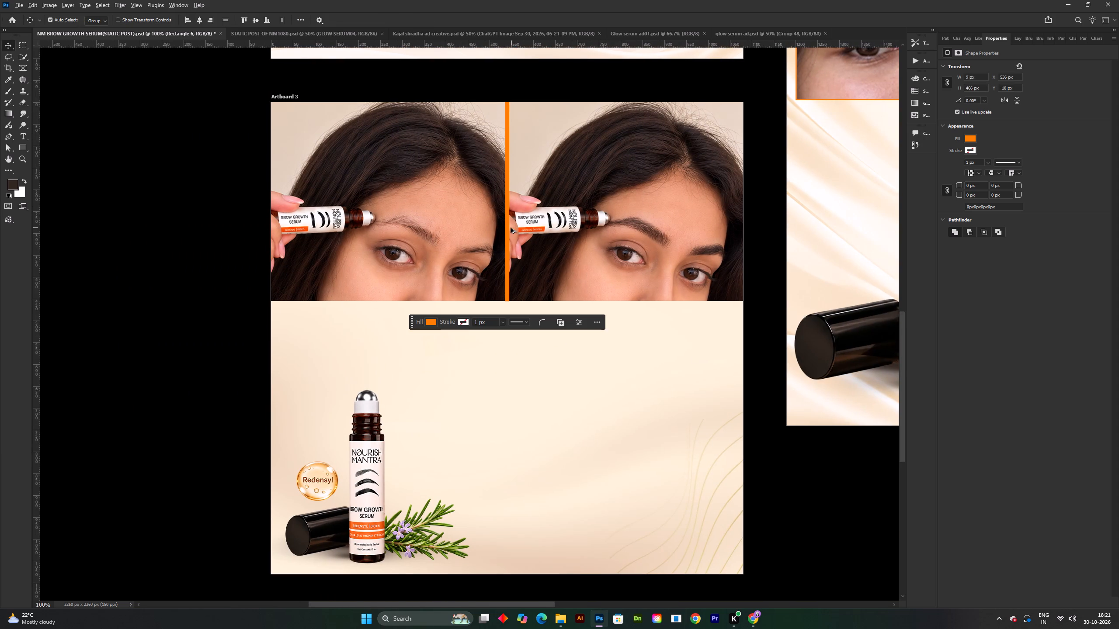
{"action": "left_click_drag", "start_coordinate": [508, 228], "coordinate": [505, 297], "text": "alt"}
{"action": "key", "text": "ctrl+t"}
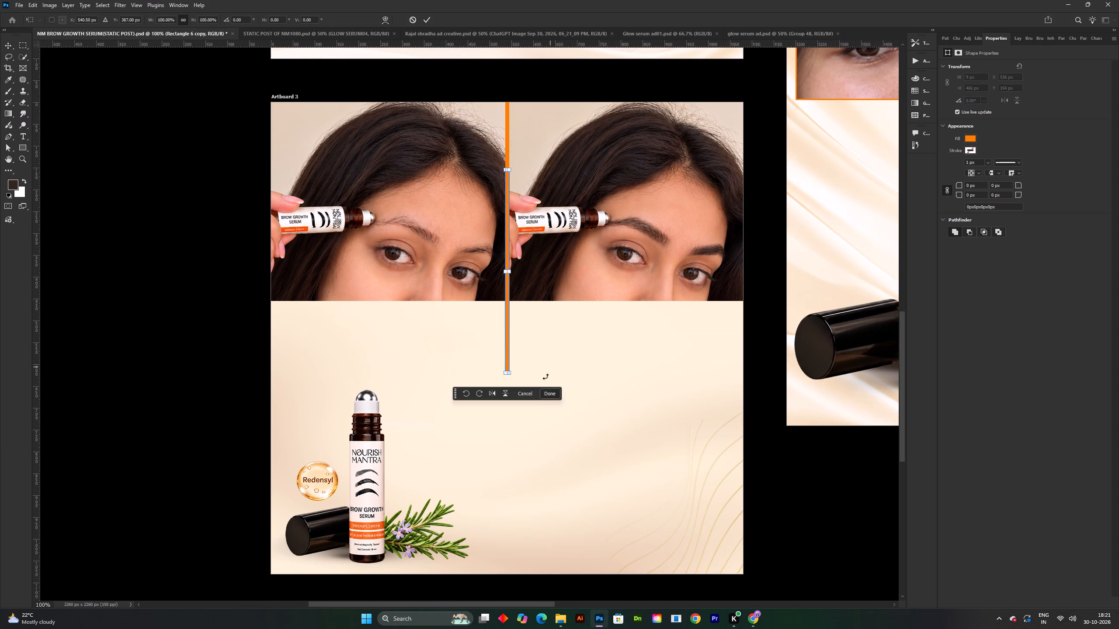
{"action": "left_click_drag", "start_coordinate": [542, 384], "coordinate": [365, 299], "text": "shift"}
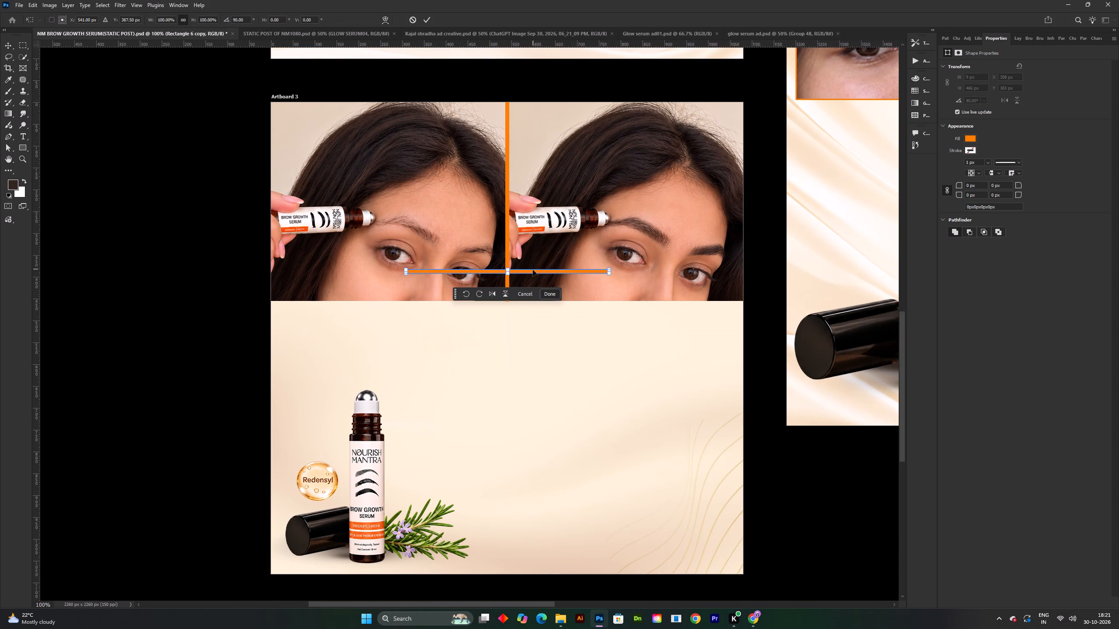
{"action": "left_click_drag", "start_coordinate": [533, 271], "coordinate": [535, 302]}
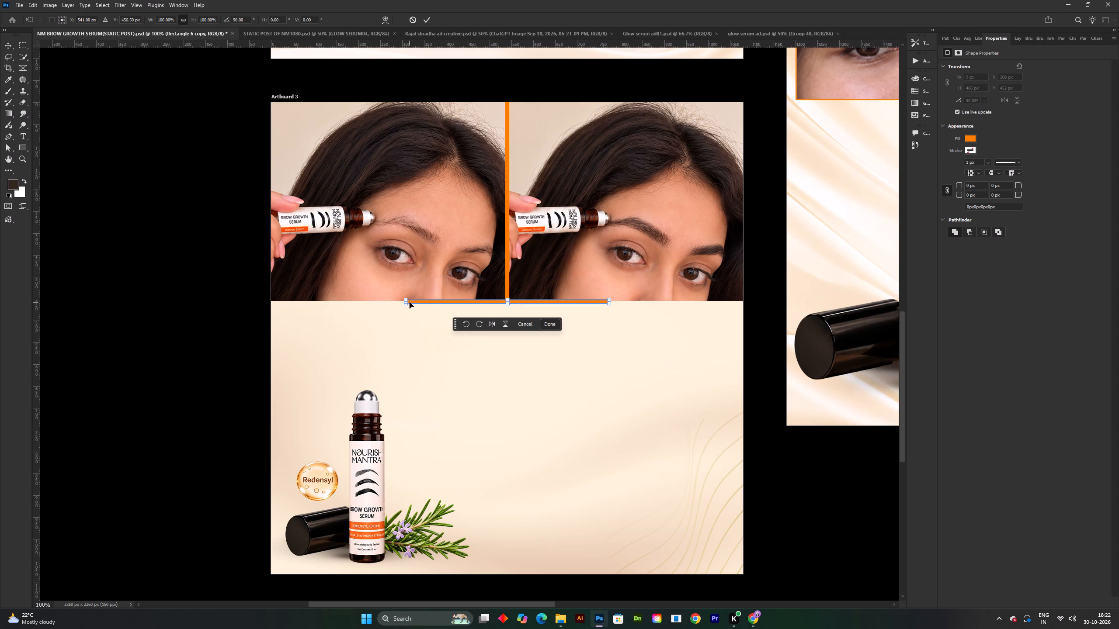
Stretch the horizontal orange line across the full width of Artboard 3, to a length of about 1078 px.
{"action": "left_click_drag", "start_coordinate": [405, 301], "coordinate": [273, 301], "text": "shift"}
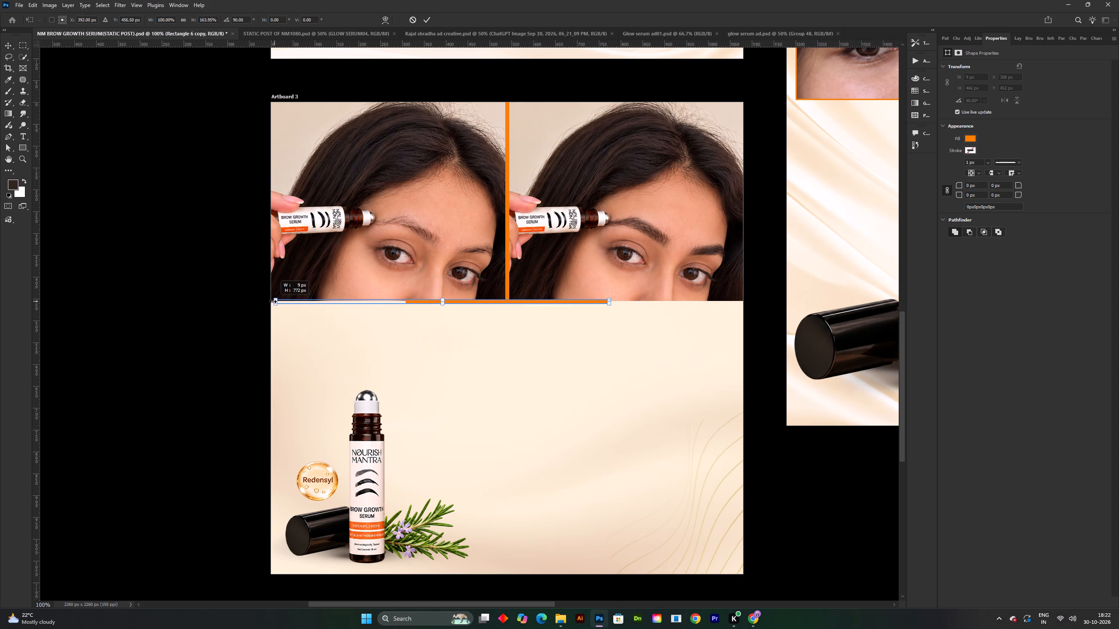
{"action": "left_click_drag", "start_coordinate": [273, 301], "coordinate": [271, 301], "text": "shift"}
{"action": "left_click_drag", "start_coordinate": [615, 302], "coordinate": [710, 308], "text": "shift"}
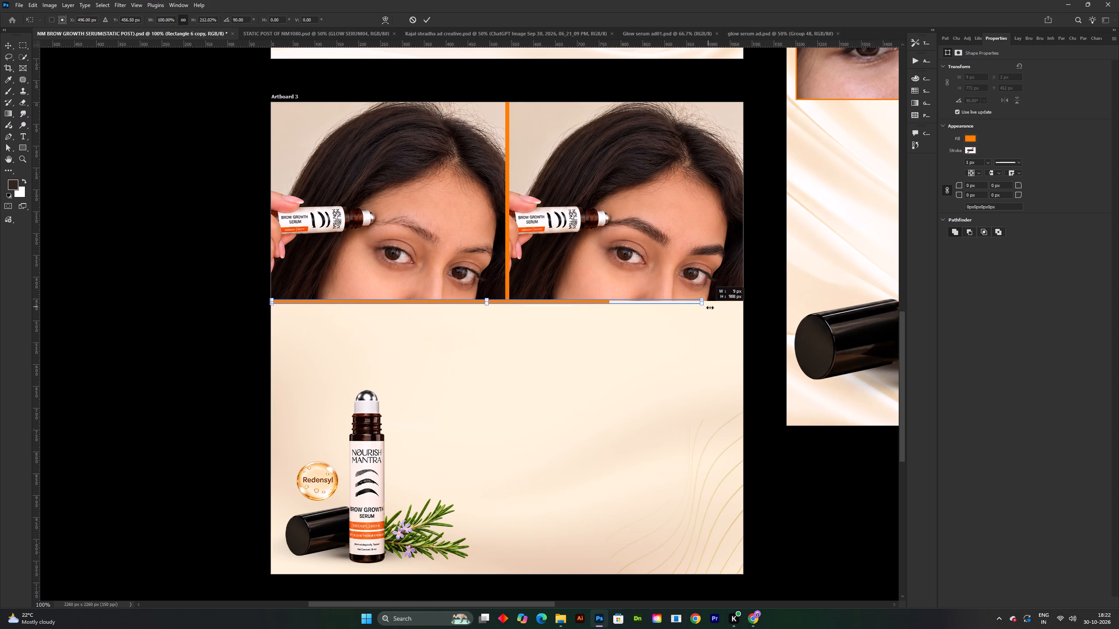
{"action": "left_click_drag", "start_coordinate": [710, 308], "coordinate": [749, 308], "text": "shift"}
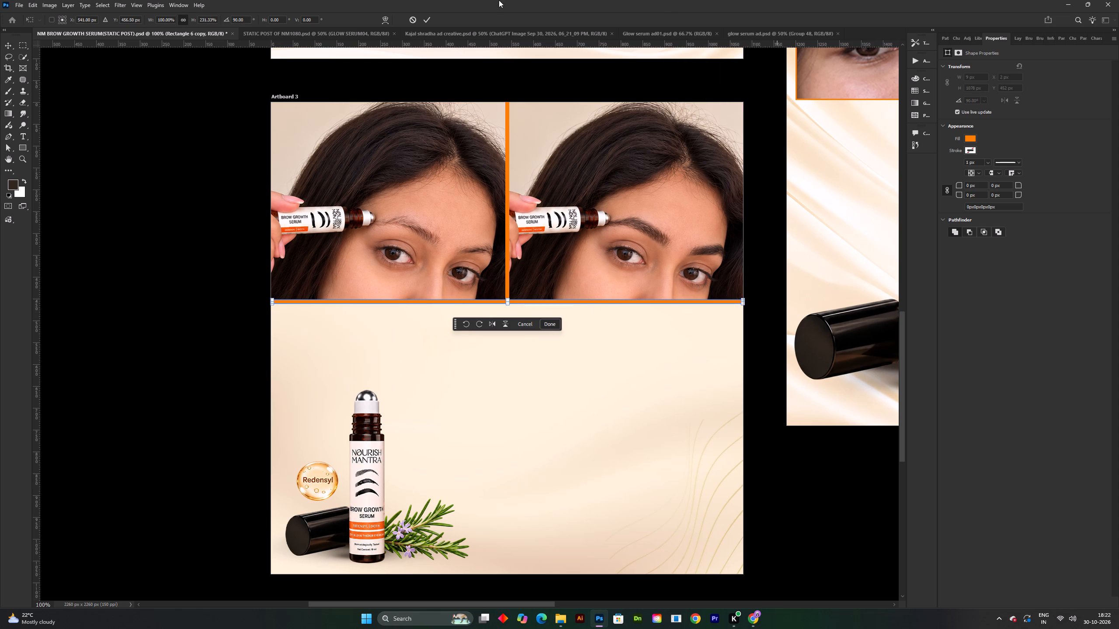
{"action": "left_click", "coordinate": [426, 14]}
Save the brow growth serum document and deselect the horizontal orange line.
{"action": "key", "text": "ctrl+s"}
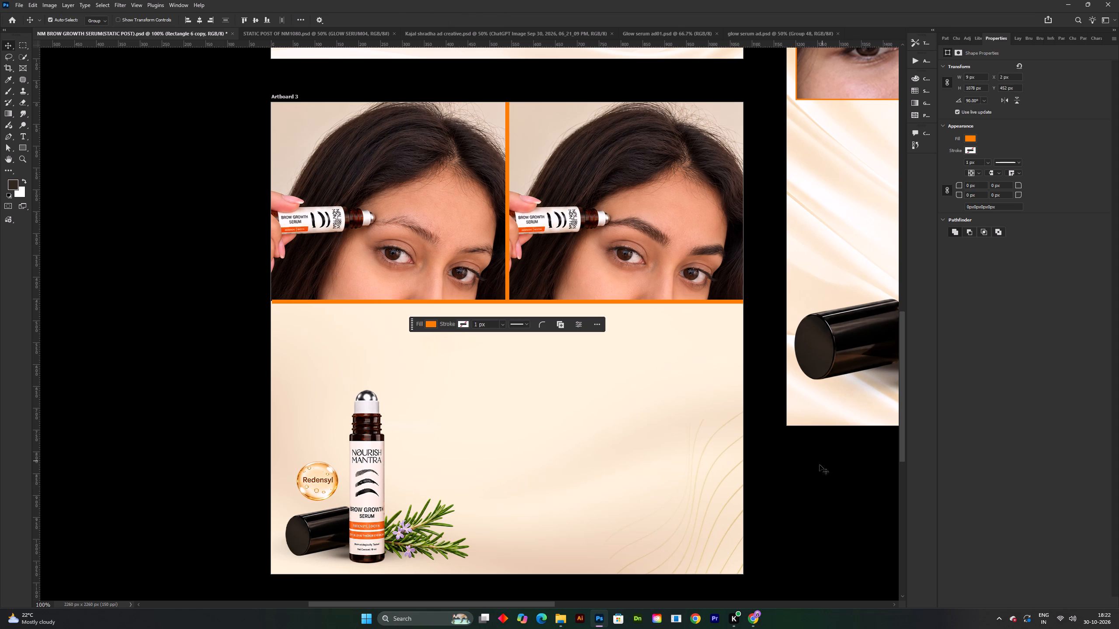
{"action": "key", "text": "ctrl+s"}
{"action": "left_click", "coordinate": [821, 472]}
Review the orange dividers and the overall layout of Artboard 3, saving the document again while checking.
{"action": "scroll", "coordinate": [758, 444], "scroll_direction": "down", "scroll_amount": 2, "text": "shift"}
{"action": "key", "text": "space"}
{"action": "key", "text": "space"}
{"action": "left_click_drag", "start_coordinate": [661, 368], "coordinate": [599, 339]}
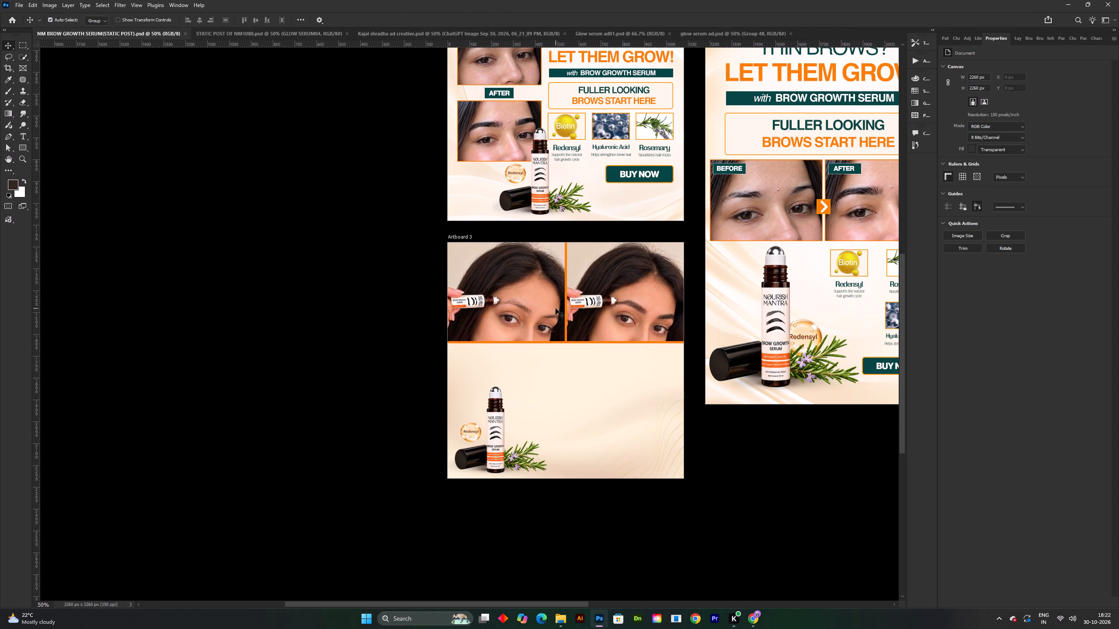
{"action": "scroll", "coordinate": [555, 323], "scroll_direction": "up", "scroll_amount": 1, "text": "shift"}
{"action": "key", "text": "space"}
{"action": "left_click_drag", "start_coordinate": [561, 321], "coordinate": [546, 336]}
{"action": "scroll", "coordinate": [546, 335], "scroll_direction": "up", "scroll_amount": 1, "text": "shift"}
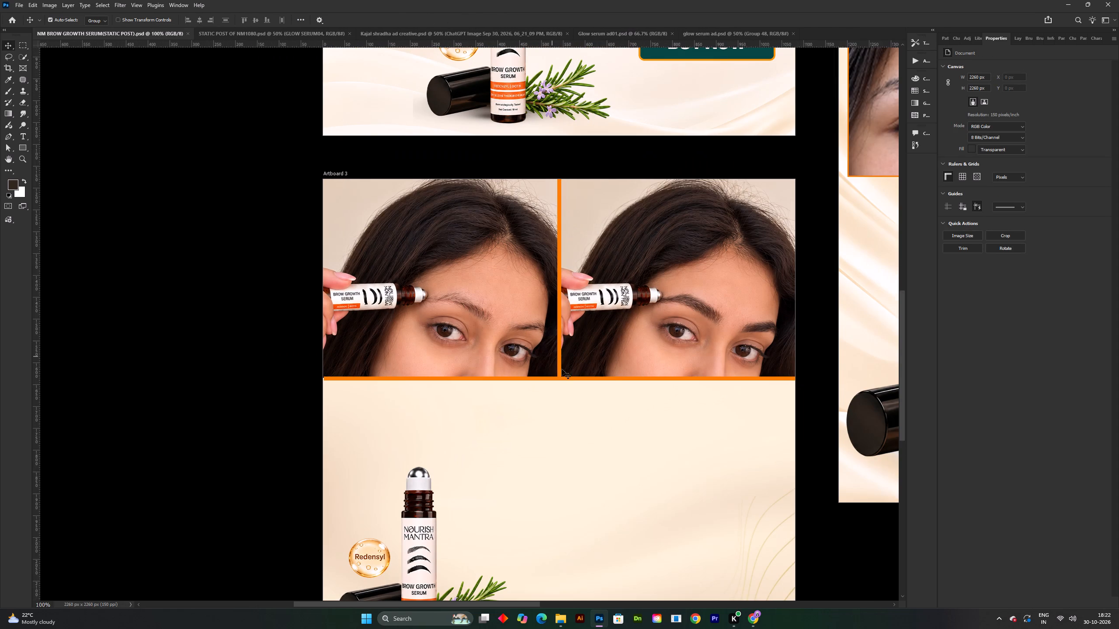
{"action": "key", "text": "ctrl+s"}
{"action": "key", "text": "space"}
{"action": "key", "text": "space"}
{"action": "key", "text": "space"}
{"action": "key", "text": "space"}
{"action": "key", "text": "space"}
{"action": "key", "text": "space"}
{"action": "left_click_drag", "start_coordinate": [571, 400], "coordinate": [553, 345]}
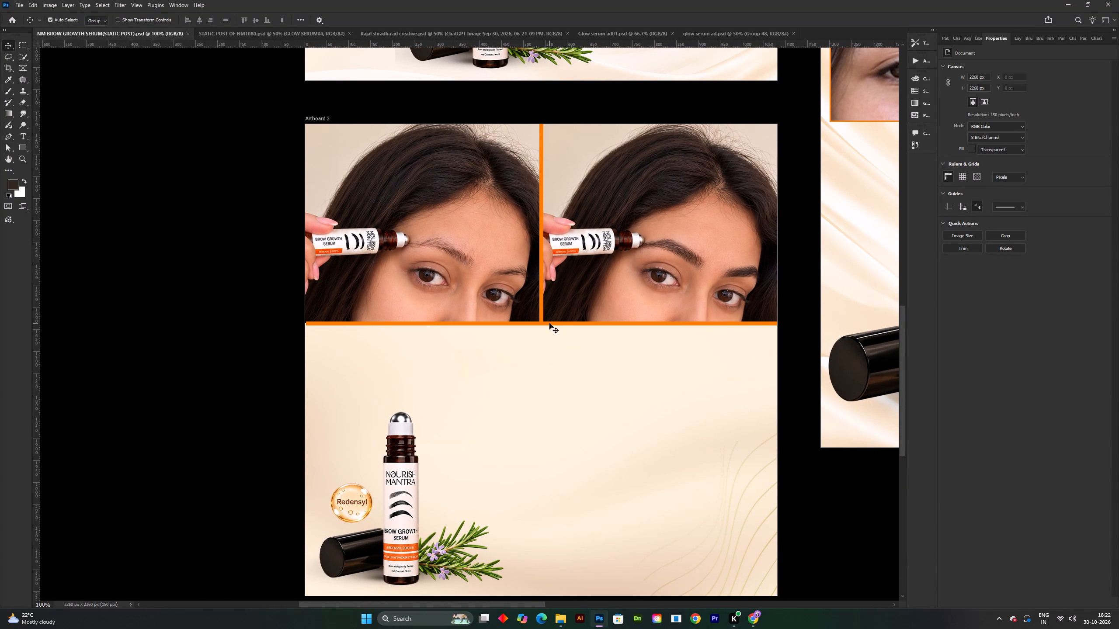
{"action": "key", "text": "ctrl+s"}
{"action": "key", "text": "space"}
{"action": "key", "text": "space"}
{"action": "key", "text": "space"}
{"action": "left_click_drag", "start_coordinate": [557, 394], "coordinate": [555, 365]}
{"action": "key", "text": "ctrl+s"}
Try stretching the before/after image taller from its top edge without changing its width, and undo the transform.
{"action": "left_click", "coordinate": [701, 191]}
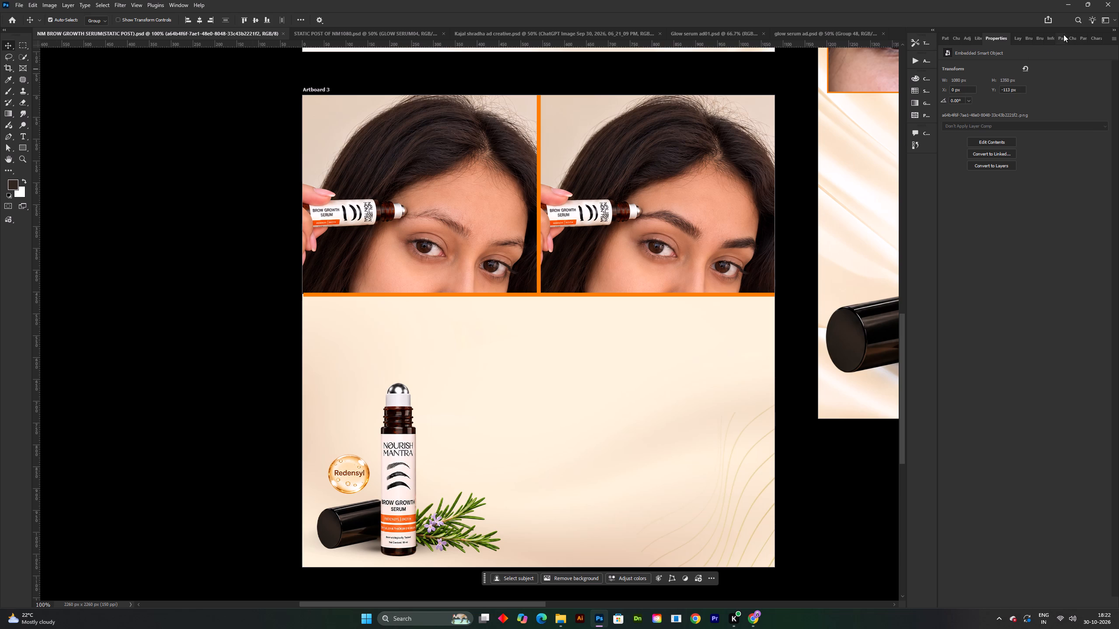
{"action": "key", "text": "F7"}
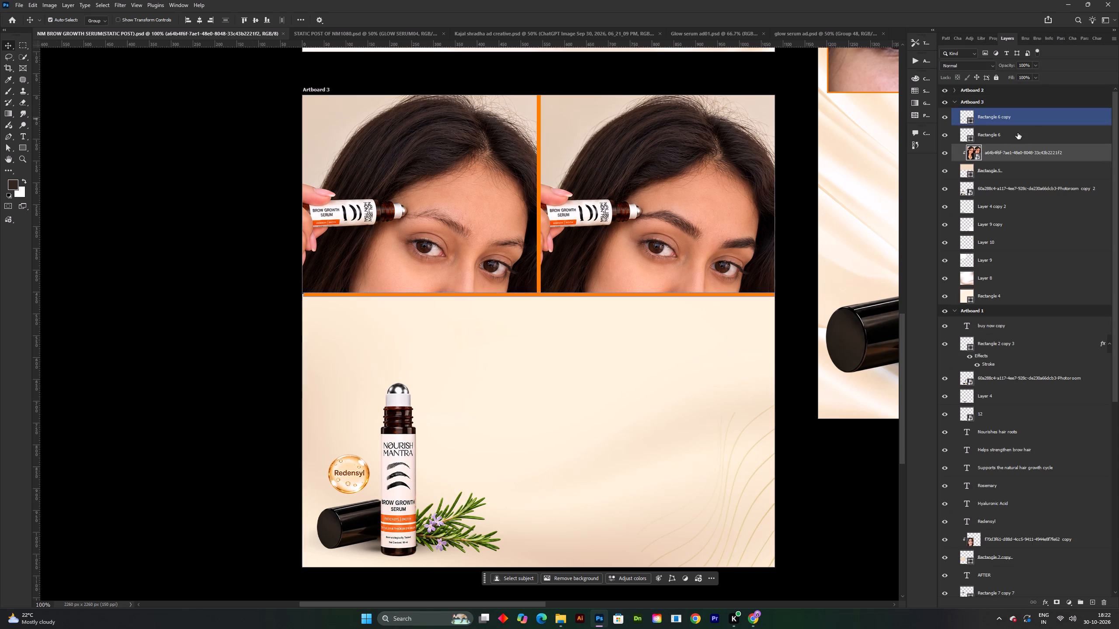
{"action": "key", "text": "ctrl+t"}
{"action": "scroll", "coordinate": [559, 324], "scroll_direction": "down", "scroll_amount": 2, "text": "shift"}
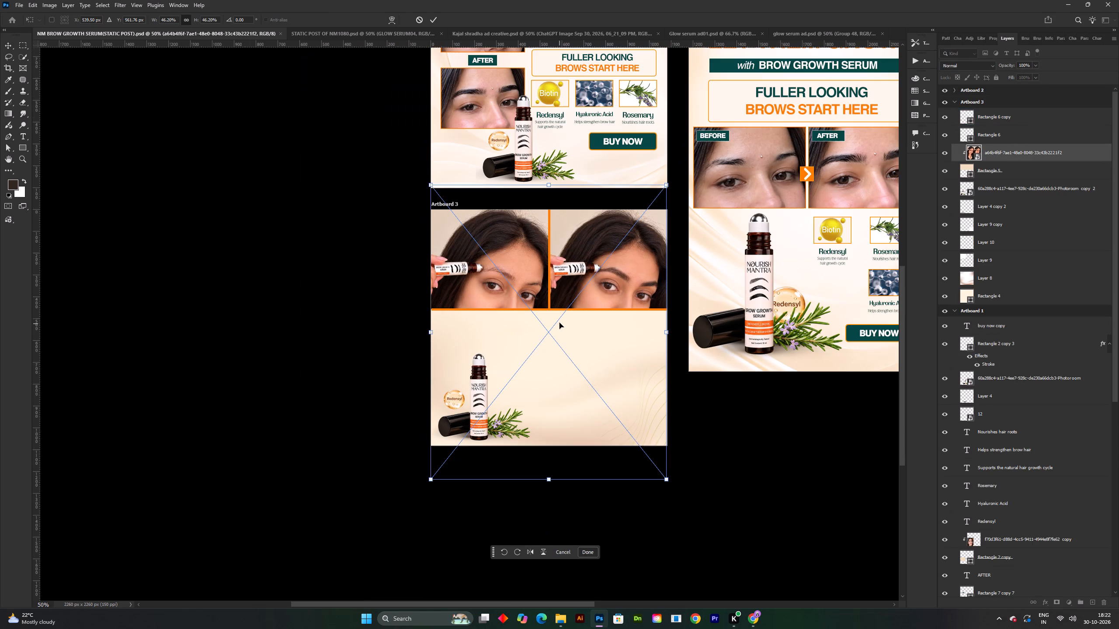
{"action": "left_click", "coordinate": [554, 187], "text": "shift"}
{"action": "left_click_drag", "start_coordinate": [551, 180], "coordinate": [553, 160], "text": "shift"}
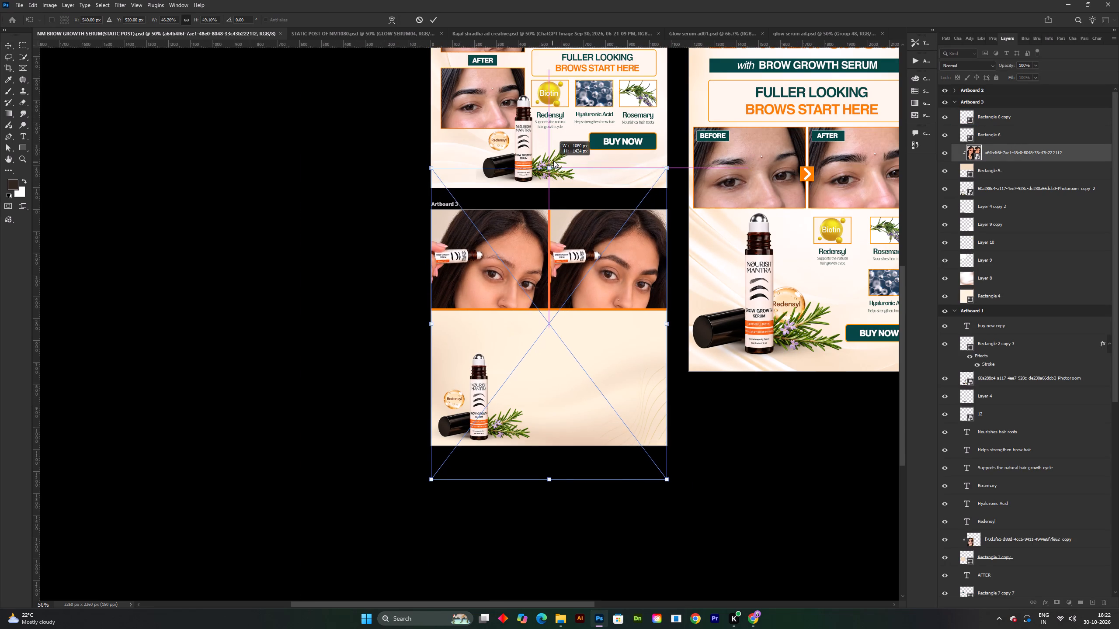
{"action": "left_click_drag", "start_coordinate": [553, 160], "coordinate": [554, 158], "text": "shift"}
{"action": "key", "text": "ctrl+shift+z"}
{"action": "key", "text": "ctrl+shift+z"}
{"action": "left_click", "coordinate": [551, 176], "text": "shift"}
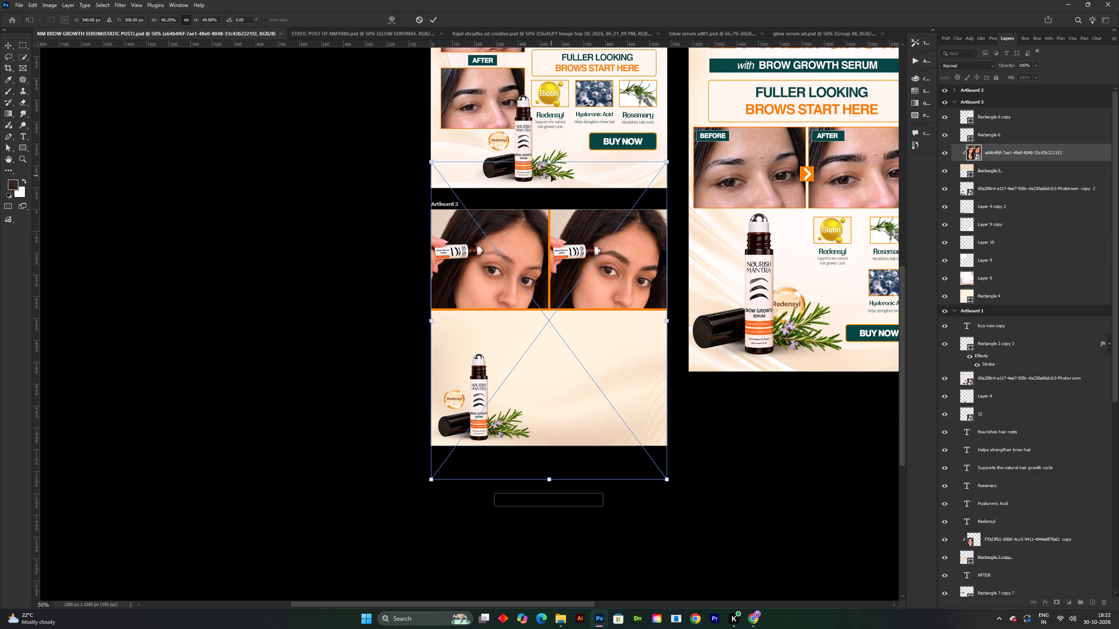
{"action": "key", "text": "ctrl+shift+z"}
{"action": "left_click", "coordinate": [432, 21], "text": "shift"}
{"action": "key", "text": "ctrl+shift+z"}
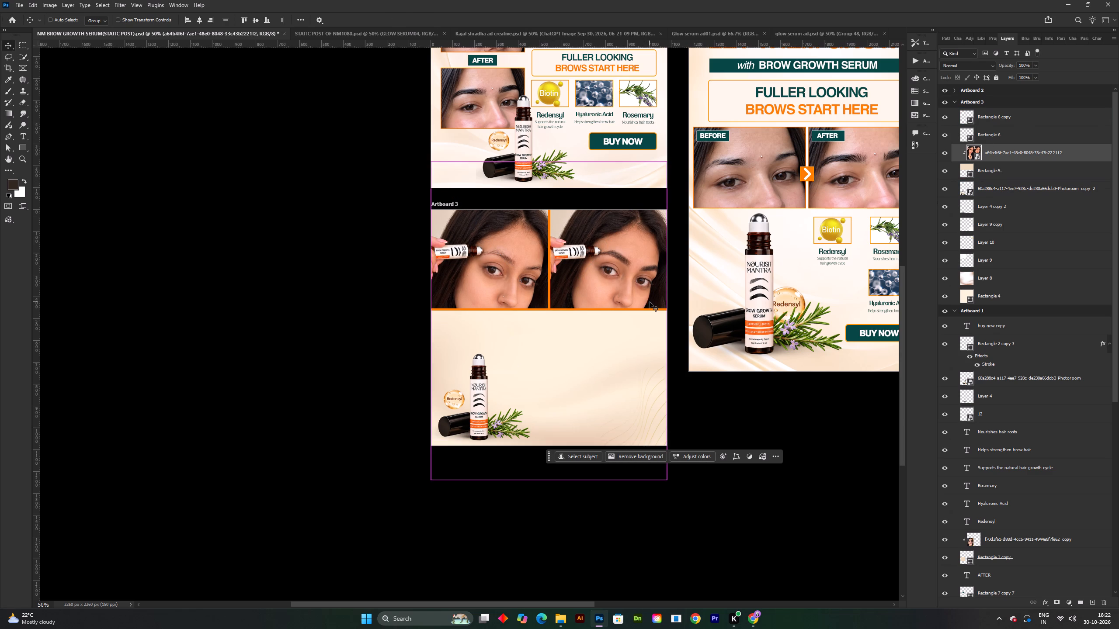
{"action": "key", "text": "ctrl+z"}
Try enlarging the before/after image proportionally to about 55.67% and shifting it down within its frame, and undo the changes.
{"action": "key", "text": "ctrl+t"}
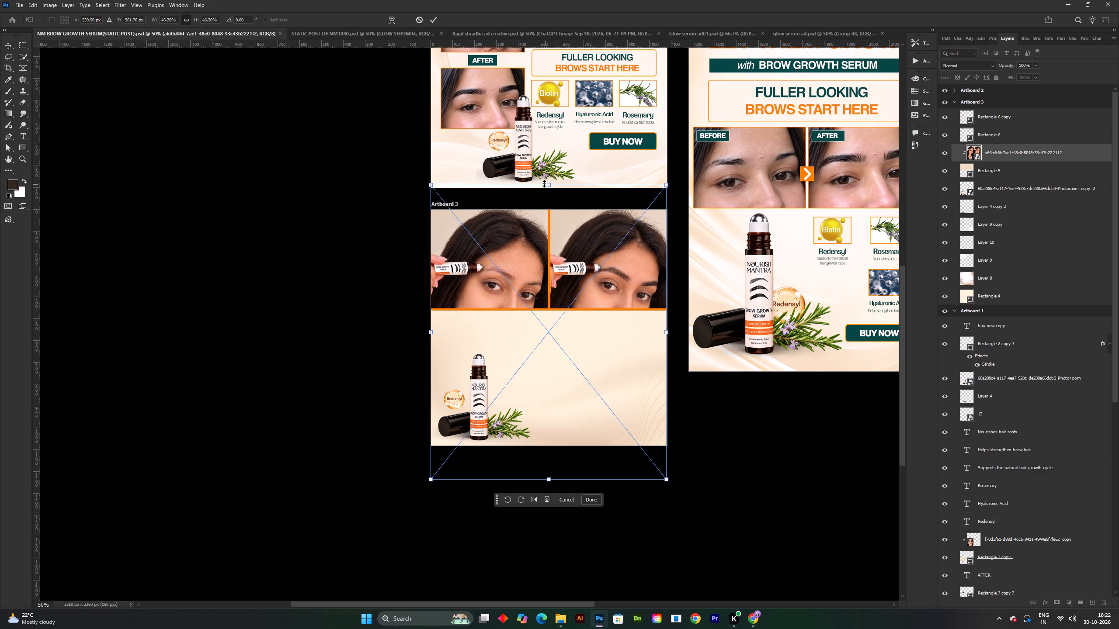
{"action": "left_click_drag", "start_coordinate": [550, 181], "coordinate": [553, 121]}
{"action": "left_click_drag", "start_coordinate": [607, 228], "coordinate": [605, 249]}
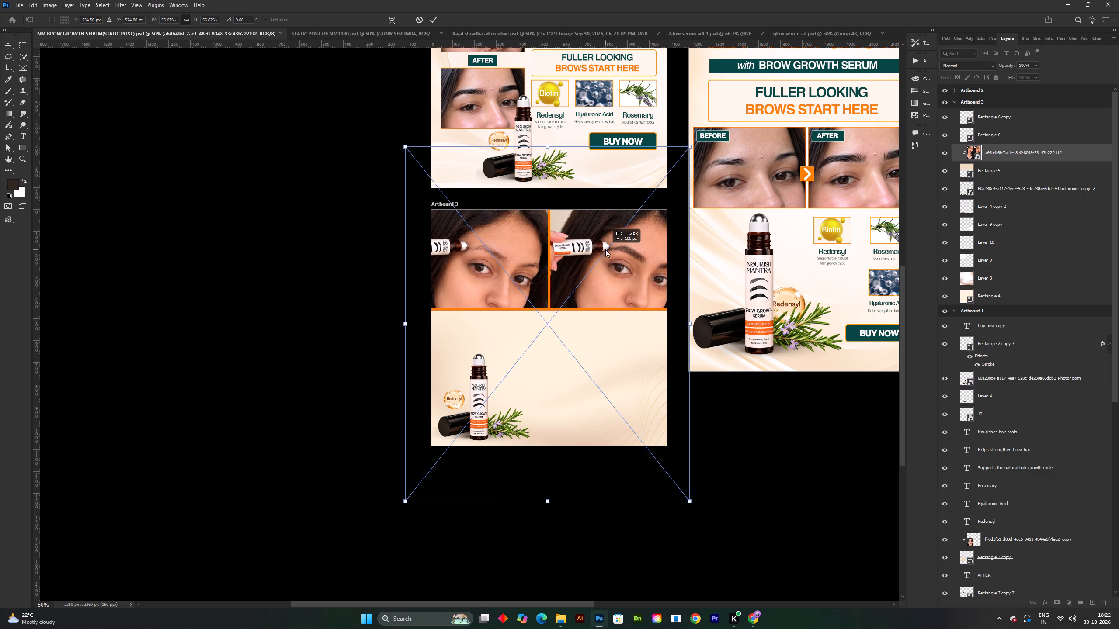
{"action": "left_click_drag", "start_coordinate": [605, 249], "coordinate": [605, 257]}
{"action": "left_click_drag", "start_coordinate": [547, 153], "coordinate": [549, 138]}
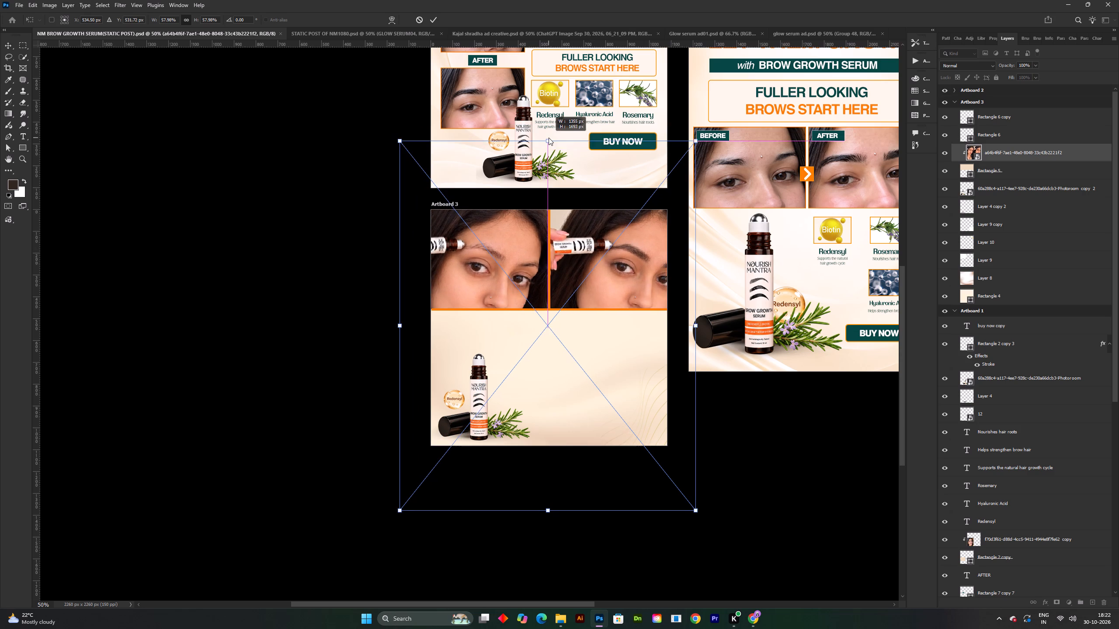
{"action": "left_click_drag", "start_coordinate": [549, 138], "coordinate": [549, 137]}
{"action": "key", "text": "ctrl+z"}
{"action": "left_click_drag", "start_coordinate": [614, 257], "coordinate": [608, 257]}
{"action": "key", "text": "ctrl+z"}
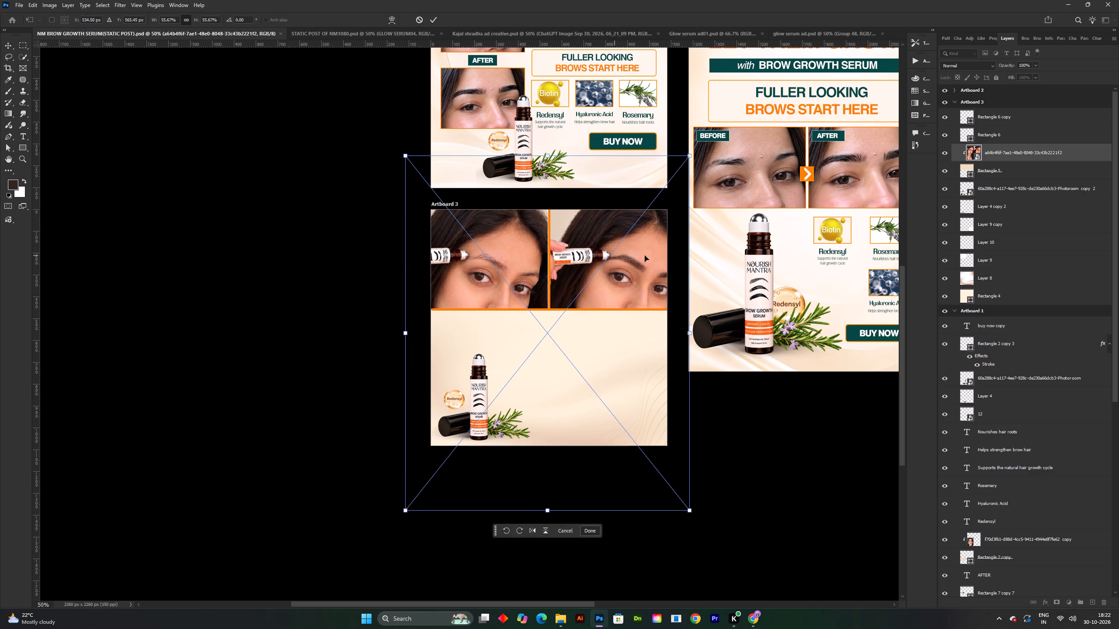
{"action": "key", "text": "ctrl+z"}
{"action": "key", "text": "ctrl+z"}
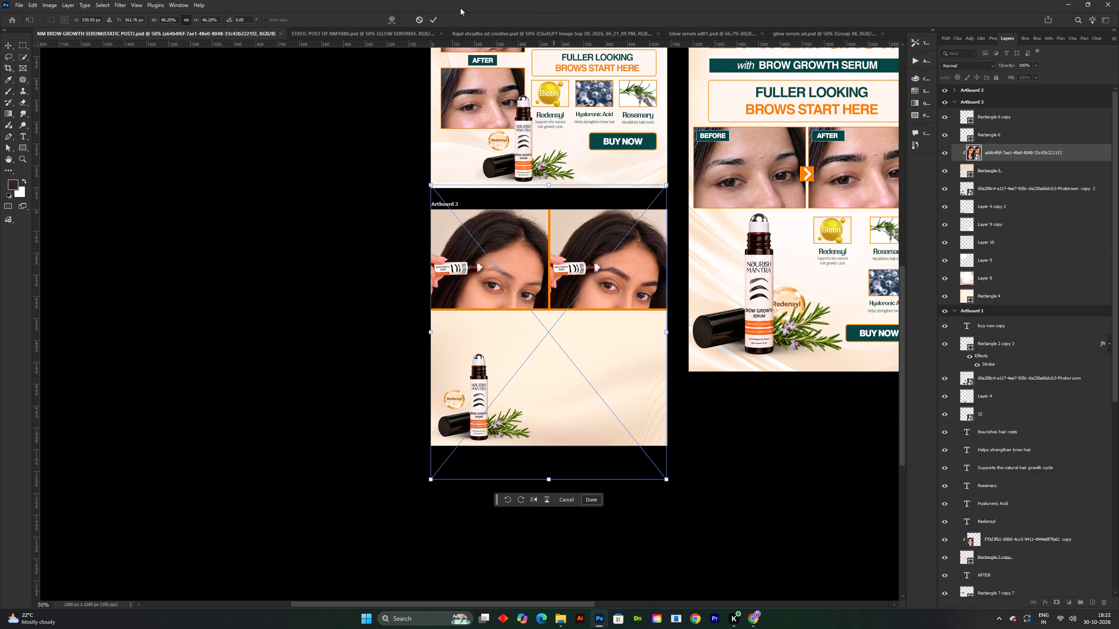
Close the before/after image's transform, check Artboard 3 up close and in full, and save the brow growth serum document.
{"action": "left_click", "coordinate": [430, 21]}
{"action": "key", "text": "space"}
{"action": "left_click_drag", "start_coordinate": [659, 366], "coordinate": [664, 340]}
{"action": "scroll", "coordinate": [588, 333], "scroll_direction": "up", "scroll_amount": 2, "text": "shift"}
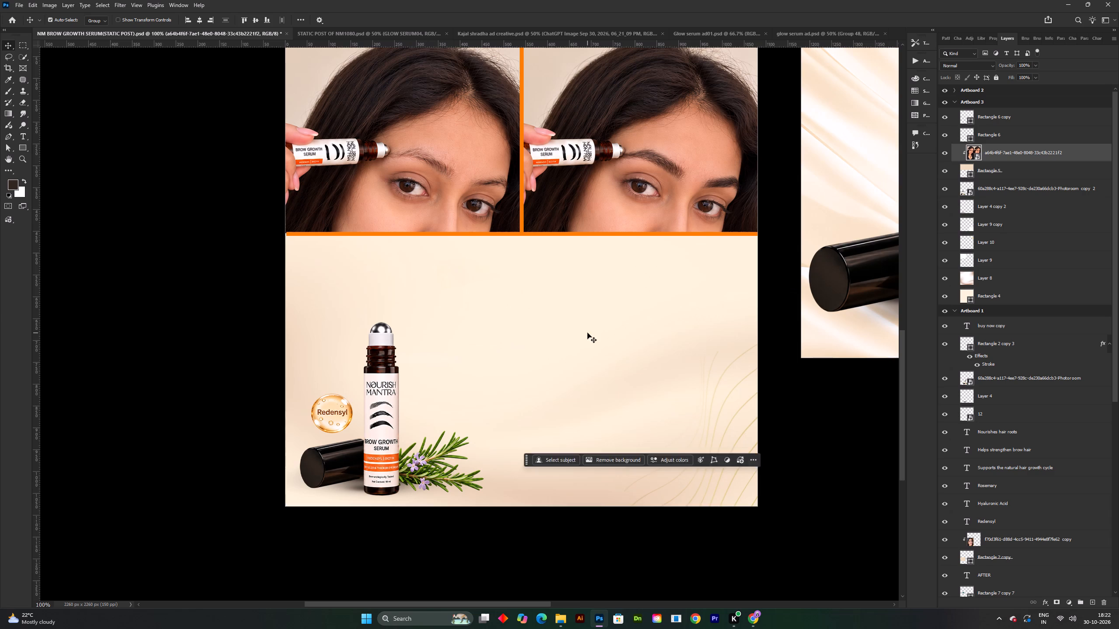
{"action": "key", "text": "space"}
{"action": "left_click_drag", "start_coordinate": [578, 346], "coordinate": [584, 357]}
{"action": "key", "text": "ctrl+s"}
{"action": "scroll", "coordinate": [610, 339], "scroll_direction": "down", "scroll_amount": 3, "text": "shift"}
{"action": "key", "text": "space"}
{"action": "left_click_drag", "start_coordinate": [597, 351], "coordinate": [570, 385]}
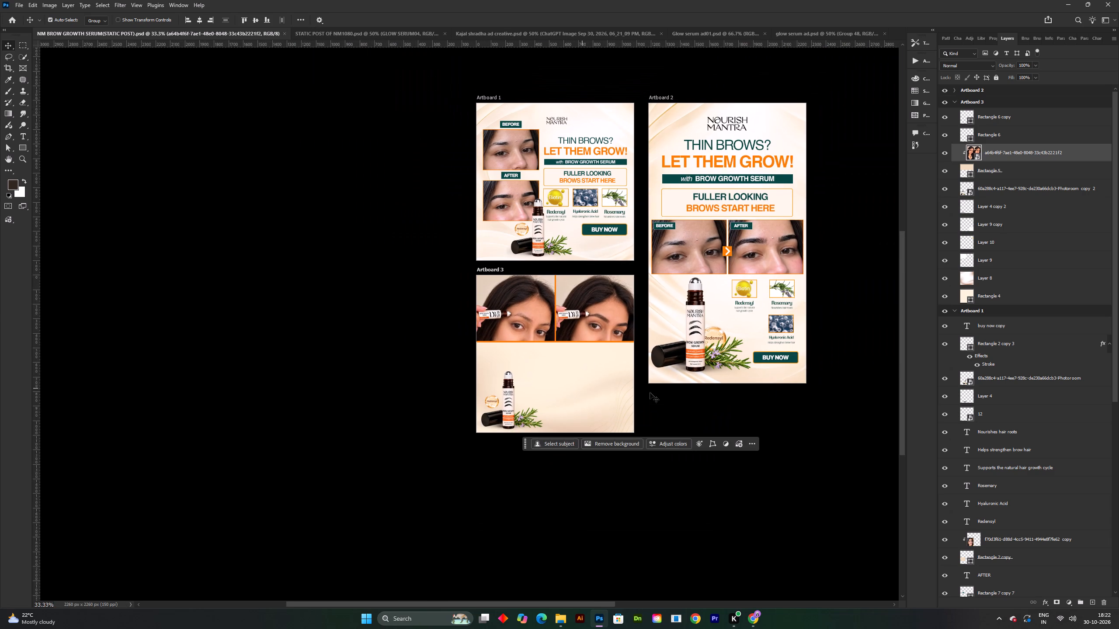
{"action": "key", "text": "ctrl+s"}
{"action": "key", "text": "ctrl+s"}
Compare the brow growth serum artboards with the reference ad layouts in the NM1080 static post and Kajal shradha documents.
{"action": "scroll", "coordinate": [629, 294], "scroll_direction": "up", "scroll_amount": 1, "text": "shift"}
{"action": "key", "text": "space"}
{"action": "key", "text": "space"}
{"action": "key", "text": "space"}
{"action": "left_click_drag", "start_coordinate": [636, 325], "coordinate": [603, 369]}
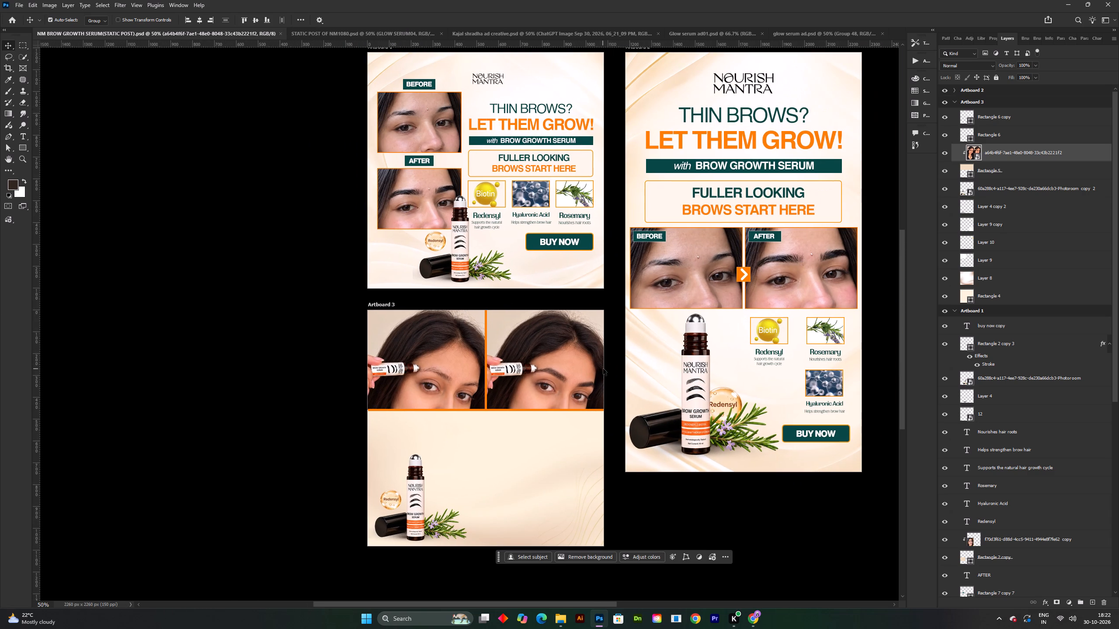
{"action": "left_click", "coordinate": [405, 32]}
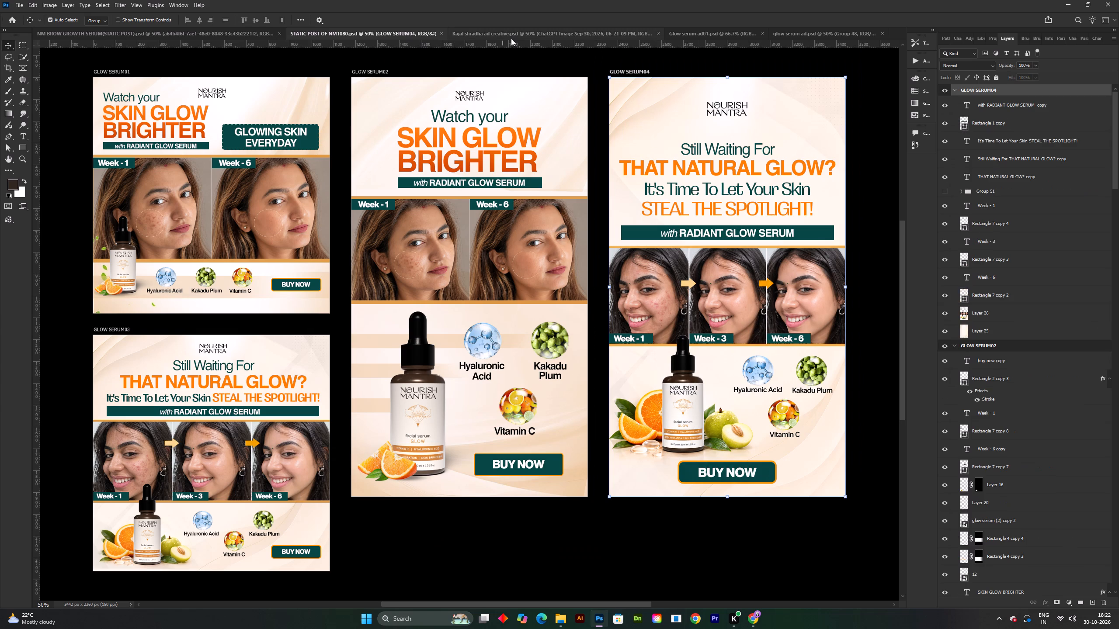
{"action": "left_click_drag", "start_coordinate": [511, 36], "coordinate": [518, 34]}
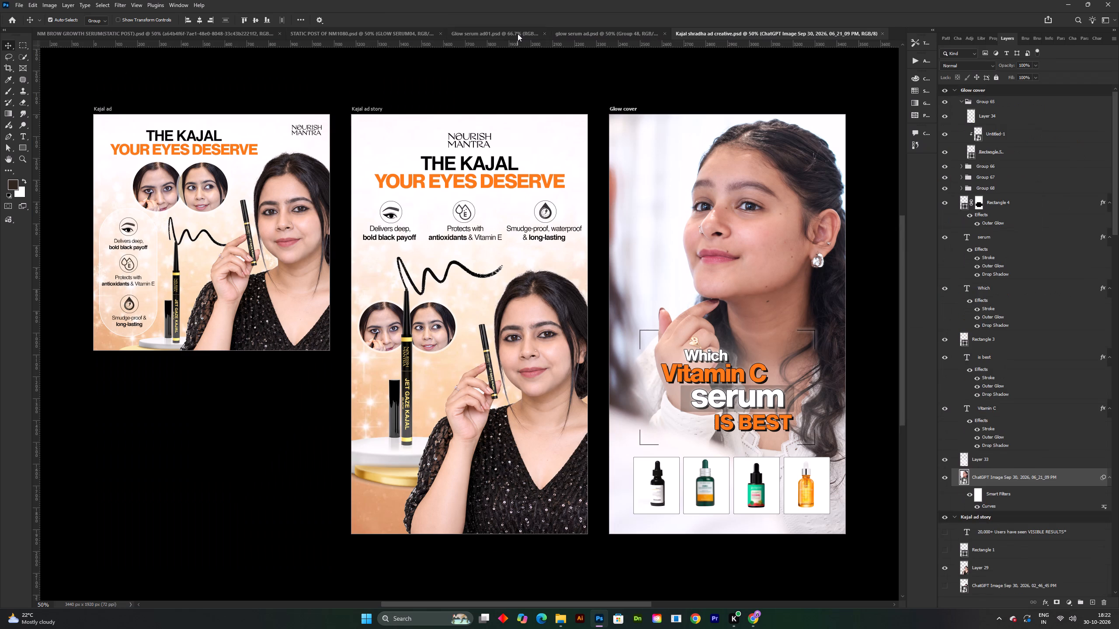
{"action": "left_click", "coordinate": [289, 32]}
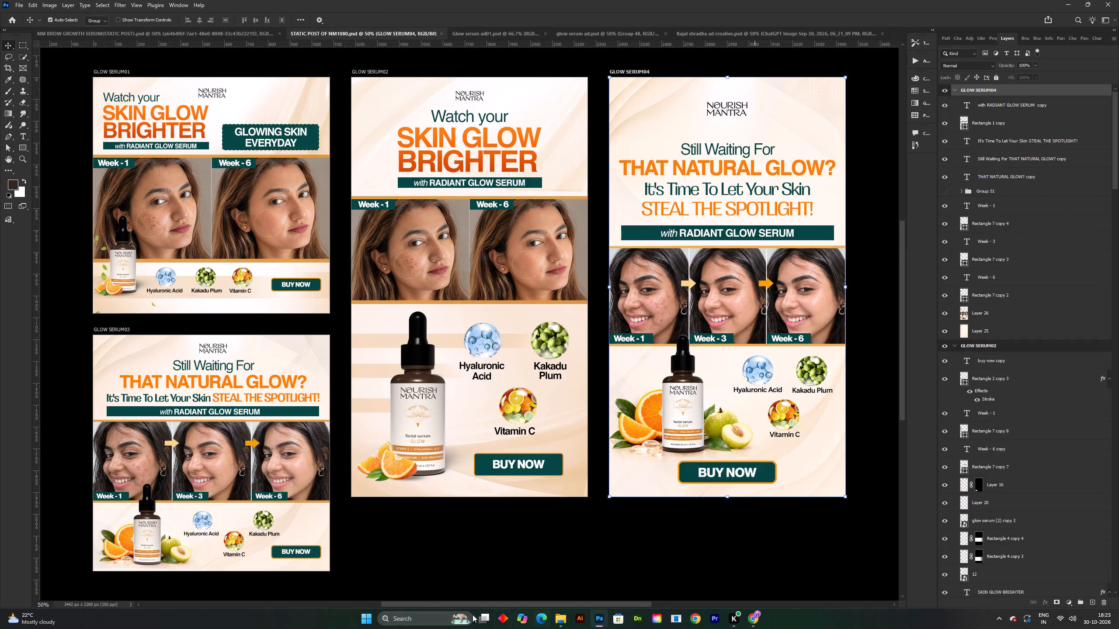
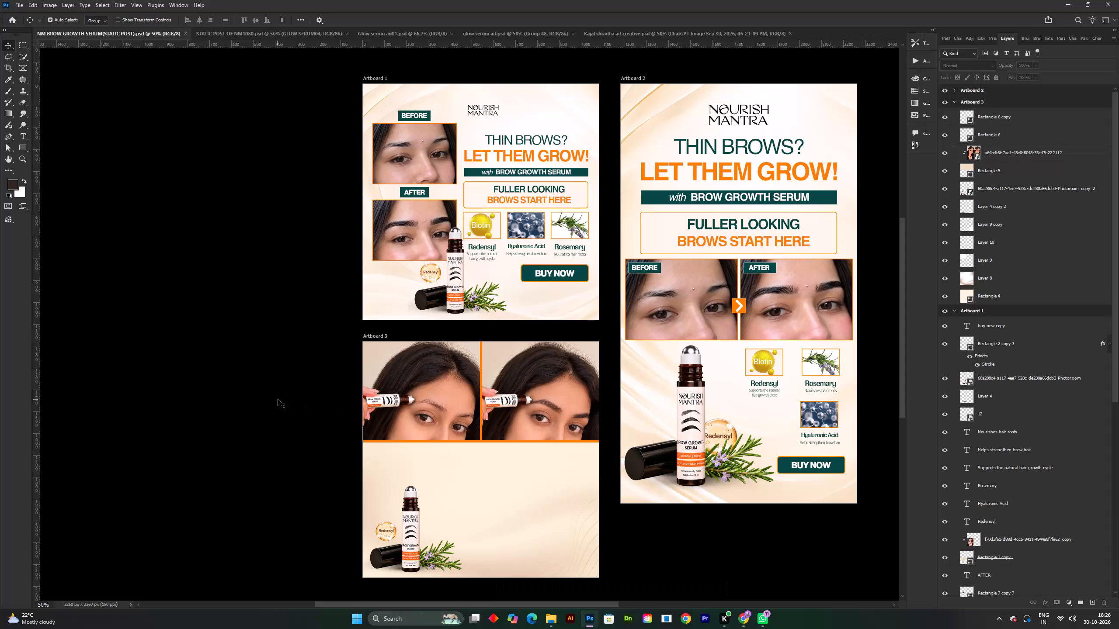
Save the brow growth serum document.
{"action": "key", "text": "ctrl+s"}
Copy the SKIN GLOW BRIGHTER headline from the glow serum static post document and paste it into Artboard 3.
{"action": "left_click", "coordinate": [279, 32]}
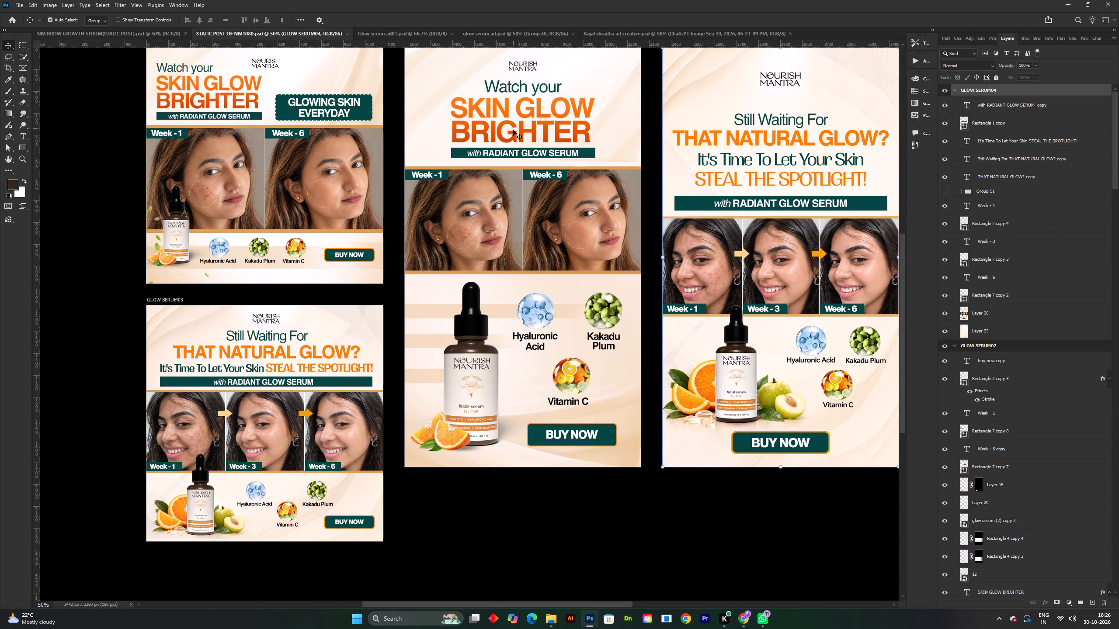
{"action": "left_click_drag", "start_coordinate": [513, 135], "coordinate": [513, 146]}
{"action": "key", "text": "ctrl+z"}
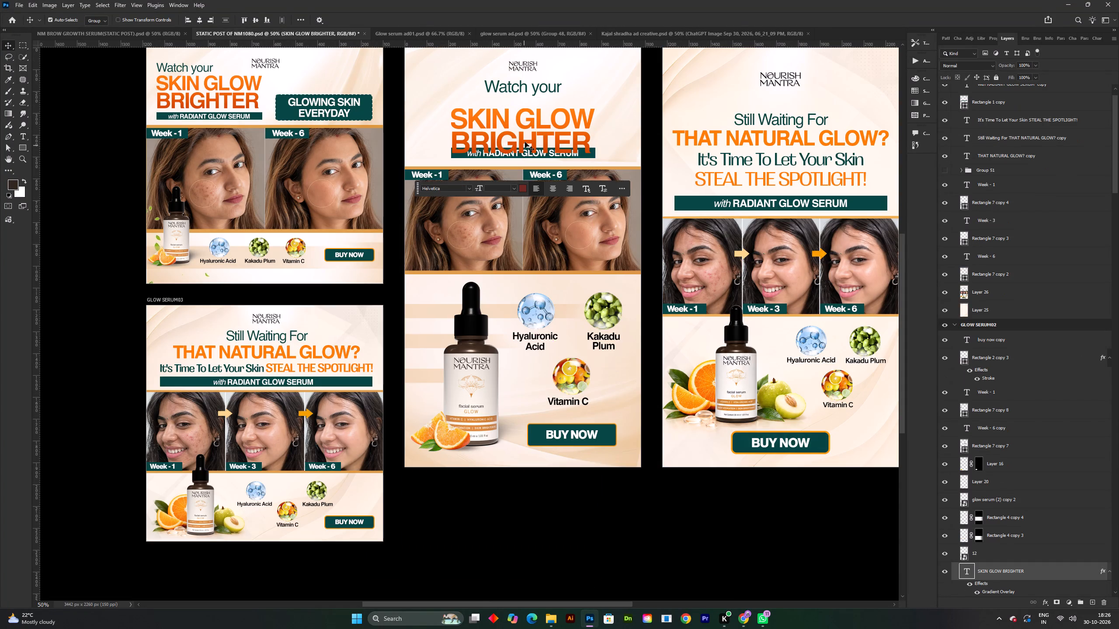
{"action": "key", "text": "ctrl+c"}
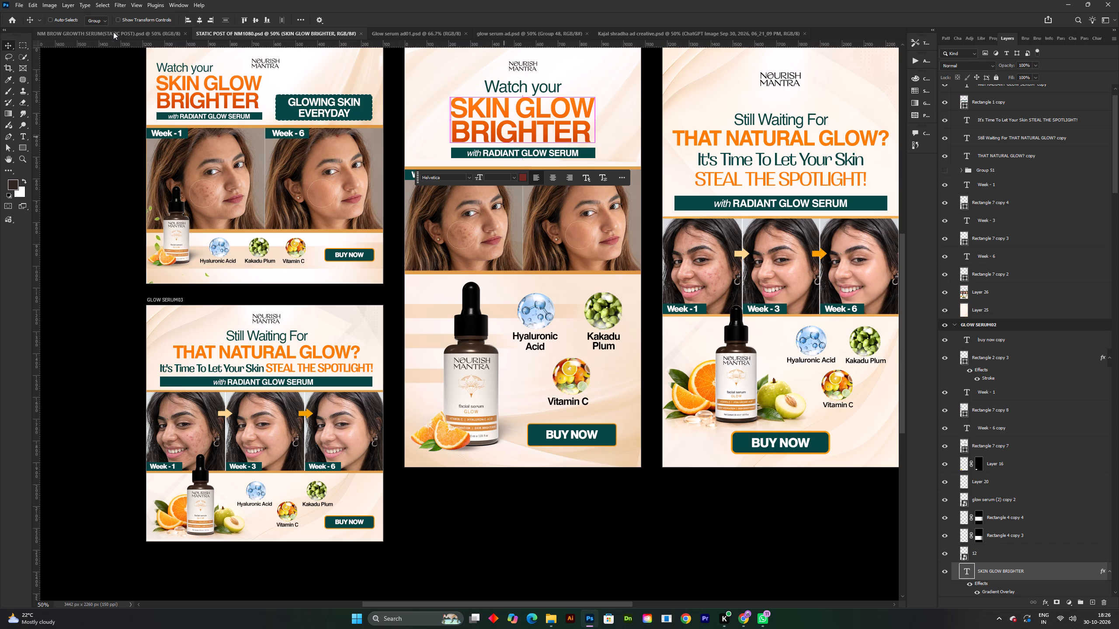
{"action": "left_click", "coordinate": [113, 32]}
{"action": "left_click", "coordinate": [483, 493]}
{"action": "key", "text": "ctrl+v"}
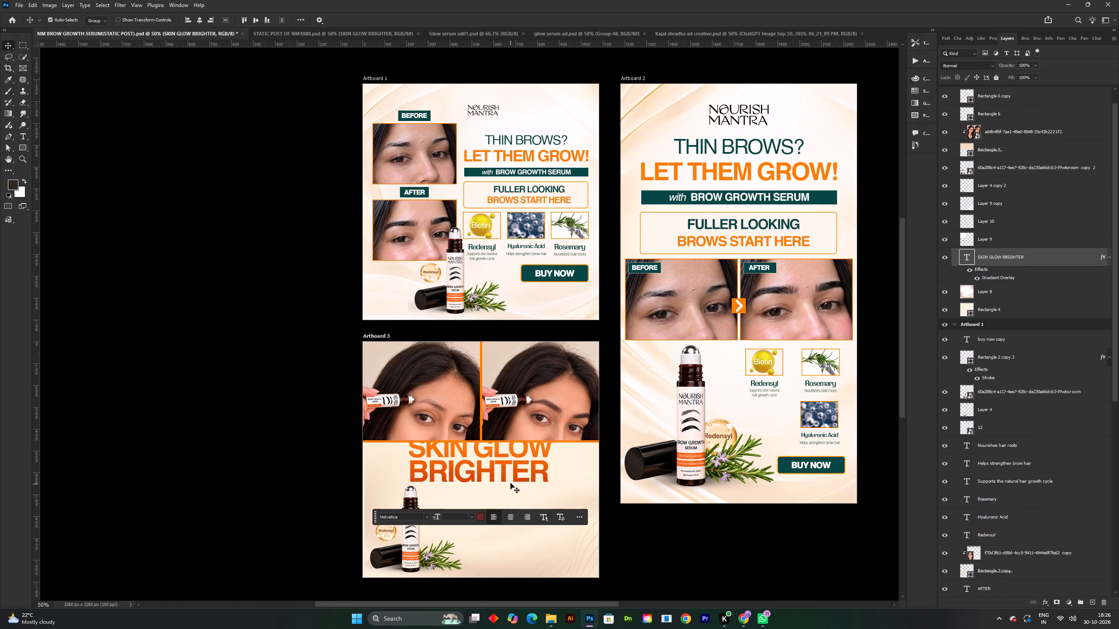
Scale the pasted headline to about 67.15% and place it on Artboard 3's right side, just below the before/after image, then save.
{"action": "key", "text": "ctrl+t"}
{"action": "left_click_drag", "start_coordinate": [476, 433], "coordinate": [476, 436]}
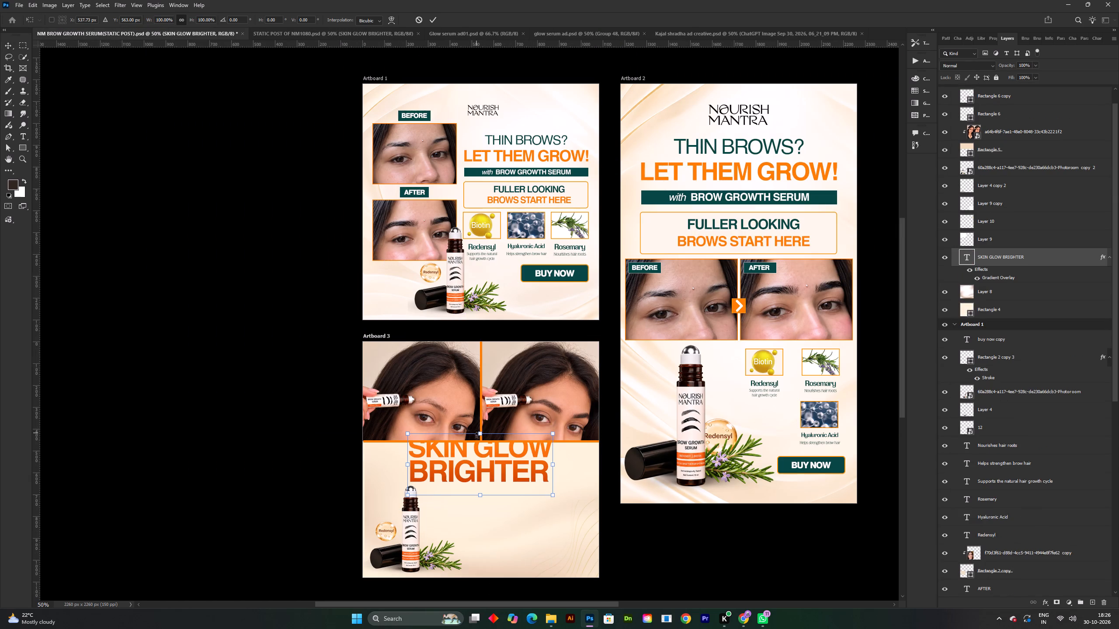
{"action": "left_click_drag", "start_coordinate": [476, 436], "coordinate": [479, 450]}
{"action": "left_click_drag", "start_coordinate": [485, 463], "coordinate": [551, 470]}
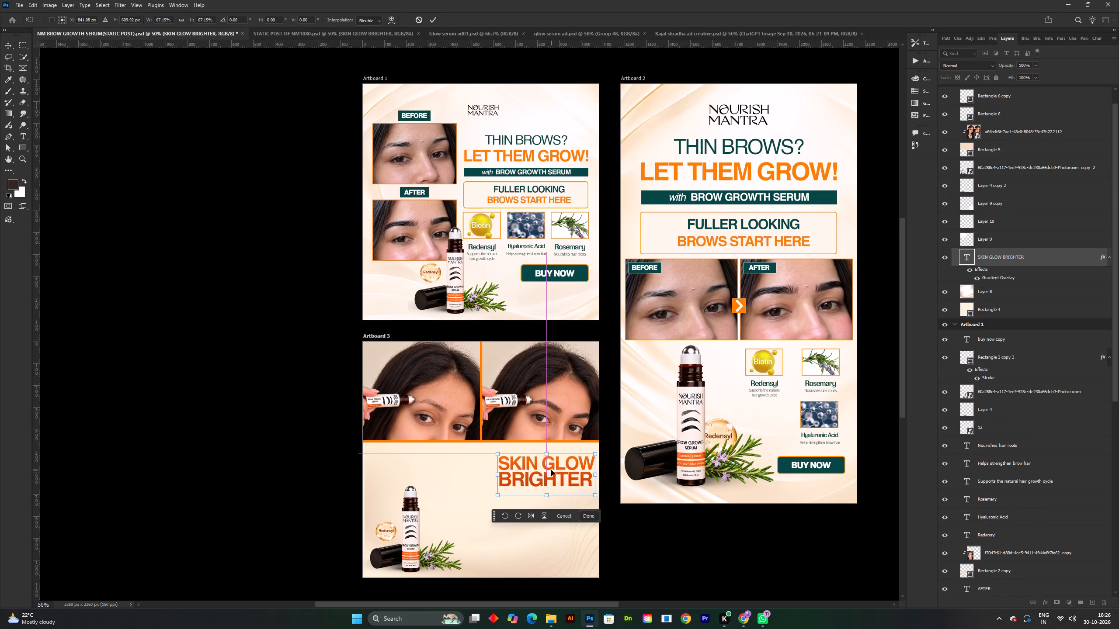
{"action": "key", "text": "ctrl+s"}
{"action": "left_click", "coordinate": [587, 515]}
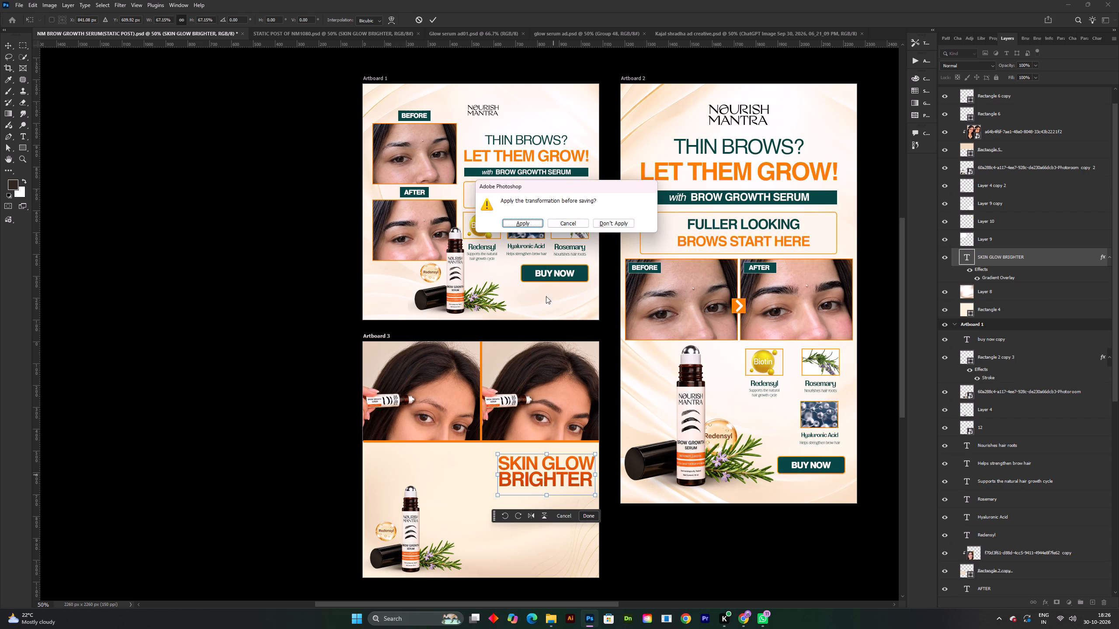
Apply the pending transform of the SKIN GLOW BRIGHTER headline on Artboard 3, scaled to about 67%, and save the document.
{"action": "left_click", "coordinate": [527, 222]}
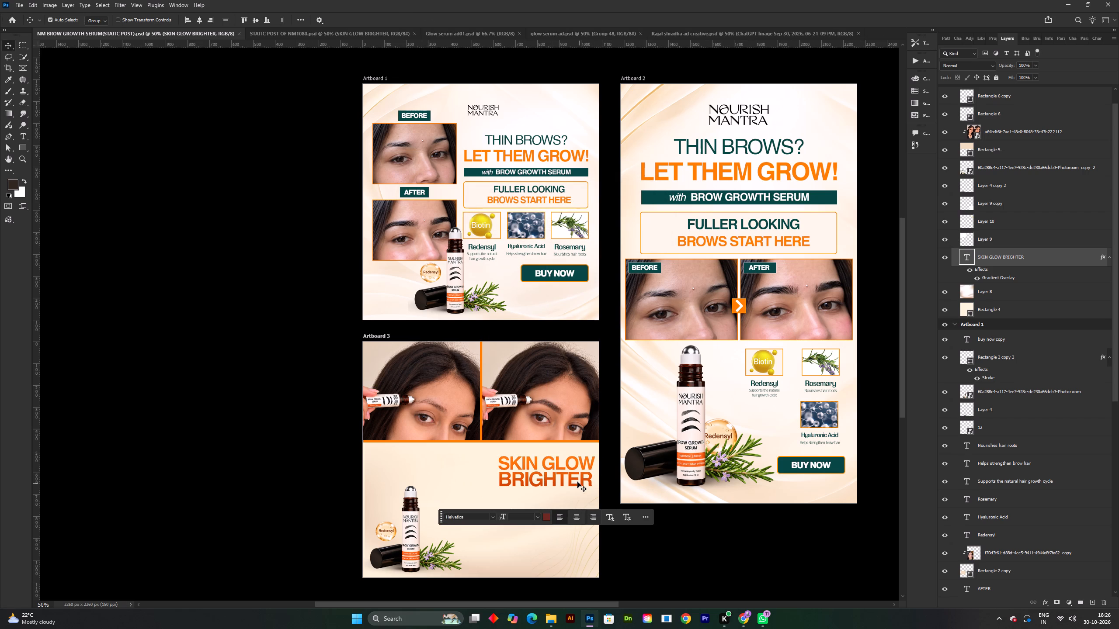
Nudge the SKIN GLOW BRIGHTER headline slightly left and down beneath Artboard 3's before/after image, and save the document.
{"action": "scroll", "coordinate": [577, 482], "scroll_direction": "up", "scroll_amount": 3, "text": "alt"}
{"action": "scroll", "coordinate": [576, 484], "scroll_direction": "up", "scroll_amount": 2, "text": "shift"}
{"action": "key", "text": "space"}
{"action": "key", "text": "space"}
{"action": "key", "text": "space"}
{"action": "key", "text": "space"}
{"action": "key", "text": "space"}
{"action": "left_click_drag", "start_coordinate": [574, 509], "coordinate": [627, 351]}
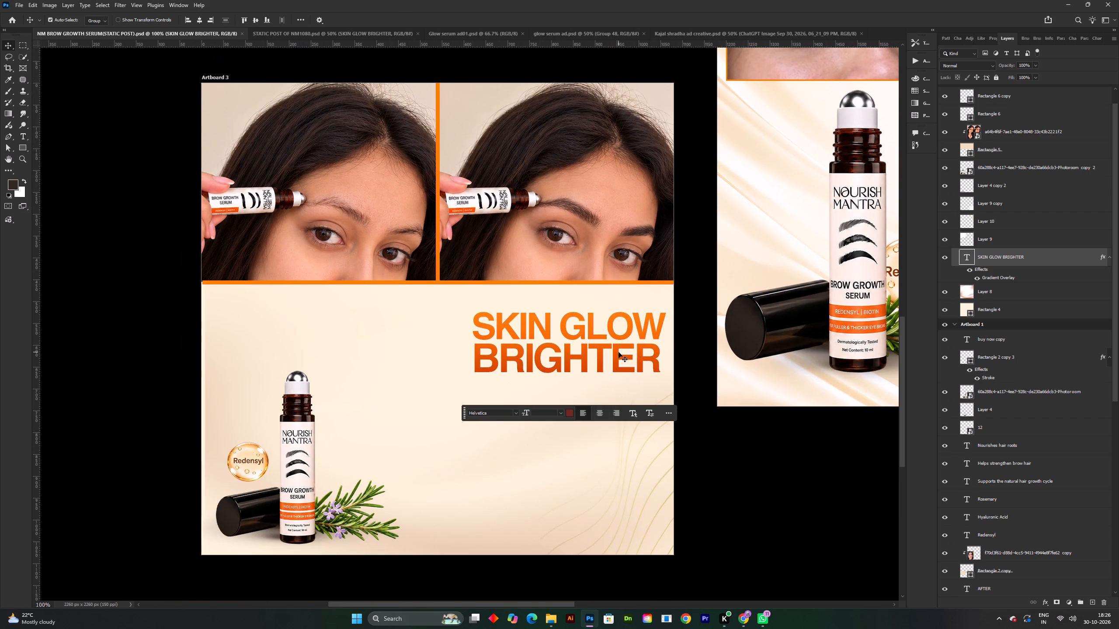
{"action": "left_click_drag", "start_coordinate": [612, 352], "coordinate": [599, 362]}
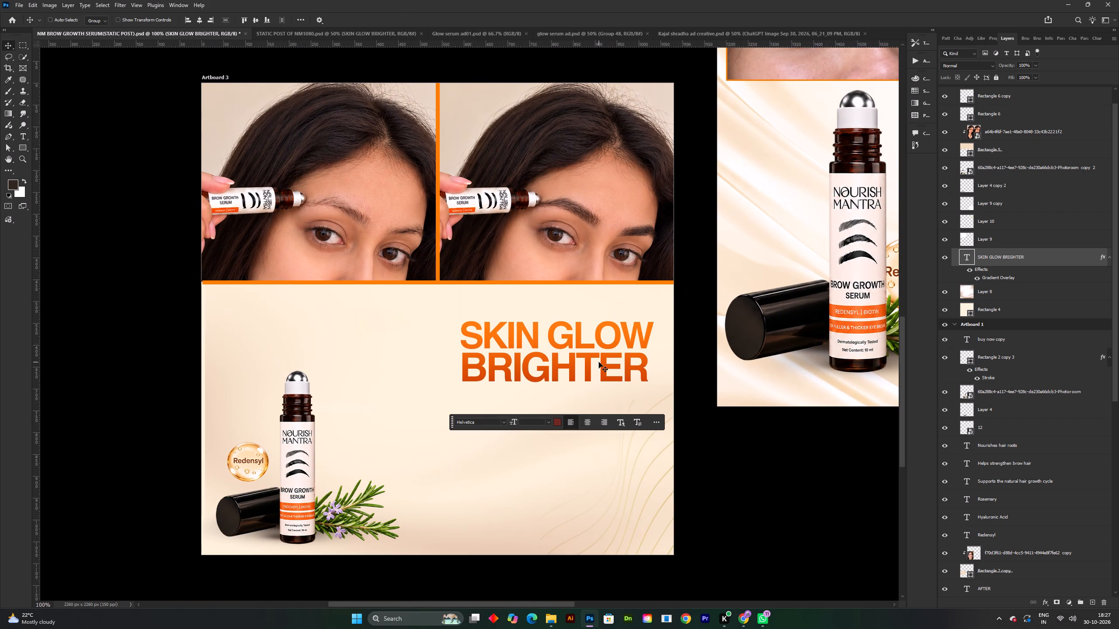
{"action": "key", "text": "ctrl+s"}
{"action": "left_click", "coordinate": [593, 365]}
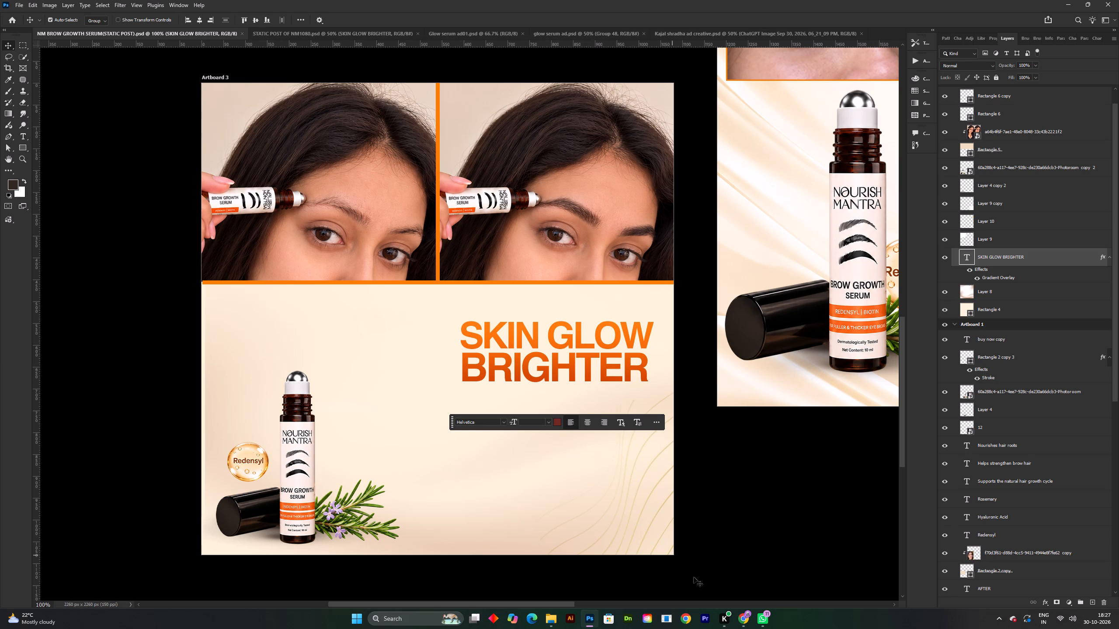
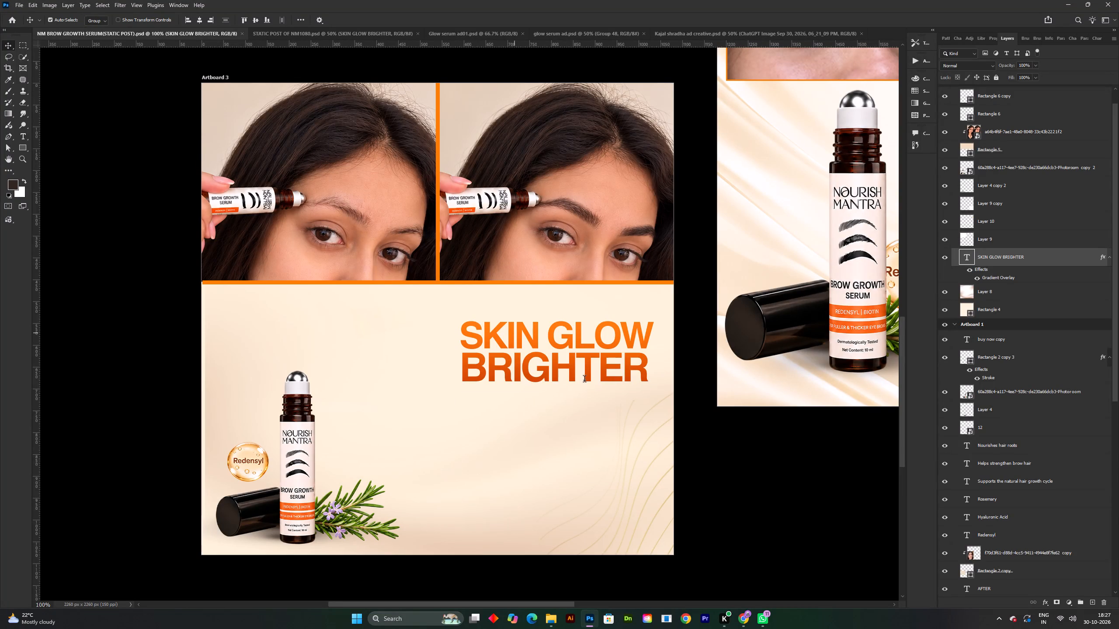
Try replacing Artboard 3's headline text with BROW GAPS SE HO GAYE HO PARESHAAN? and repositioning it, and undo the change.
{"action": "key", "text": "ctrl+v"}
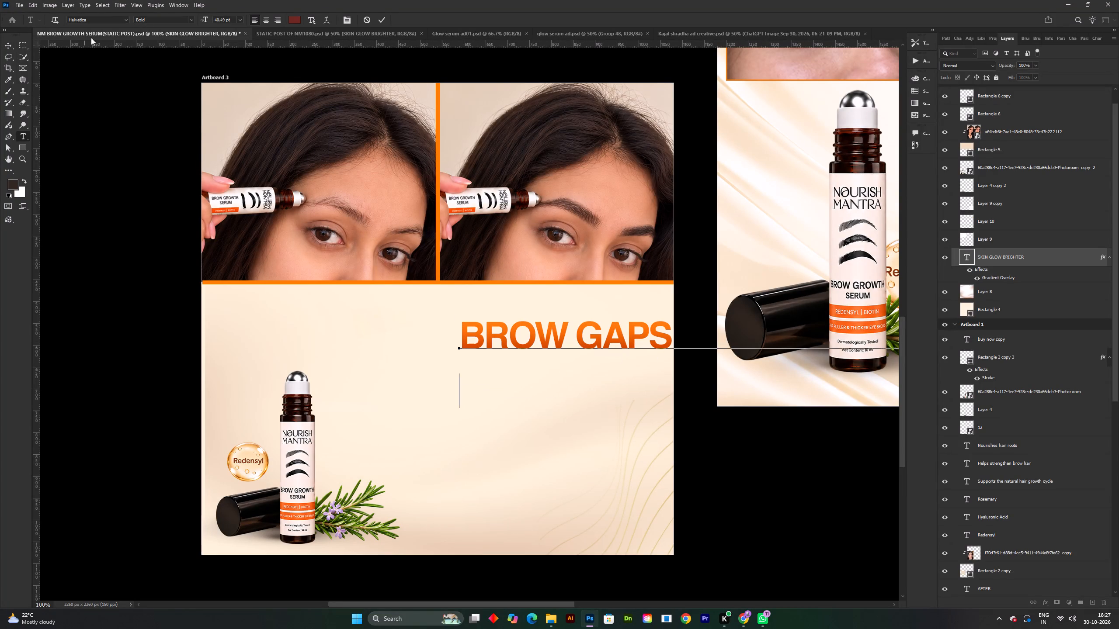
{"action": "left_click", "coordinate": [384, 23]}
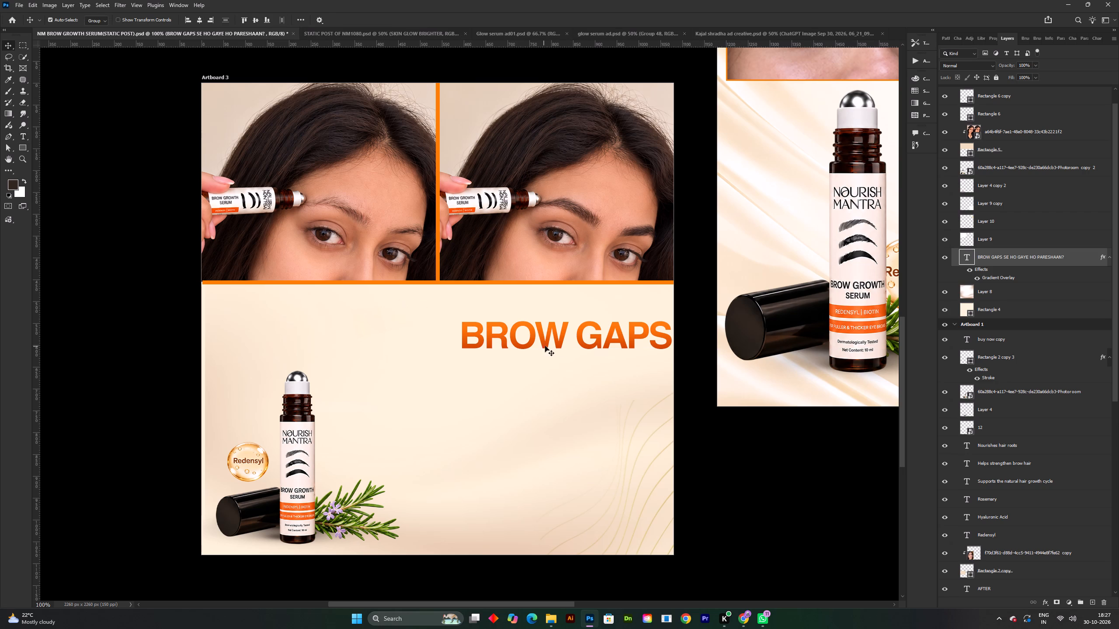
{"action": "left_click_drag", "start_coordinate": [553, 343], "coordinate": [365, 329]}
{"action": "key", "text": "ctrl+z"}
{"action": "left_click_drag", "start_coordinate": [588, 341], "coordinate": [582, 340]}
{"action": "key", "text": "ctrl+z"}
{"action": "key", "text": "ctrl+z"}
Move the SKIN GLOW BRIGHTER headline on Artboard 3 directly above the serum bottle, beneath the before image, and save the document.
{"action": "left_click_drag", "start_coordinate": [598, 339], "coordinate": [419, 320]}
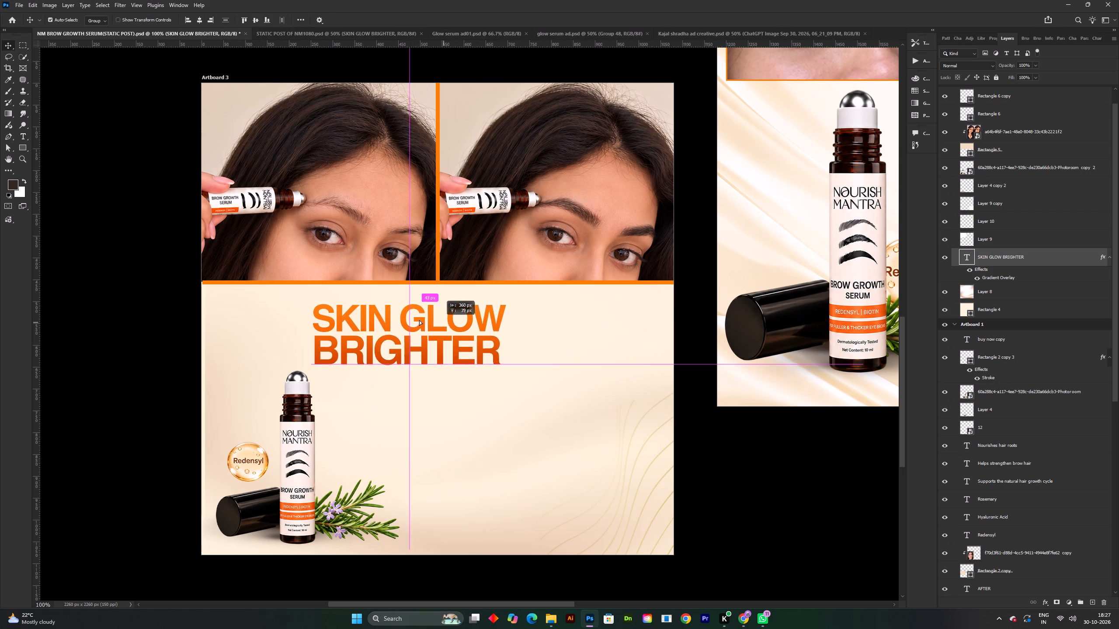
{"action": "left_click_drag", "start_coordinate": [419, 320], "coordinate": [371, 314]}
{"action": "key", "text": "ctrl+s"}
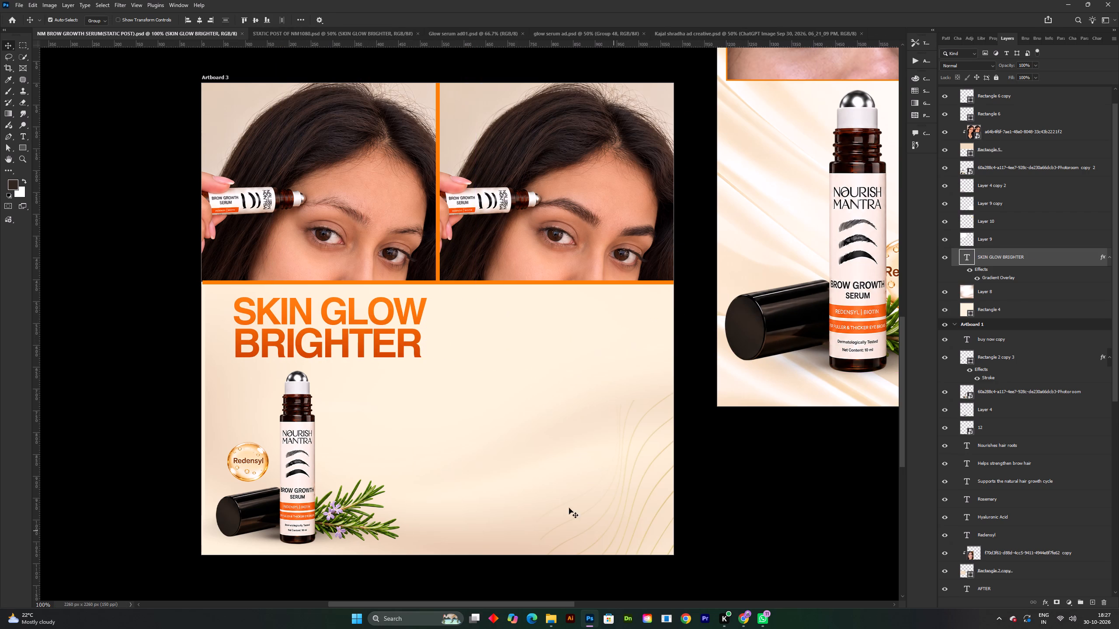
Examine Artboard 3's layout alongside the neighbouring brow growth serum artboards.
{"action": "scroll", "coordinate": [542, 490], "scroll_direction": "down", "scroll_amount": 2, "text": "shift"}
{"action": "key", "text": "space"}
{"action": "left_click_drag", "start_coordinate": [528, 460], "coordinate": [518, 439]}
{"action": "scroll", "coordinate": [520, 439], "scroll_direction": "up", "scroll_amount": 2, "text": "shift"}
{"action": "key", "text": "space"}
{"action": "left_click_drag", "start_coordinate": [520, 439], "coordinate": [533, 418]}
{"action": "scroll", "coordinate": [534, 418], "scroll_direction": "down", "scroll_amount": 2, "text": "shift"}
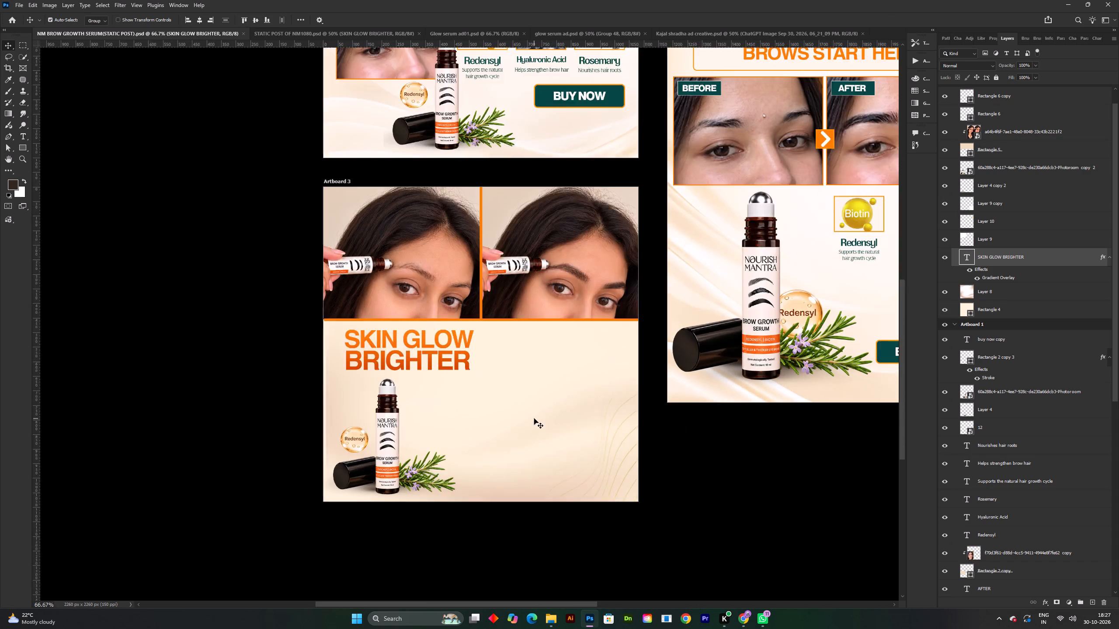
{"action": "key", "text": "space"}
{"action": "left_click_drag", "start_coordinate": [528, 409], "coordinate": [525, 415]}
Switch to WhatsApp.
{"action": "left_click", "coordinate": [761, 620]}
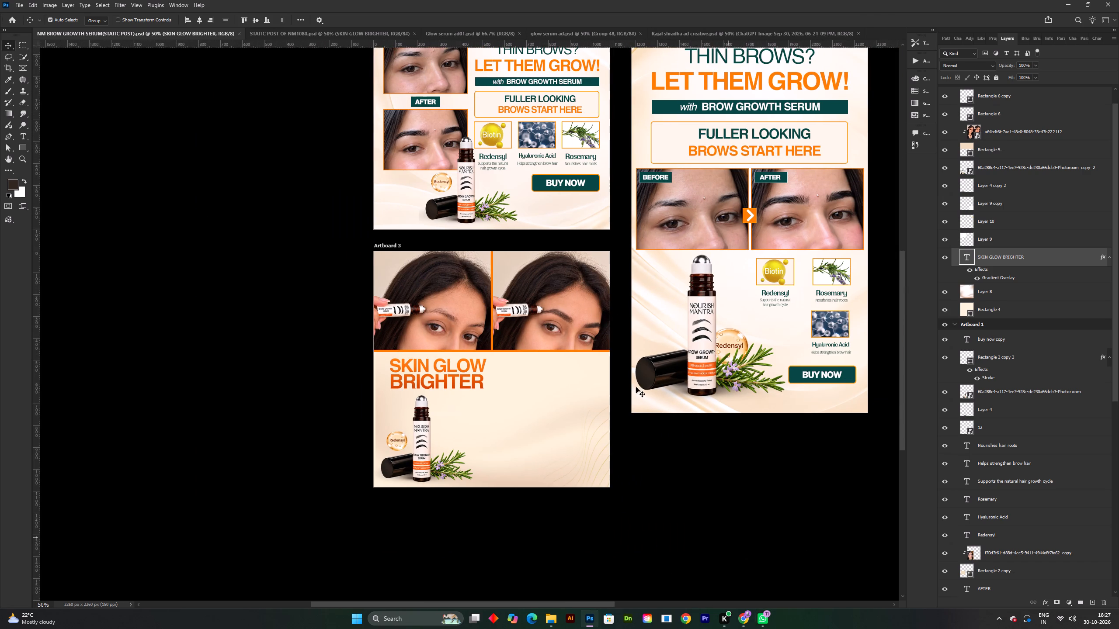
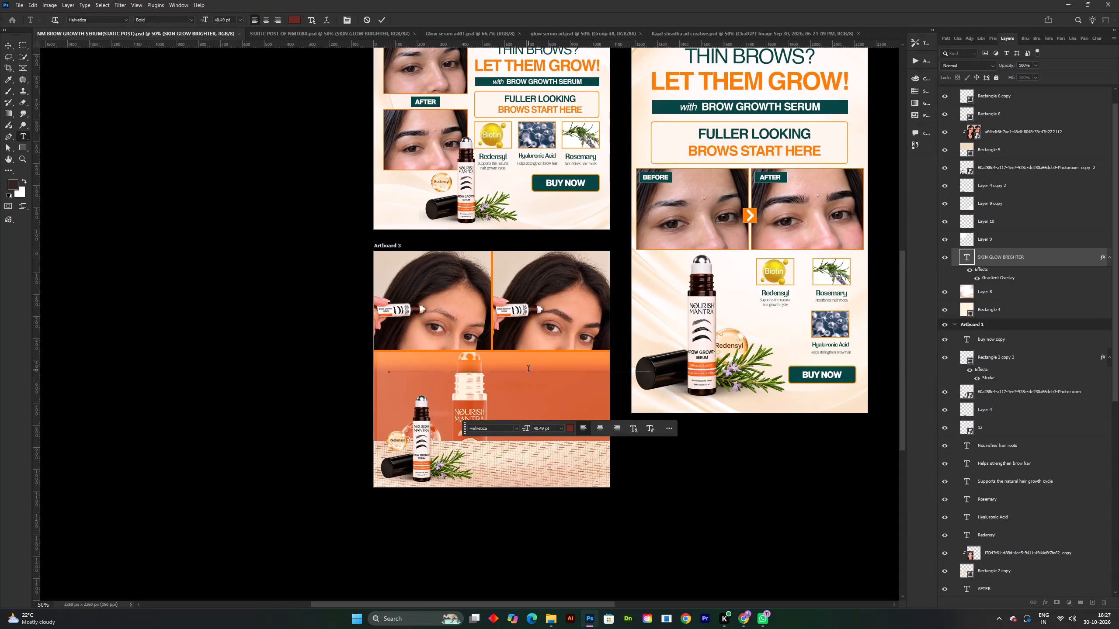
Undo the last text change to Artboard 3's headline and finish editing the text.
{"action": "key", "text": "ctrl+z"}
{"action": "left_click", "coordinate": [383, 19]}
Replace Artboard 3's SKIN GLOW BRIGHTER headline text with BROW GAPS SE HO GAYE HO PARESHAAN?
{"action": "scroll", "coordinate": [469, 326], "scroll_direction": "up", "scroll_amount": 1, "text": "shift"}
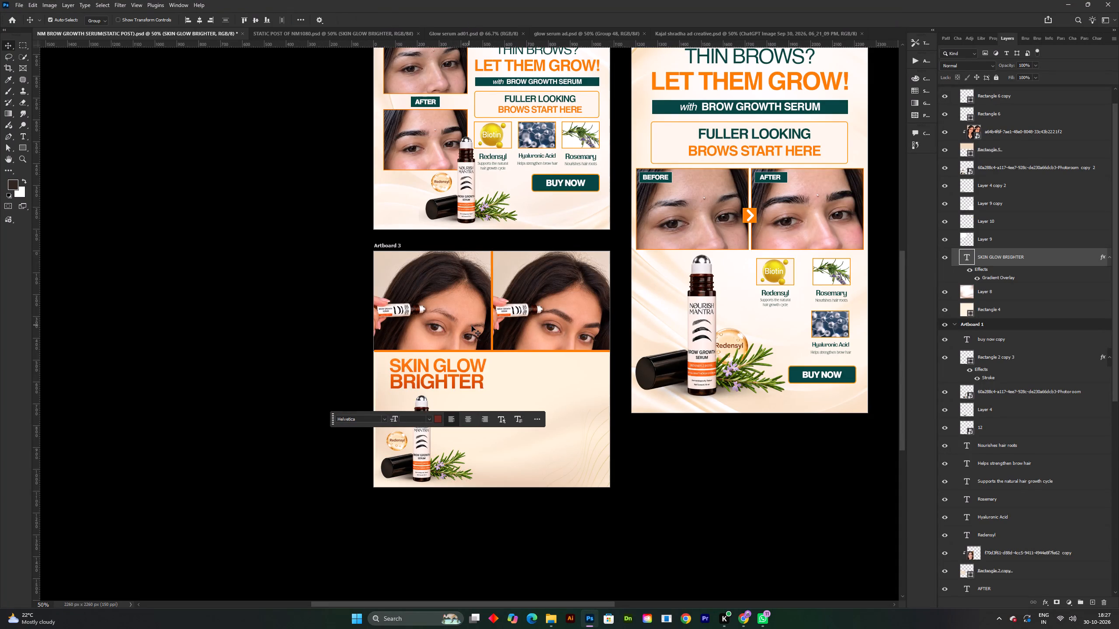
{"action": "left_click", "coordinate": [463, 406]}
{"action": "double_click", "coordinate": [455, 404]}
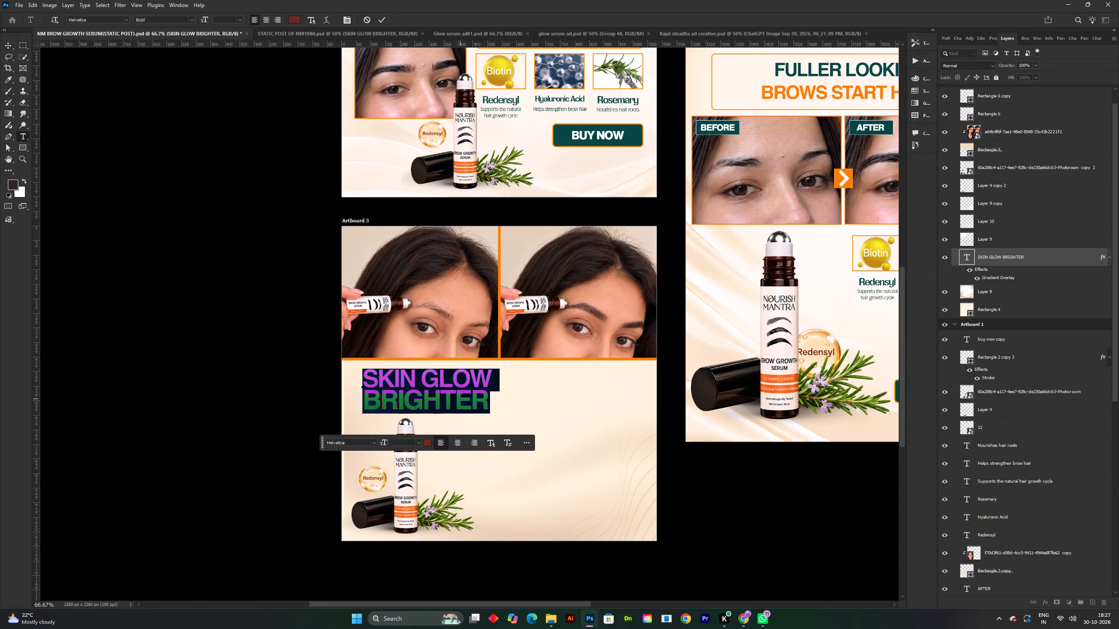
{"action": "left_click", "coordinate": [462, 401]}
{"action": "key", "text": "BackSpace"}
{"action": "key", "text": "BackSpace"}
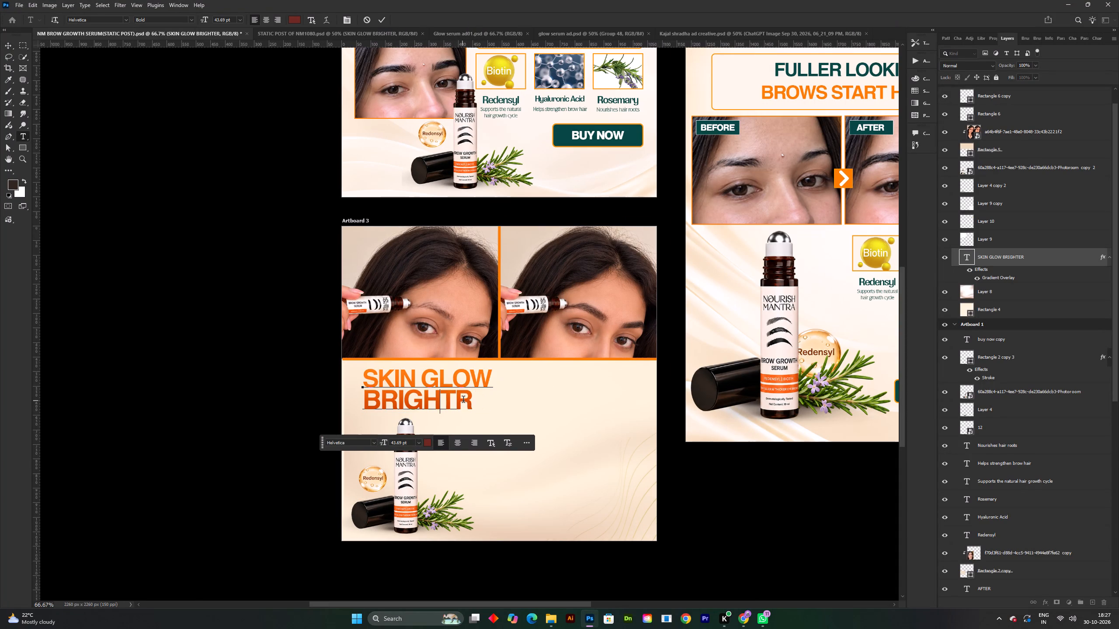
{"action": "left_click", "coordinate": [463, 401]}
{"action": "key", "text": "BackSpace"}
{"action": "key", "text": "BackSpace"}
{"action": "key", "text": "BackSpace"}
{"action": "key", "text": "BackSpace"}
{"action": "key", "text": "BackSpace"}
{"action": "key", "text": "BackSpace"}
{"action": "key", "text": "BackSpace"}
{"action": "key", "text": "BackSpace"}
{"action": "key", "text": "BackSpace"}
{"action": "key", "text": "BackSpace"}
{"action": "key", "text": "BackSpace"}
{"action": "key", "text": "BackSpace"}
{"action": "key", "text": "BackSpace"}
{"action": "key", "text": "BackSpace"}
{"action": "key", "text": "BackSpace"}
{"action": "key", "text": "BackSpace"}
{"action": "key", "text": "BackSpace"}
{"action": "key", "text": "BackSpace"}
{"action": "key", "text": "BackSpace"}
{"action": "key", "text": "BackSpace"}
{"action": "key", "text": "BackSpace"}
{"action": "key", "text": "BackSpace"}
{"action": "key", "text": "BackSpace"}
{"action": "key", "text": "BackSpace"}
{"action": "key", "text": "BackSpace"}
{"action": "key", "text": "BackSpace"}
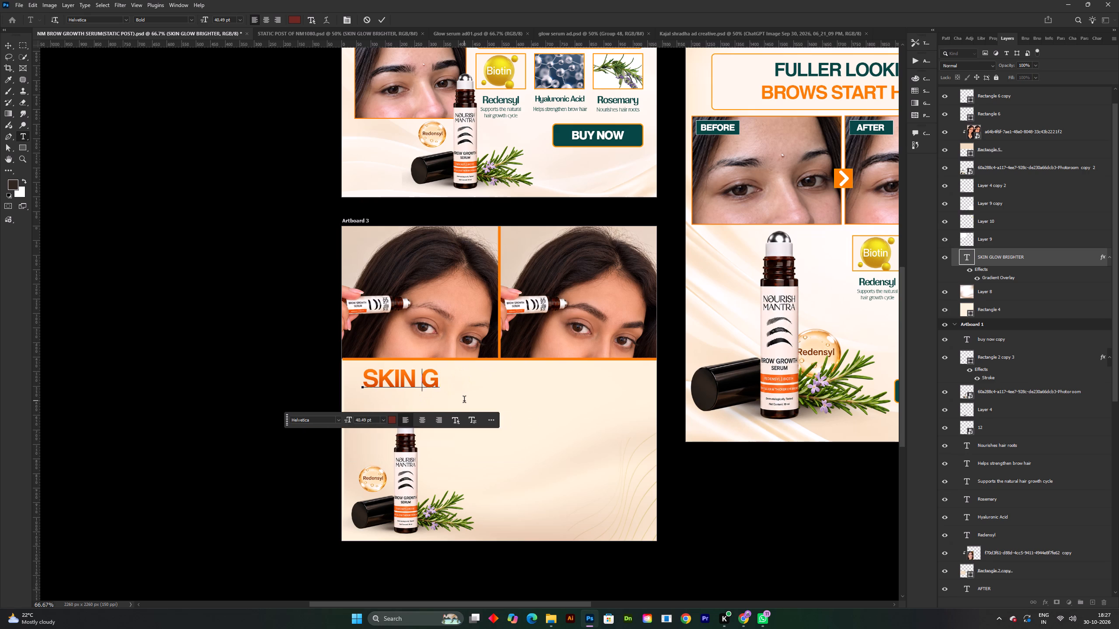
{"action": "key", "text": "ctrl+v"}
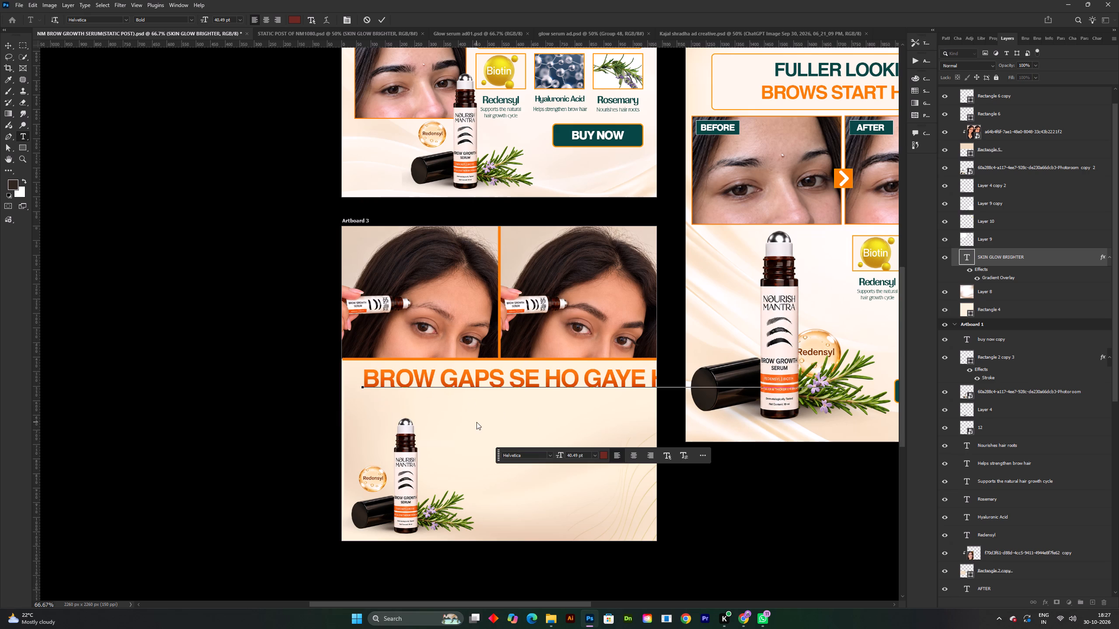
{"action": "left_click", "coordinate": [380, 21]}
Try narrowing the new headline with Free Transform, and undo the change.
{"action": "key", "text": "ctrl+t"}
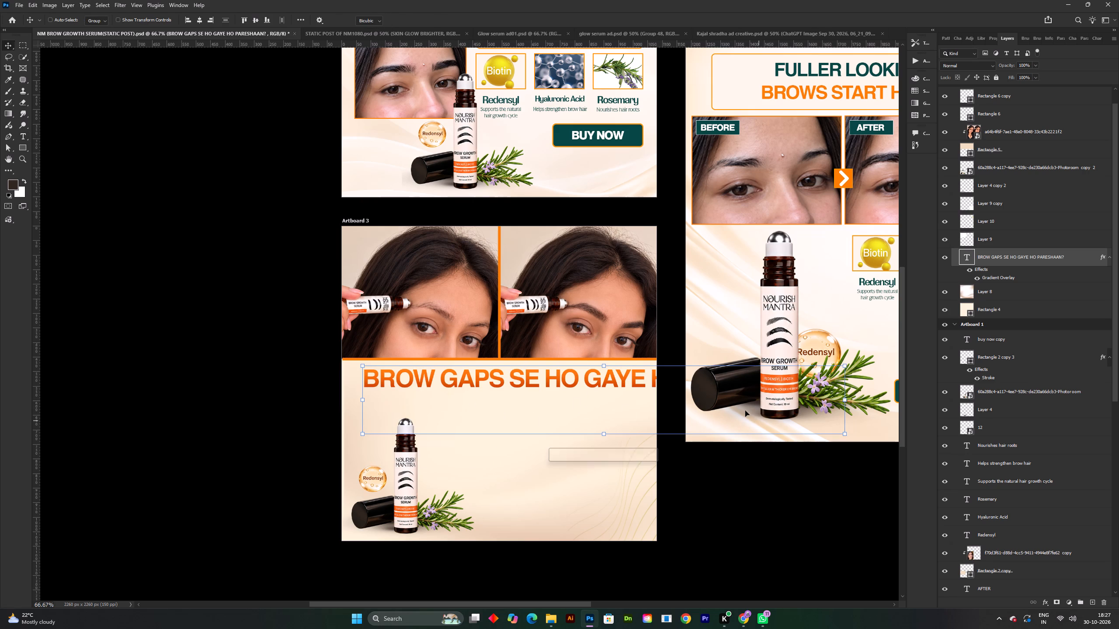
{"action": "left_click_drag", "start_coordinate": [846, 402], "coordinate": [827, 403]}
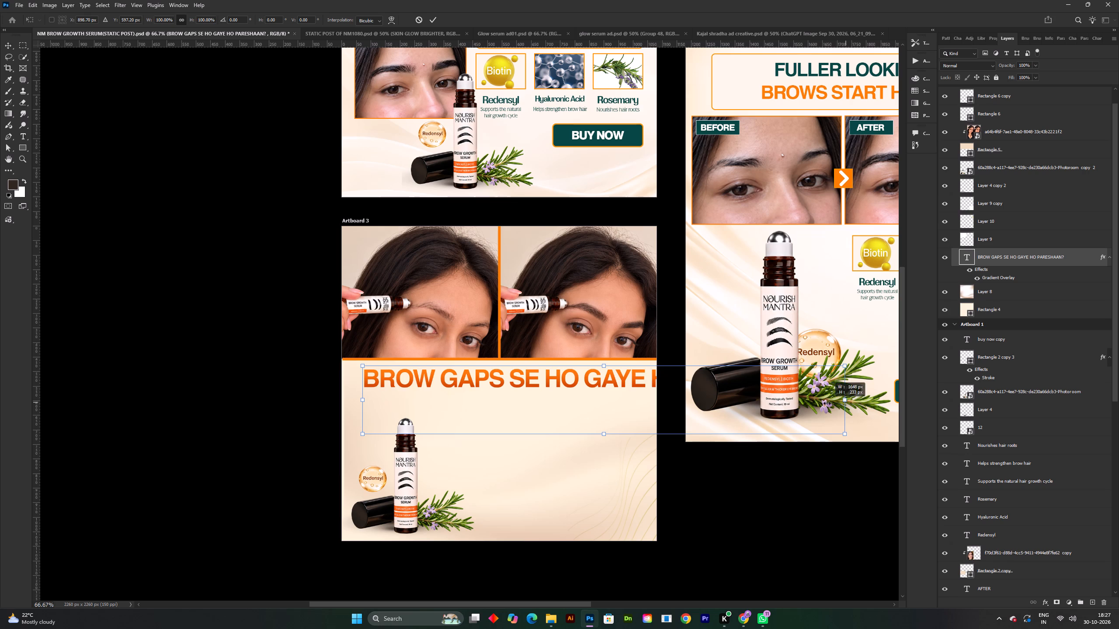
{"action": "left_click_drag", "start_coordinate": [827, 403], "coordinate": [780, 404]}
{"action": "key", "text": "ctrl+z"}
Break the headline after SE HO so that GAYE HO PARESHAAN? sits on a second line.
{"action": "double_click", "coordinate": [567, 377]}
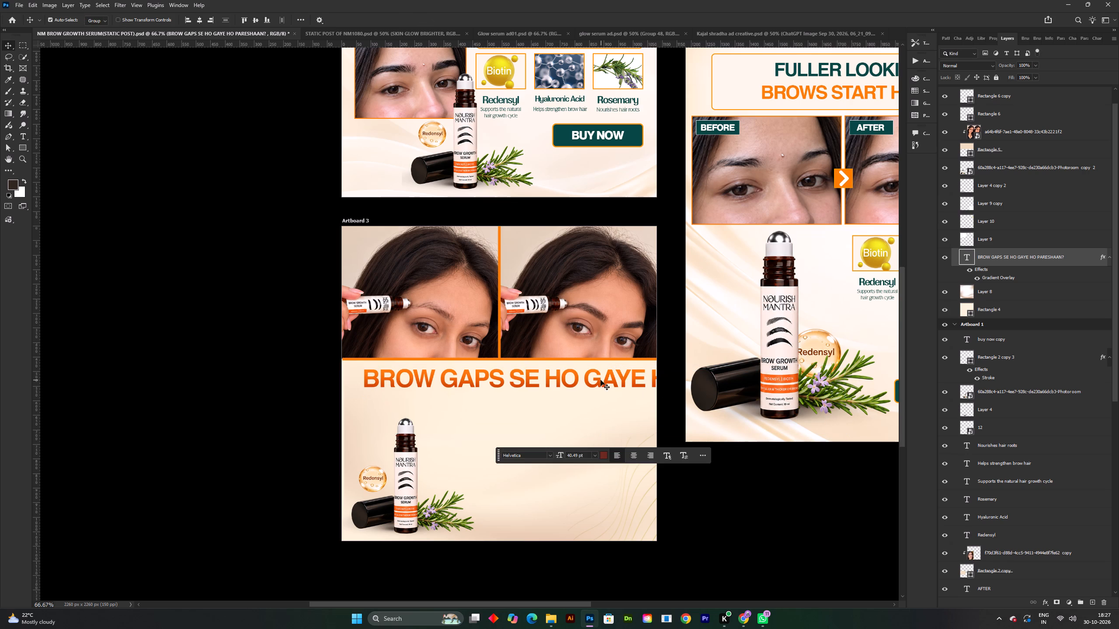
{"action": "double_click", "coordinate": [564, 379]}
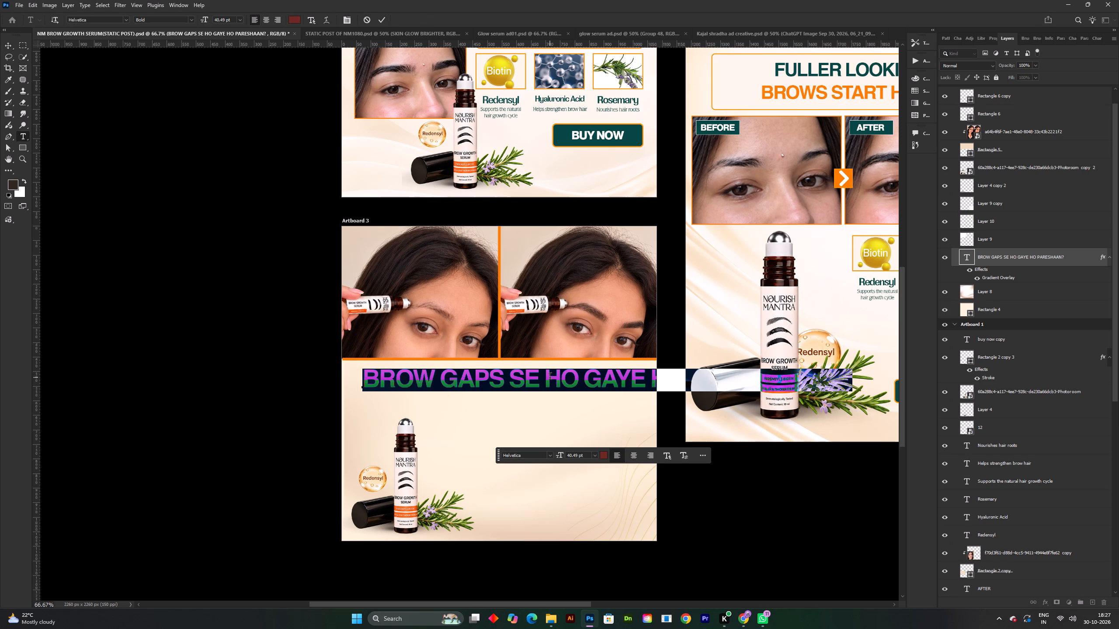
{"action": "left_click", "coordinate": [584, 380]}
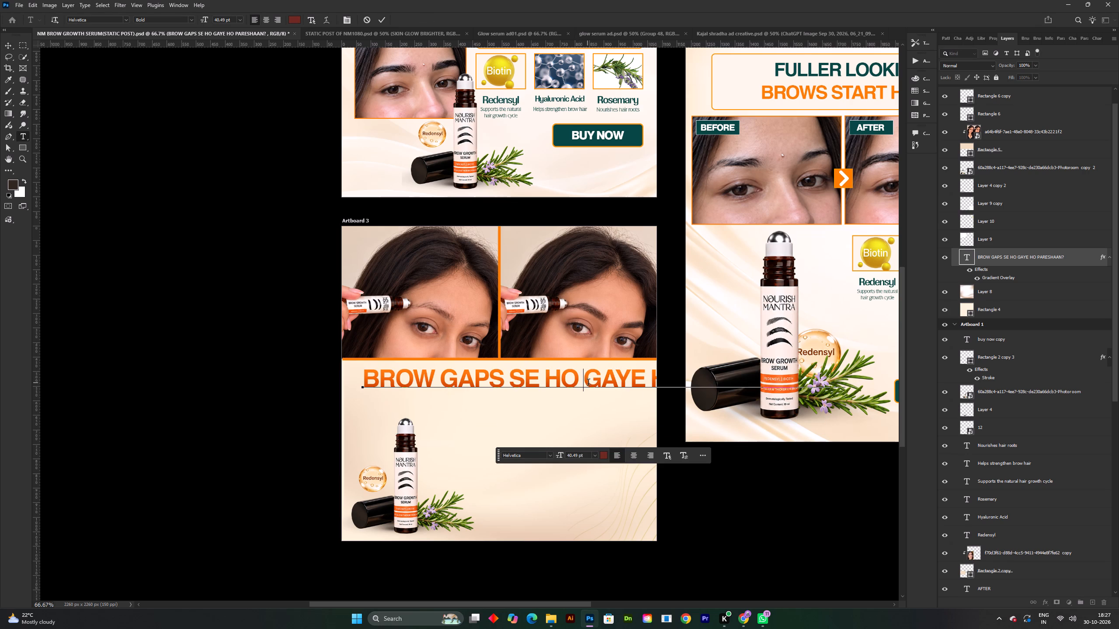
{"action": "key", "text": "BackSpace"}
{"action": "key", "text": "Return"}
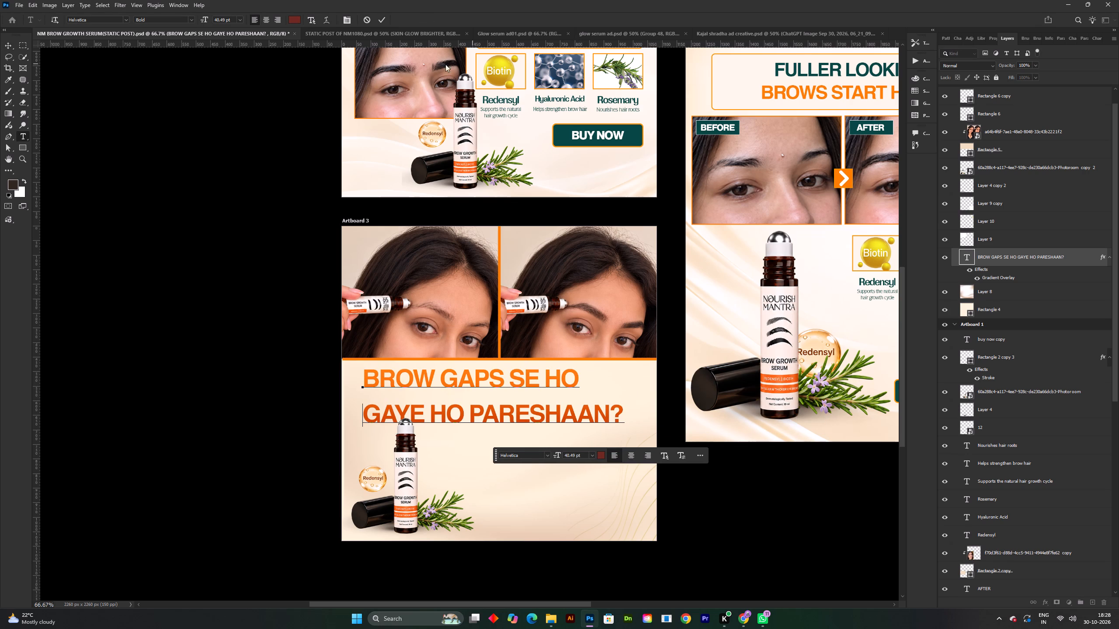
{"action": "left_click", "coordinate": [381, 20]}
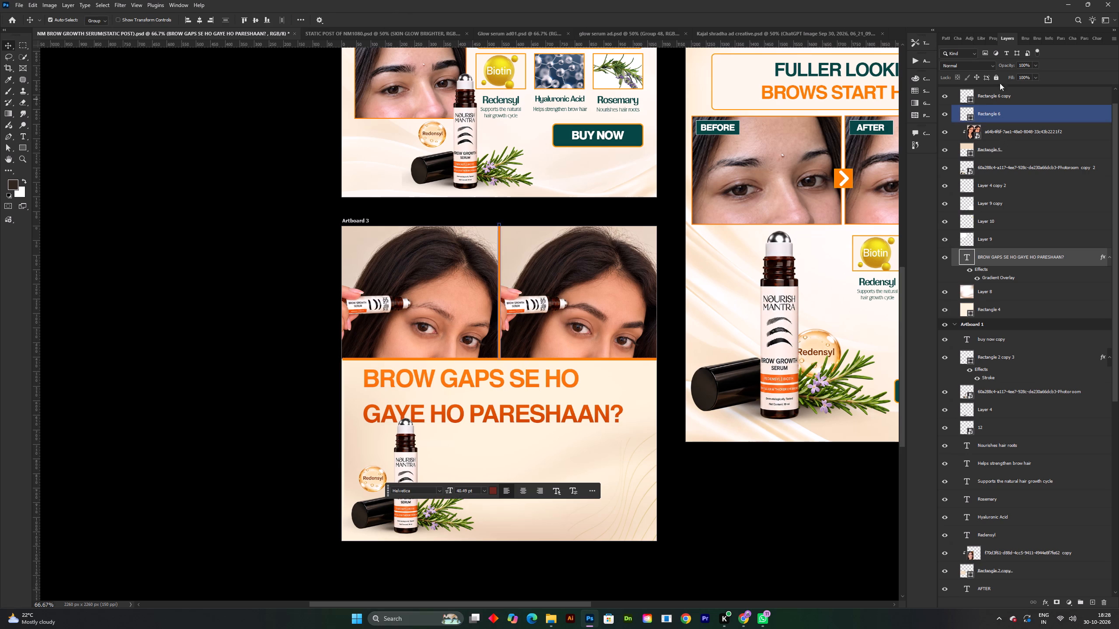
Tighten the leading of the headline's second line, GAYE HO PARESHAAN?, to 37 pt and save the document.
{"action": "left_click", "coordinate": [991, 39]}
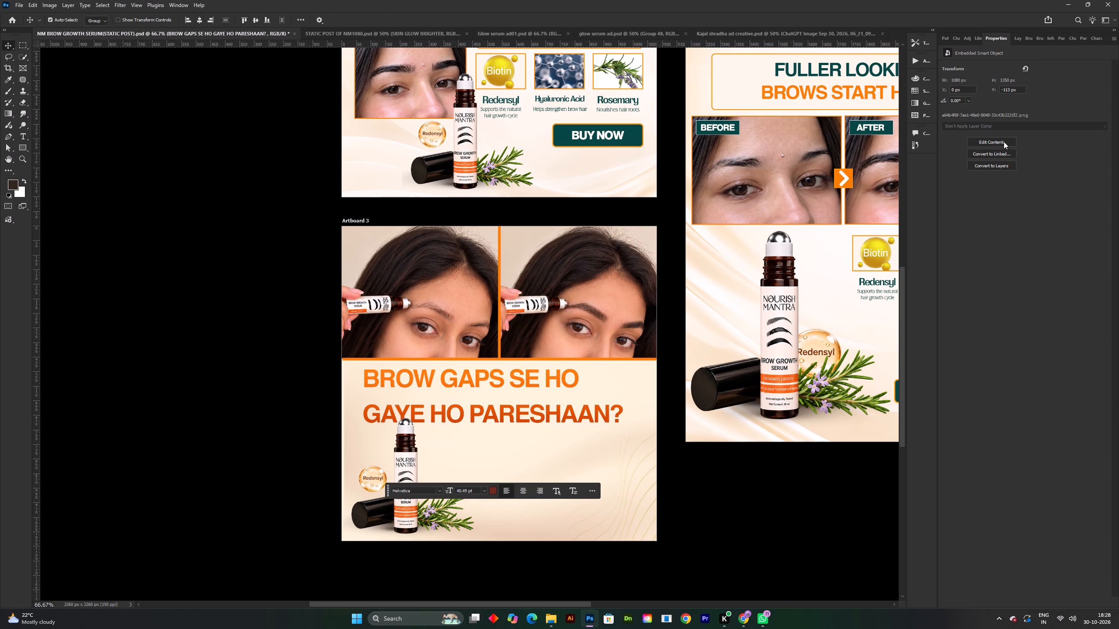
{"action": "triple_click", "coordinate": [521, 415]}
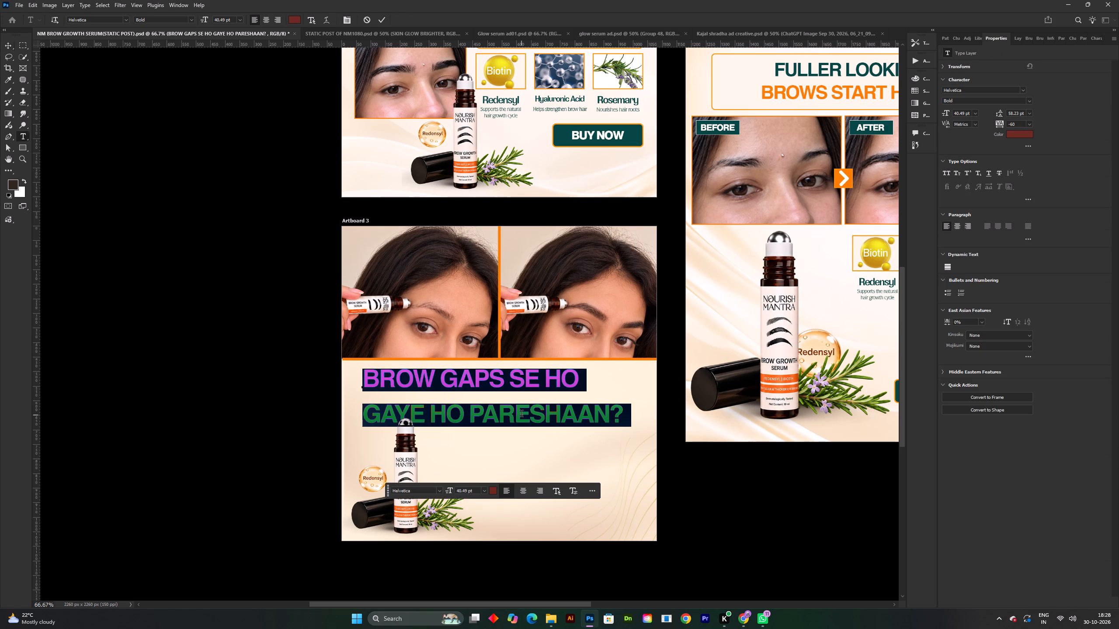
{"action": "triple_click", "coordinate": [521, 415]}
{"action": "double_click", "coordinate": [521, 415]}
{"action": "triple_click", "coordinate": [552, 412]}
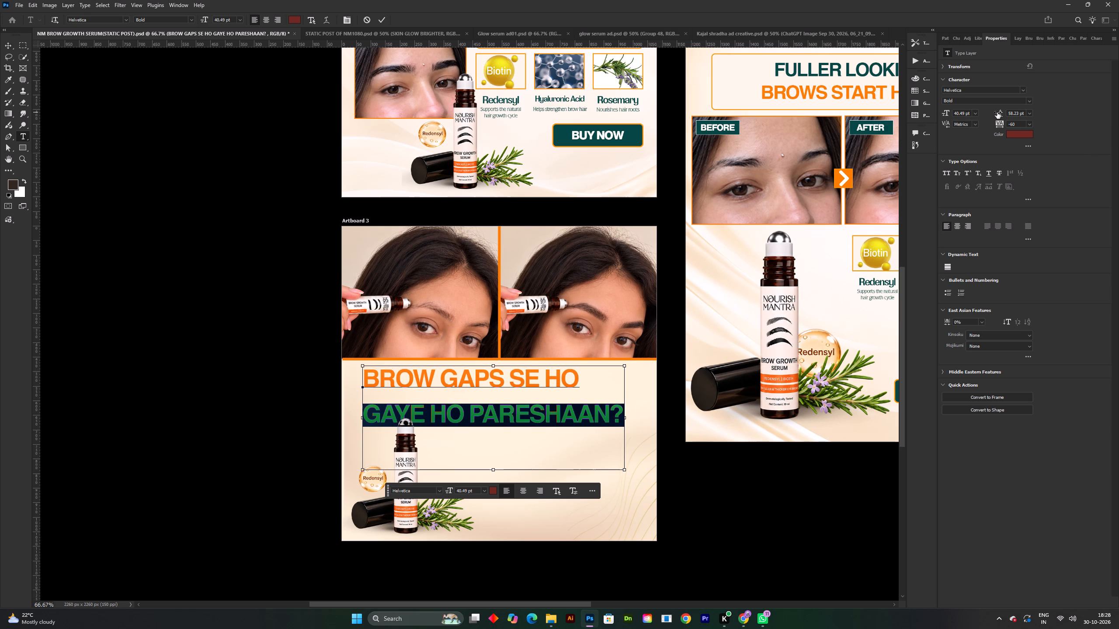
{"action": "left_click_drag", "start_coordinate": [997, 112], "coordinate": [987, 111], "text": "ctrl"}
{"action": "left_click", "coordinate": [379, 17]}
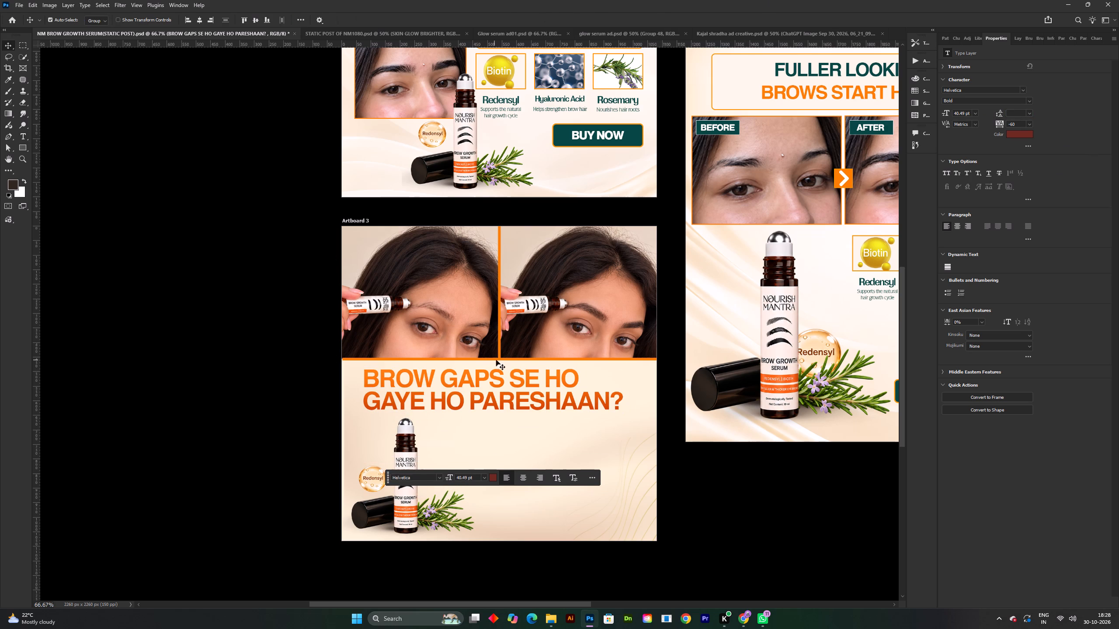
{"action": "key", "text": "ctrl+s"}
Move the two-line headline slightly up and to the right, roughly centred beneath Artboard 3's before/after images.
{"action": "scroll", "coordinate": [593, 415], "scroll_direction": "up", "scroll_amount": 2, "text": "shift"}
{"action": "key", "text": "space"}
{"action": "scroll", "coordinate": [536, 400], "scroll_direction": "down", "scroll_amount": 2, "text": "shift"}
{"action": "key", "text": "space"}
{"action": "left_click_drag", "start_coordinate": [532, 401], "coordinate": [542, 408]}
{"action": "key", "text": "ctrl+s"}
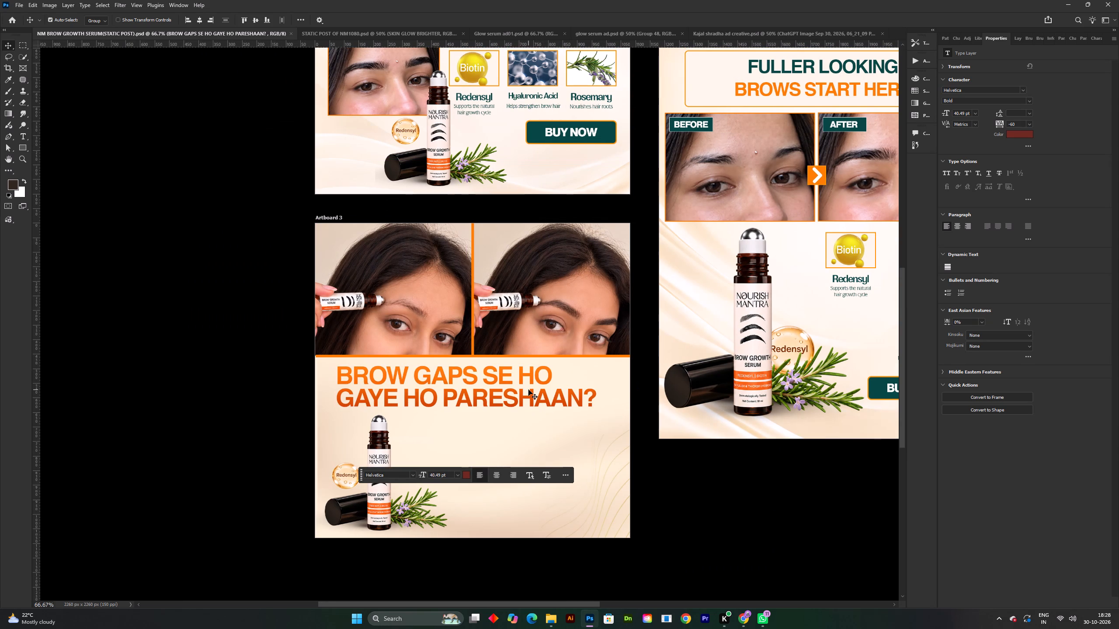
{"action": "scroll", "coordinate": [525, 388], "scroll_direction": "up", "scroll_amount": 1, "text": "shift"}
{"action": "key", "text": "space"}
{"action": "left_click_drag", "start_coordinate": [525, 396], "coordinate": [554, 437]}
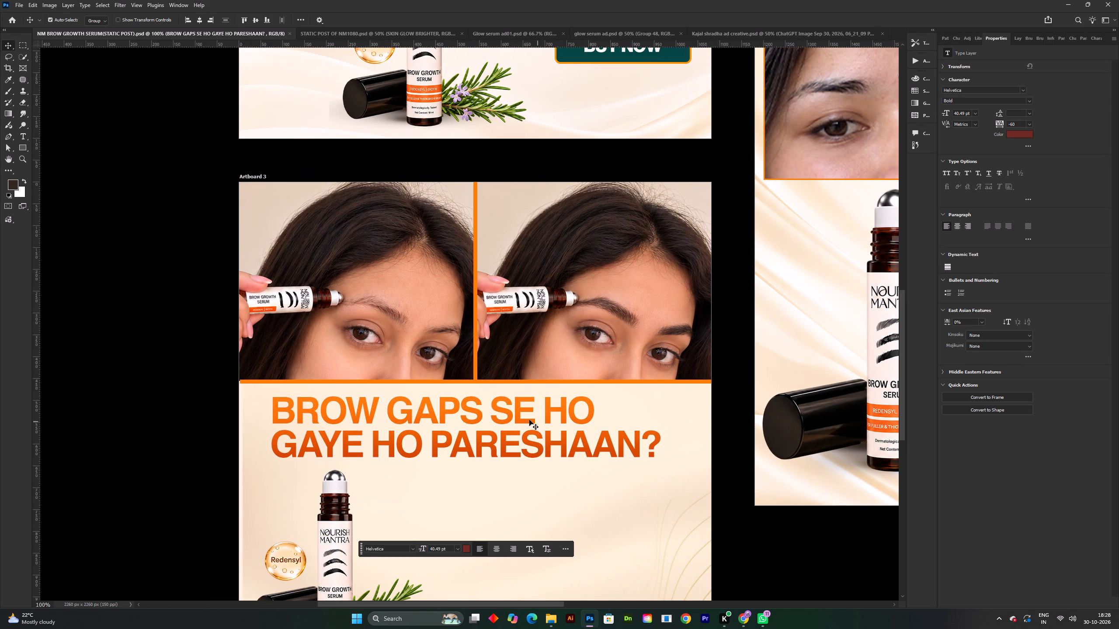
{"action": "left_click_drag", "start_coordinate": [527, 415], "coordinate": [541, 409]}
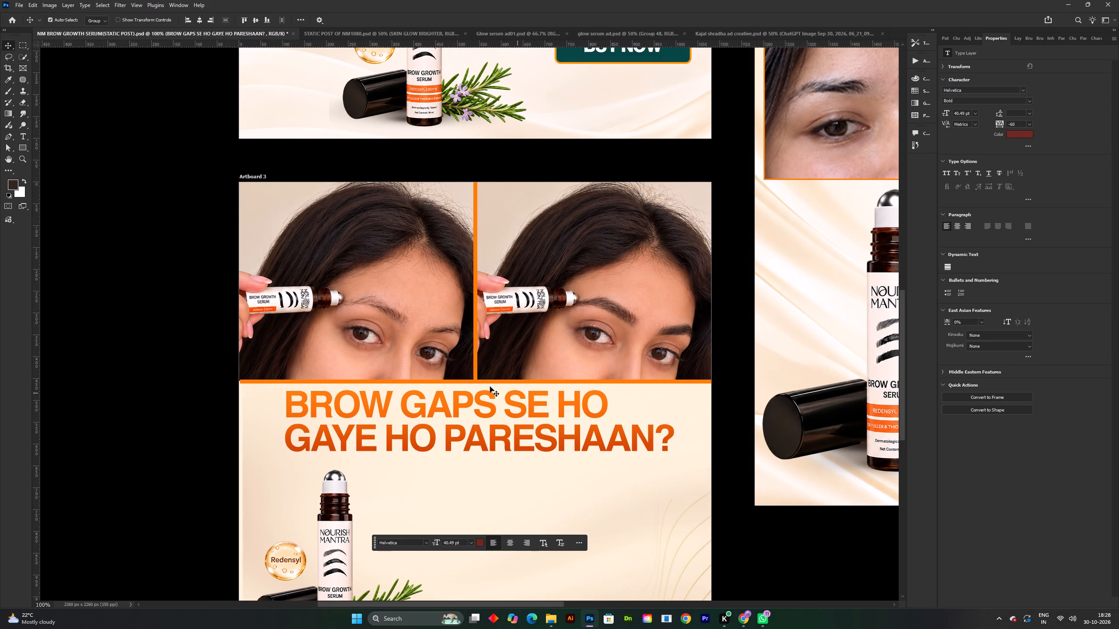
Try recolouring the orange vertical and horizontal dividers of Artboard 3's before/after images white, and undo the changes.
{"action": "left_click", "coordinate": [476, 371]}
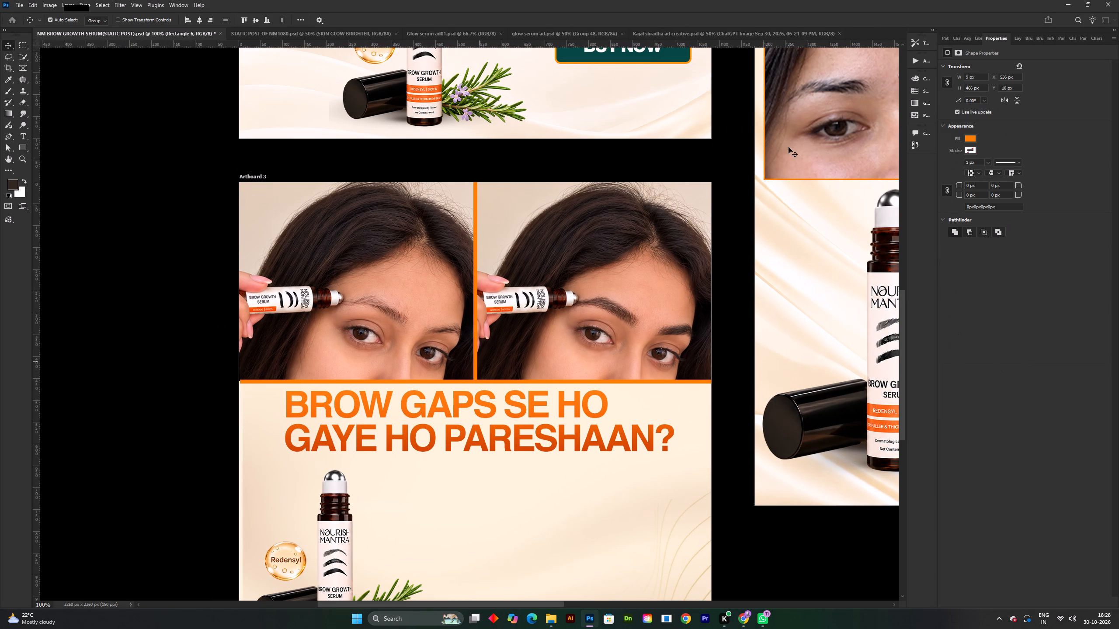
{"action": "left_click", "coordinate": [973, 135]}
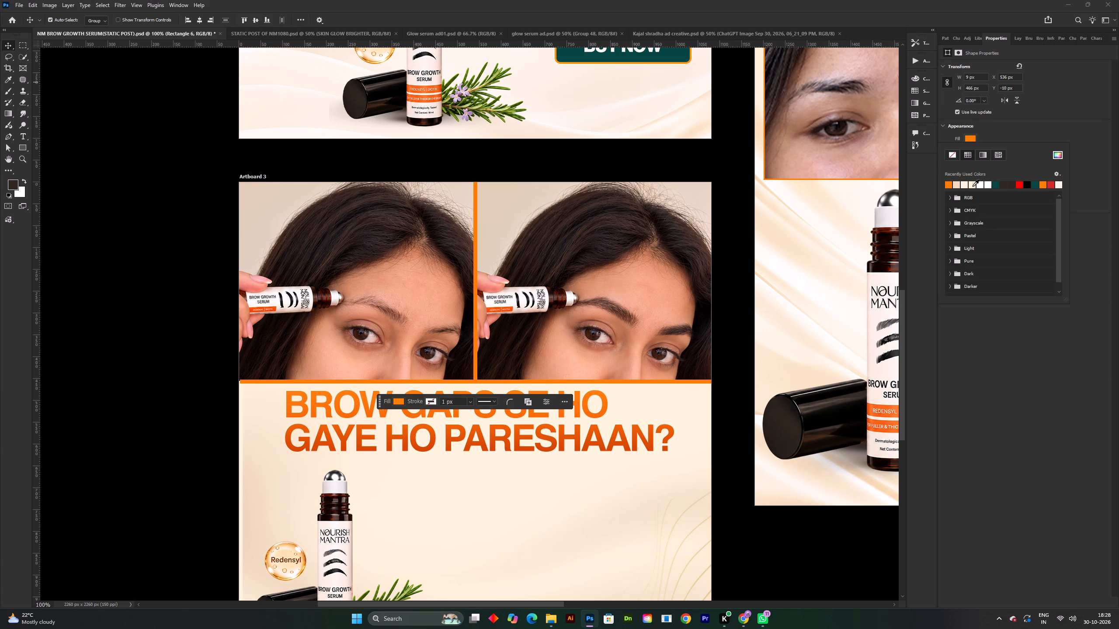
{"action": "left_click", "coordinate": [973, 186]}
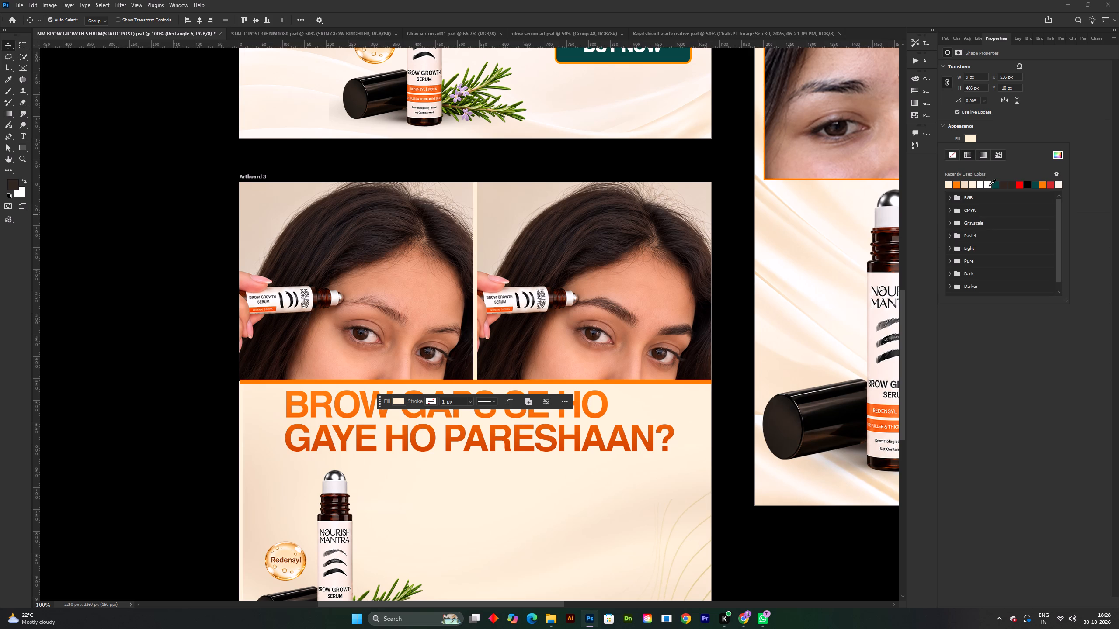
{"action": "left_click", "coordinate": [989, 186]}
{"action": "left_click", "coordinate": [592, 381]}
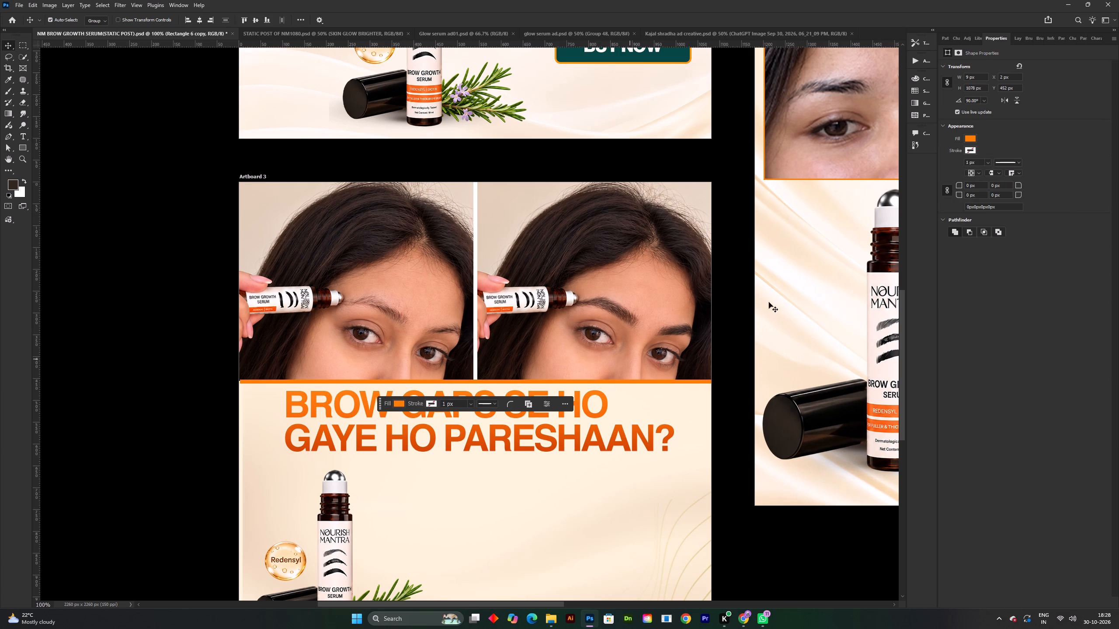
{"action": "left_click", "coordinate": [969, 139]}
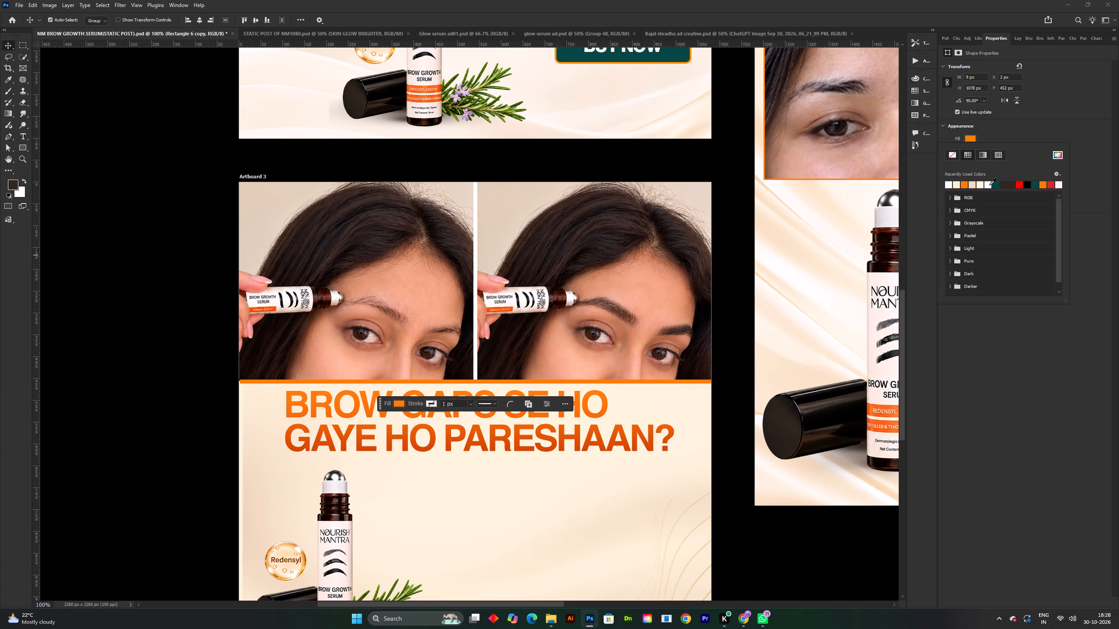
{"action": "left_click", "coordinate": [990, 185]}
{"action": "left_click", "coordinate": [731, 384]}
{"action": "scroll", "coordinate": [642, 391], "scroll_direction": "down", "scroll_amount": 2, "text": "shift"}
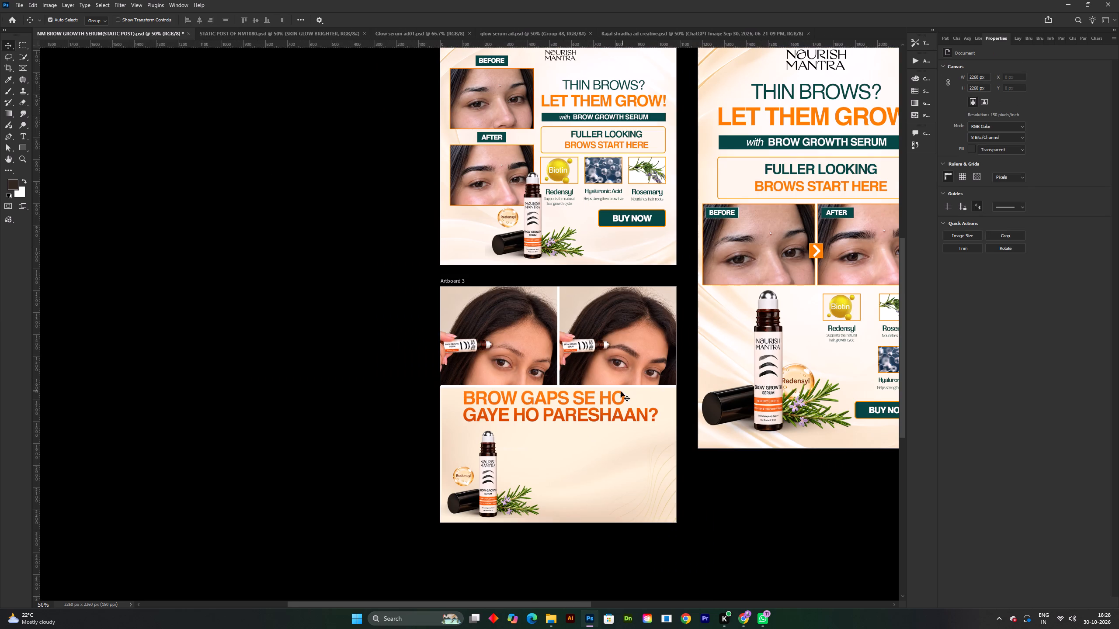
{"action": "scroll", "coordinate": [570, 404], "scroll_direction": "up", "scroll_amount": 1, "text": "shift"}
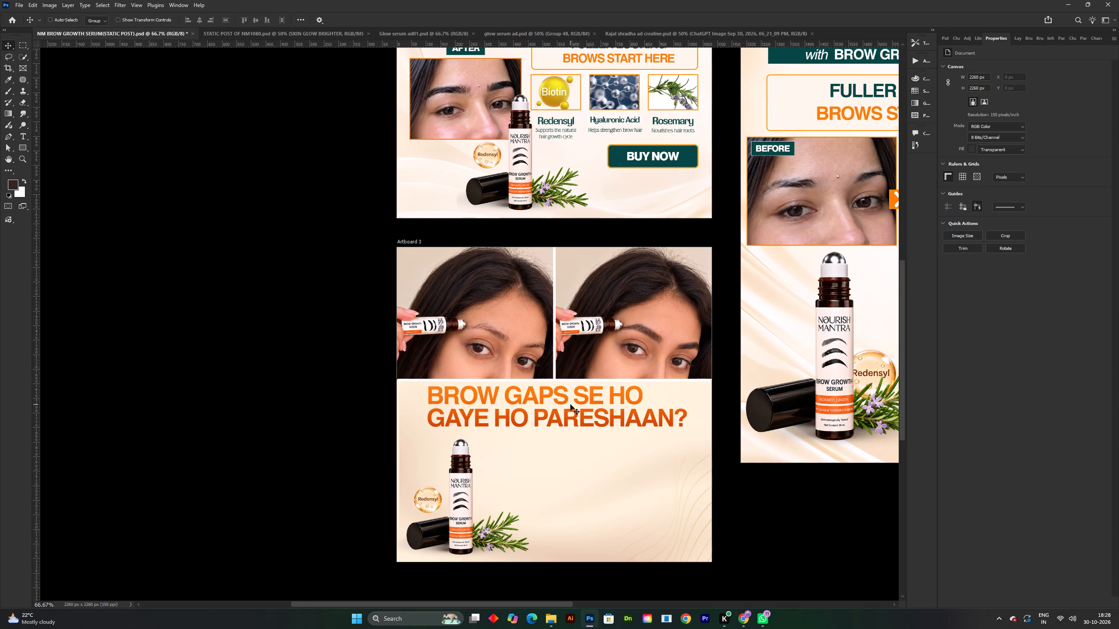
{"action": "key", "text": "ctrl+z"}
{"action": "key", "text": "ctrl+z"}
Save the document.
{"action": "key", "text": "ctrl+s"}
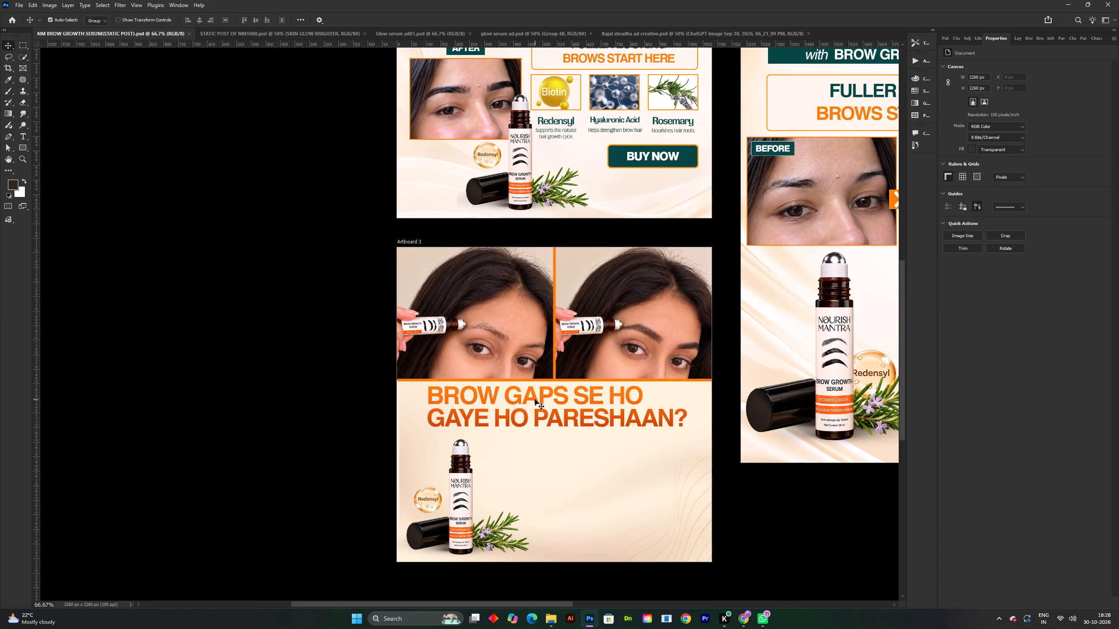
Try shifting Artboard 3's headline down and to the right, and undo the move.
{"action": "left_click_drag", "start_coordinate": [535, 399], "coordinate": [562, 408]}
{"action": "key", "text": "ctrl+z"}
Break Artboard 3's headline into four lines: BROW GAPS, SE HO, GAYE HO and PARESHAAN?
{"action": "double_click", "coordinate": [581, 401]}
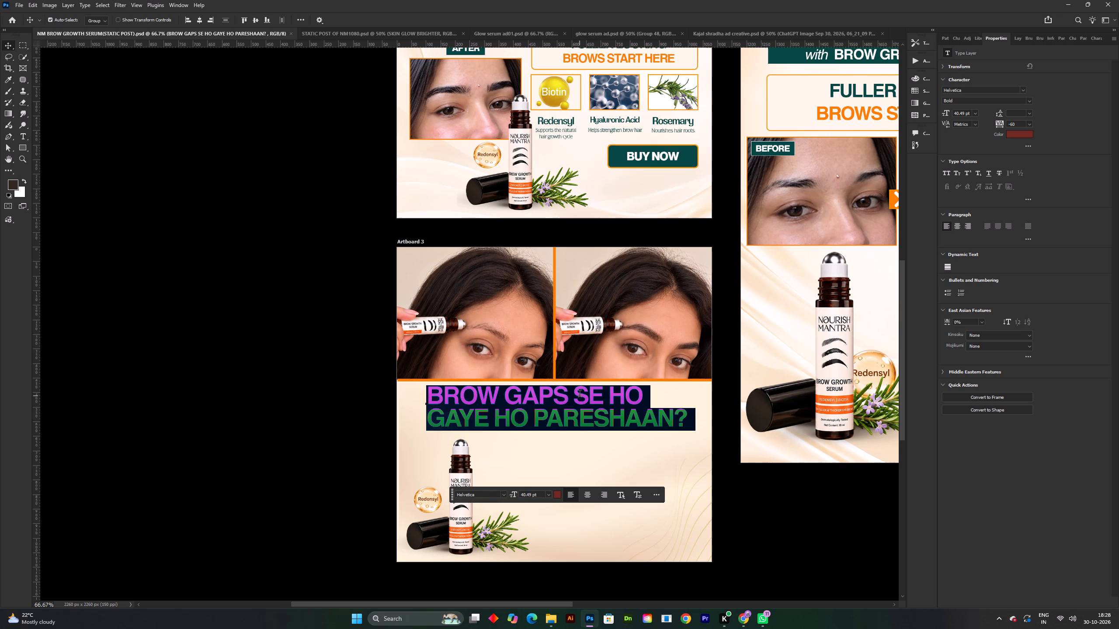
{"action": "left_click", "coordinate": [575, 394]}
{"action": "key", "text": "BackSpace"}
{"action": "key", "text": "Return"}
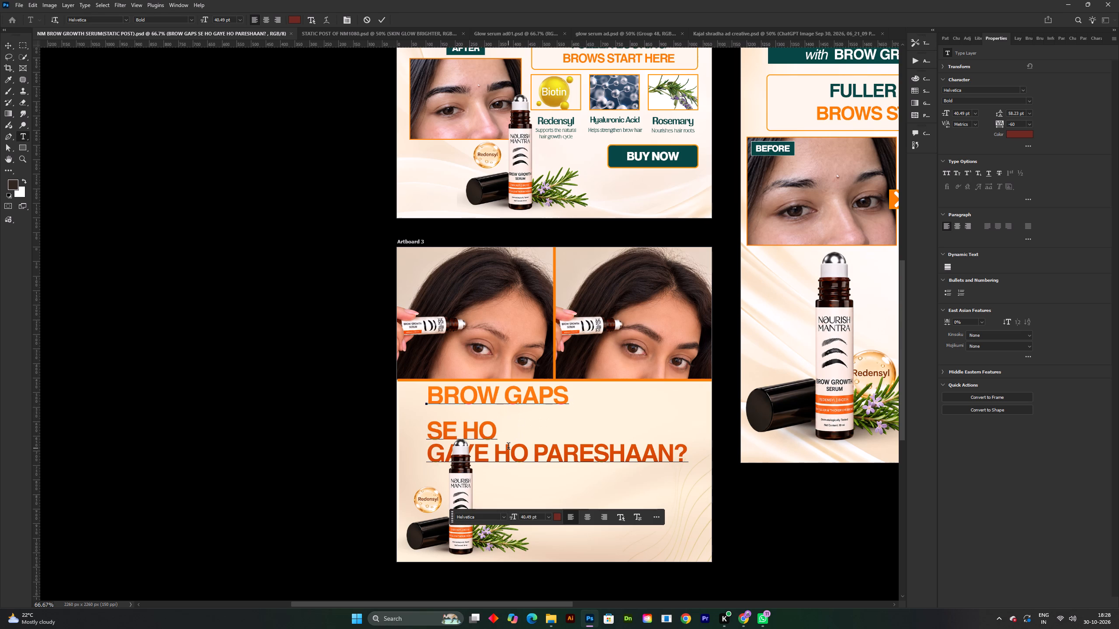
{"action": "left_click", "coordinate": [536, 446]}
{"action": "key", "text": "BackSpace"}
{"action": "key", "text": "Return"}
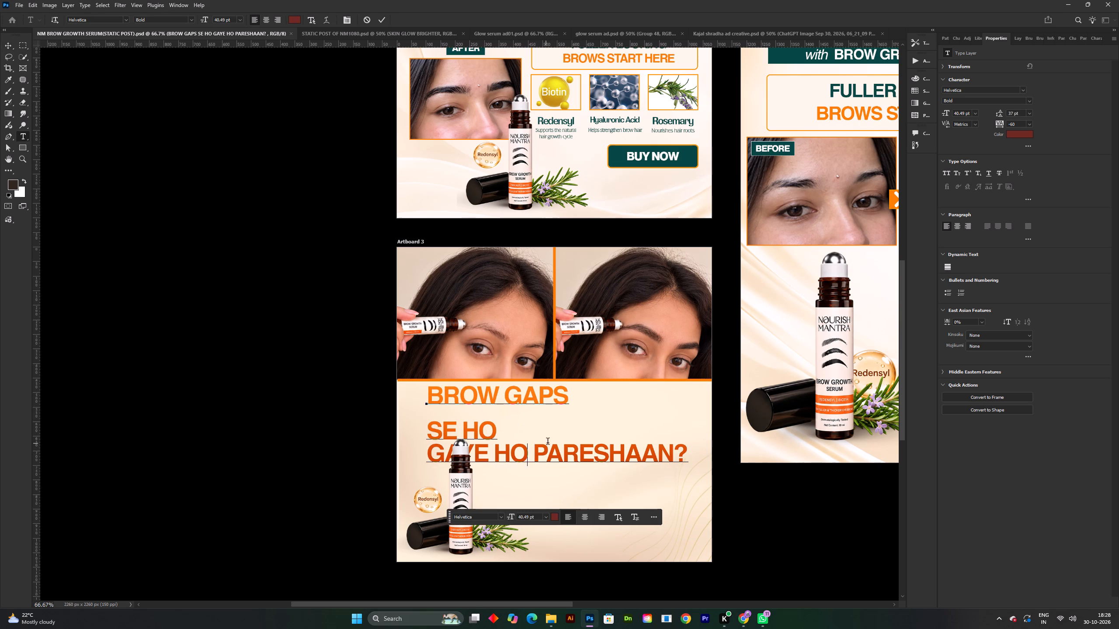
{"action": "left_click", "coordinate": [383, 25]}
Tighten the line spacing of Artboard 3's headline, setting the SE HO line's leading to 35 pt.
{"action": "double_click", "coordinate": [452, 427]}
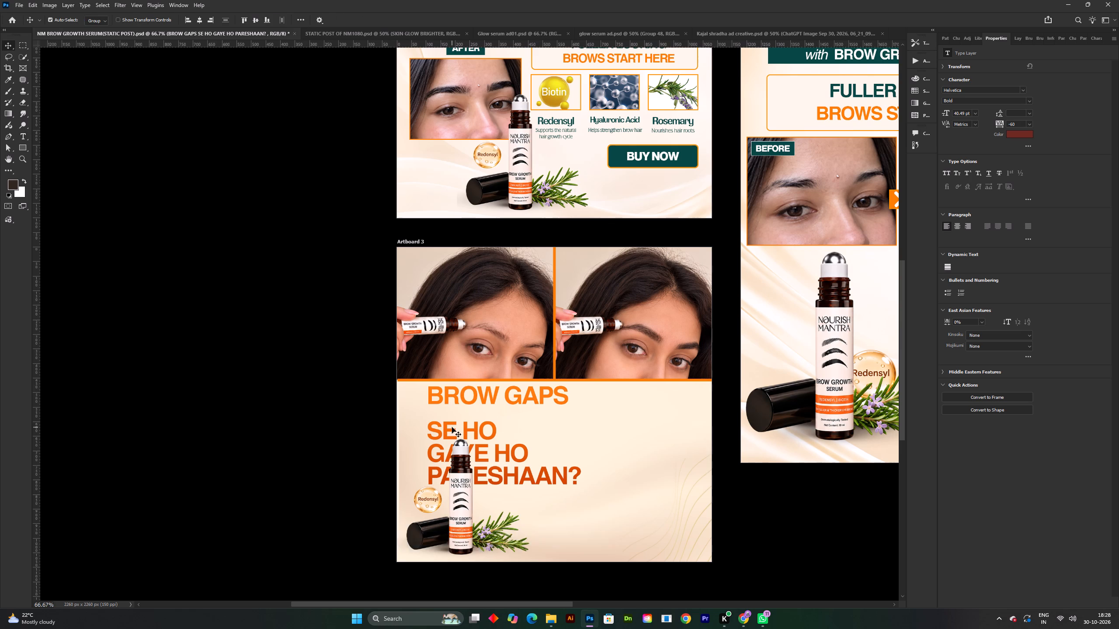
{"action": "left_click_drag", "start_coordinate": [431, 428], "coordinate": [589, 480]}
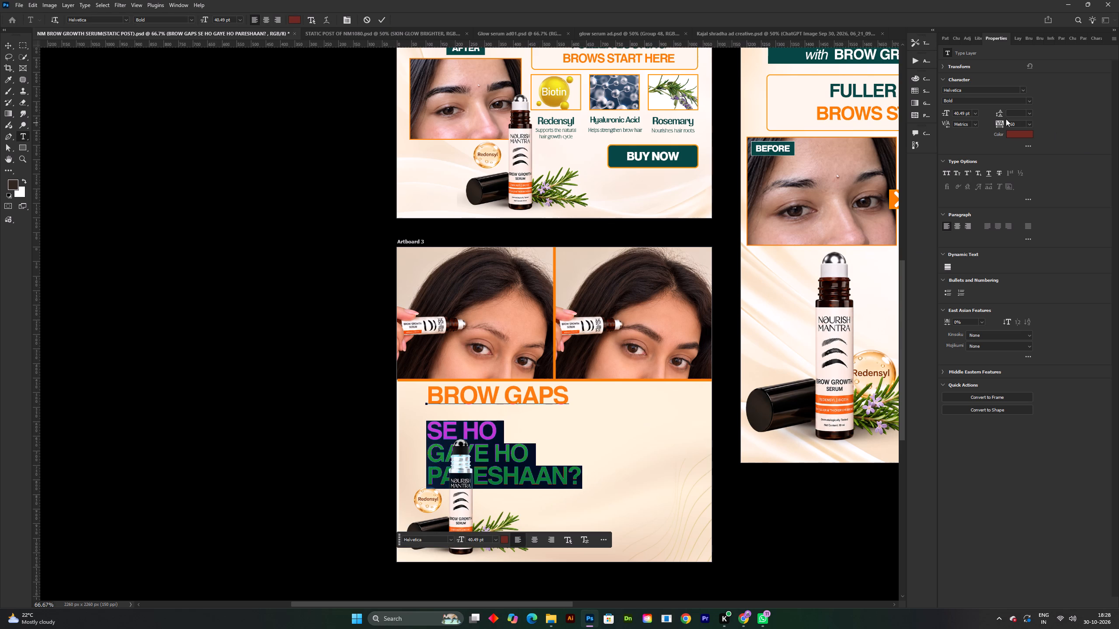
{"action": "left_click_drag", "start_coordinate": [1002, 115], "coordinate": [1008, 114], "text": "ctrl"}
{"action": "left_click_drag", "start_coordinate": [1001, 112], "coordinate": [991, 111]}
{"action": "left_click", "coordinate": [481, 436]}
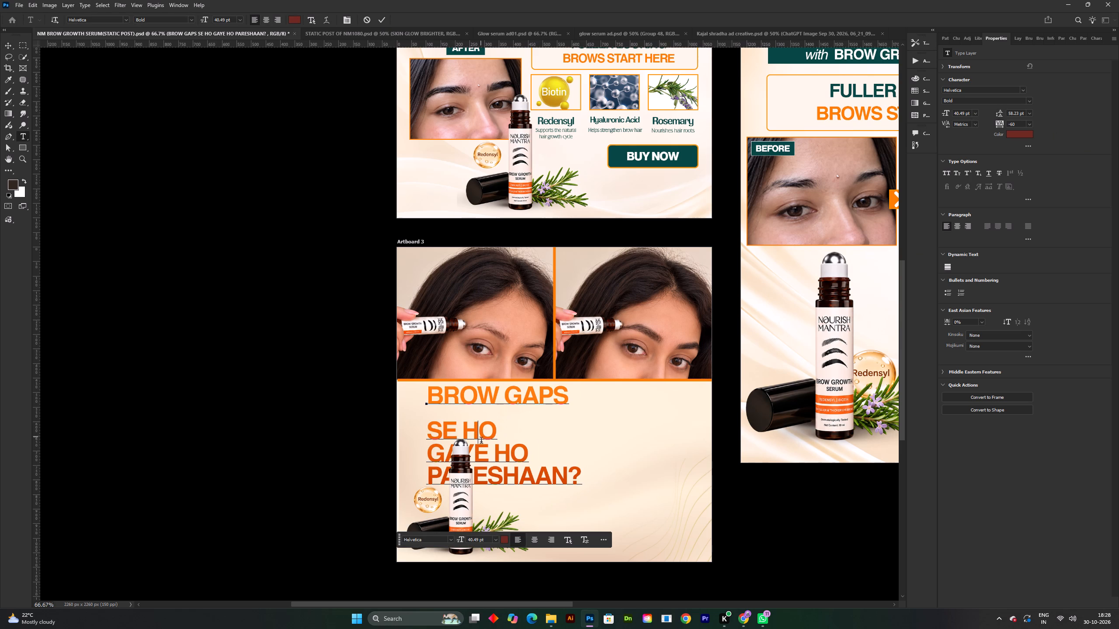
{"action": "left_click", "coordinate": [491, 454]}
{"action": "double_click", "coordinate": [487, 392]}
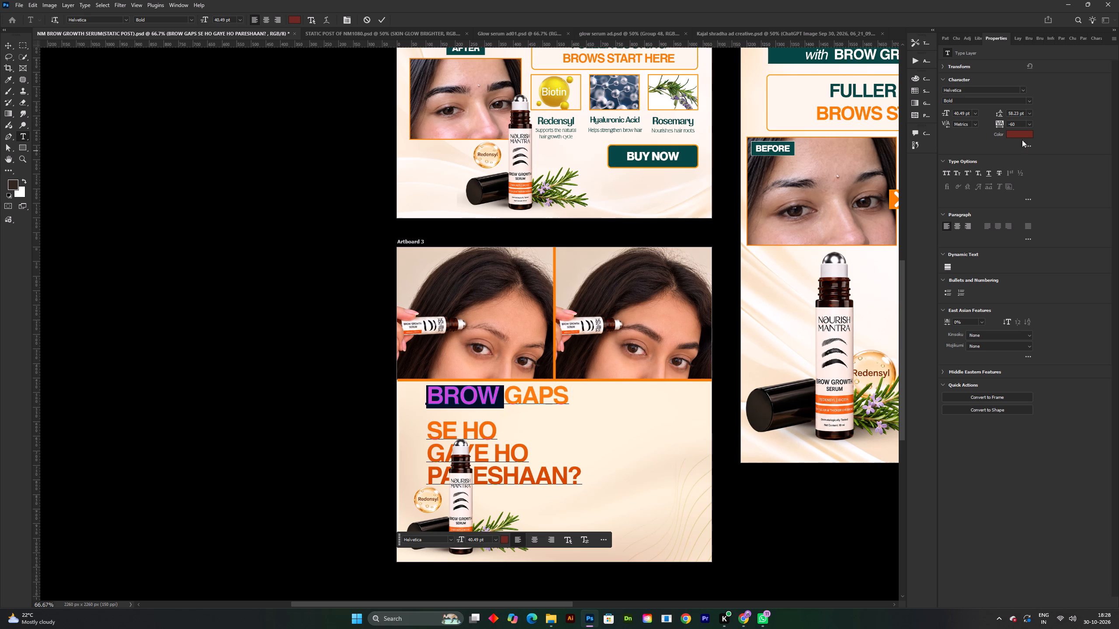
{"action": "left_click_drag", "start_coordinate": [999, 111], "coordinate": [987, 110]}
{"action": "triple_click", "coordinate": [452, 433]}
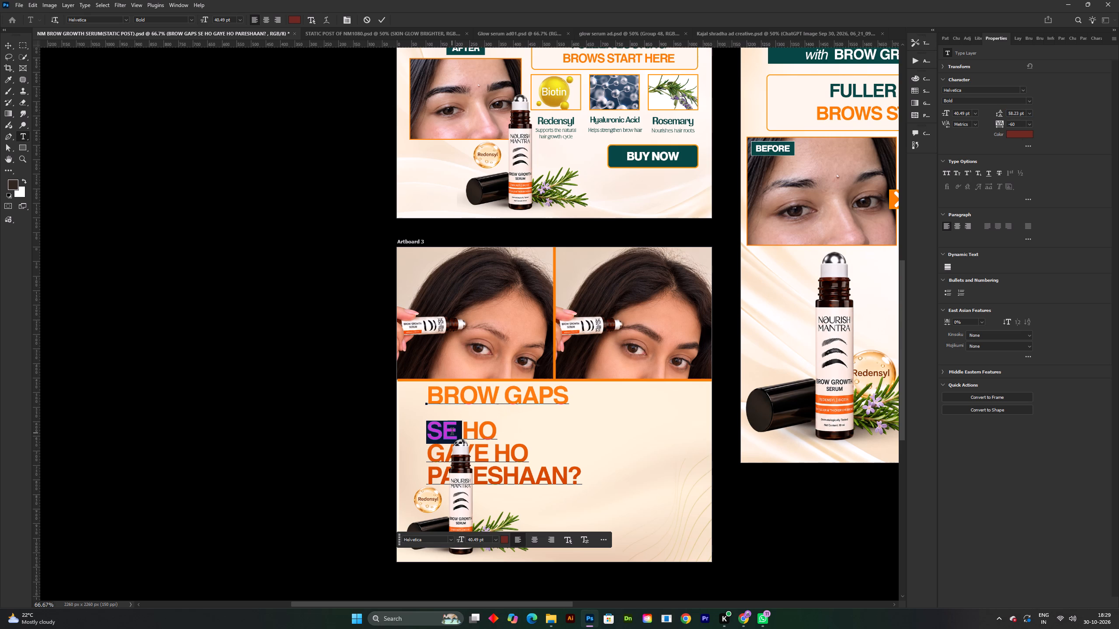
{"action": "left_click_drag", "start_coordinate": [999, 115], "coordinate": [993, 114]}
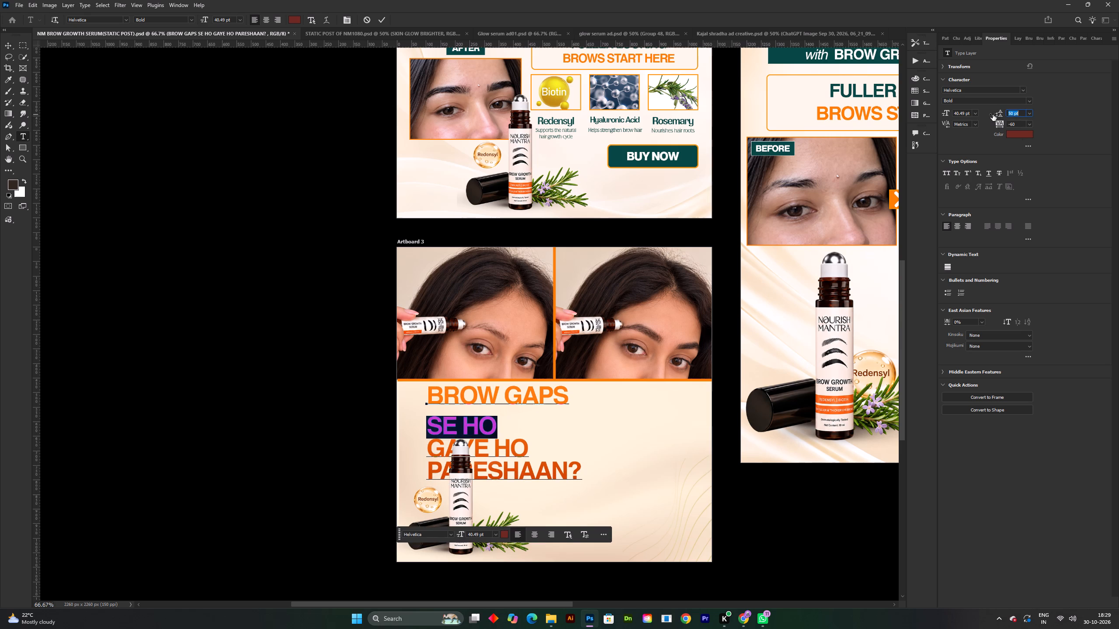
{"action": "left_click_drag", "start_coordinate": [993, 114], "coordinate": [988, 113]}
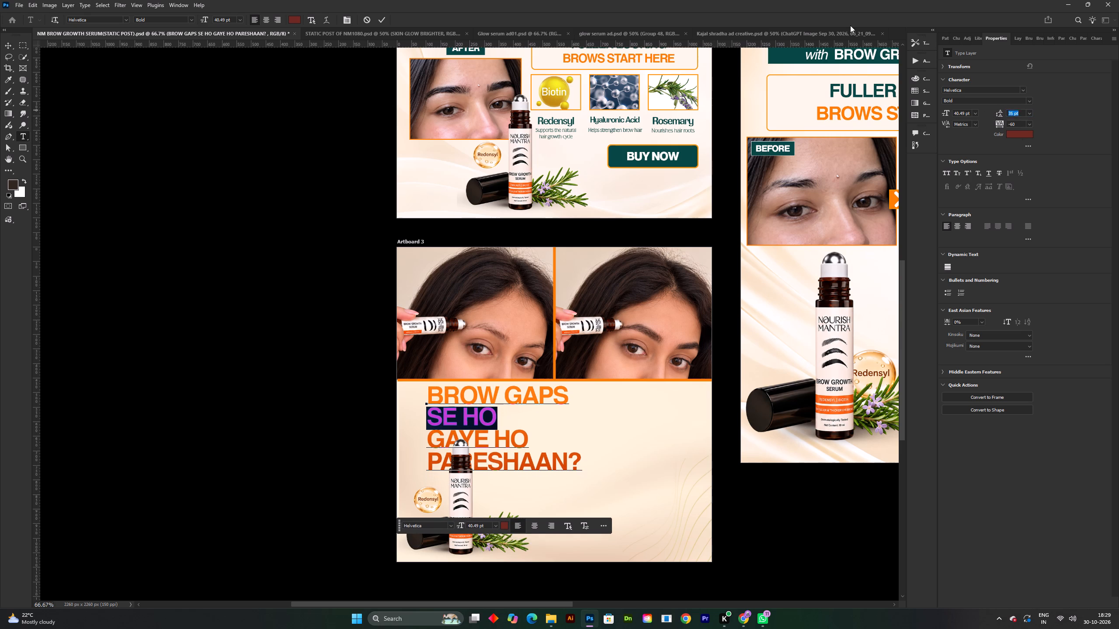
{"action": "left_click", "coordinate": [382, 19]}
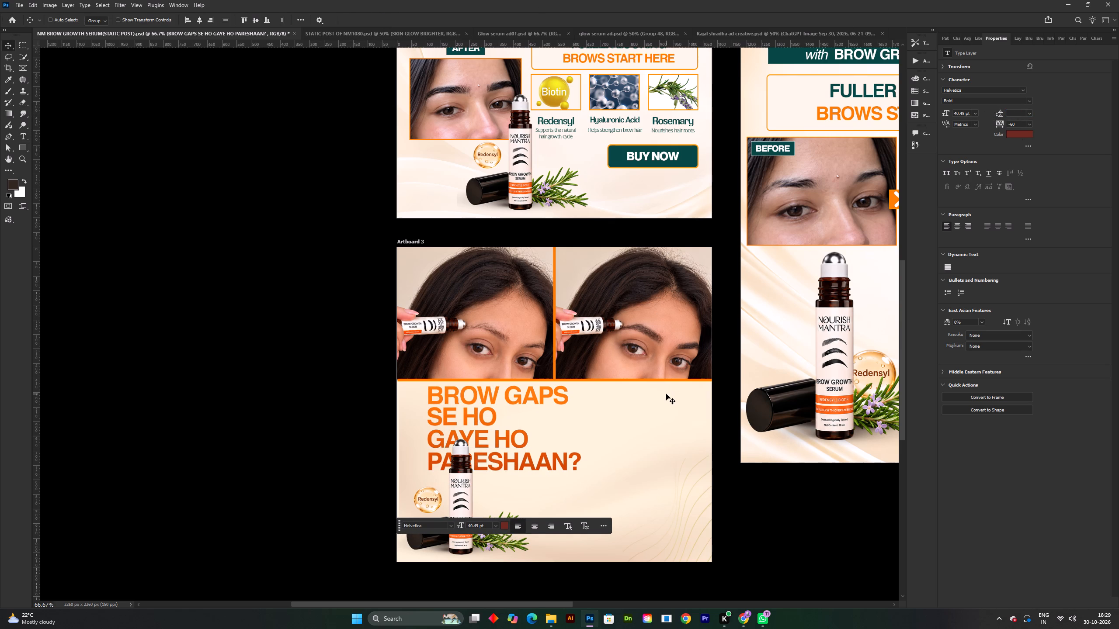
Save the document.
{"action": "key", "text": "ctrl+s"}
Move Artboard 3's headline left and slightly down, closer to the artboard's left edge.
{"action": "left_click_drag", "start_coordinate": [493, 465], "coordinate": [476, 464]}
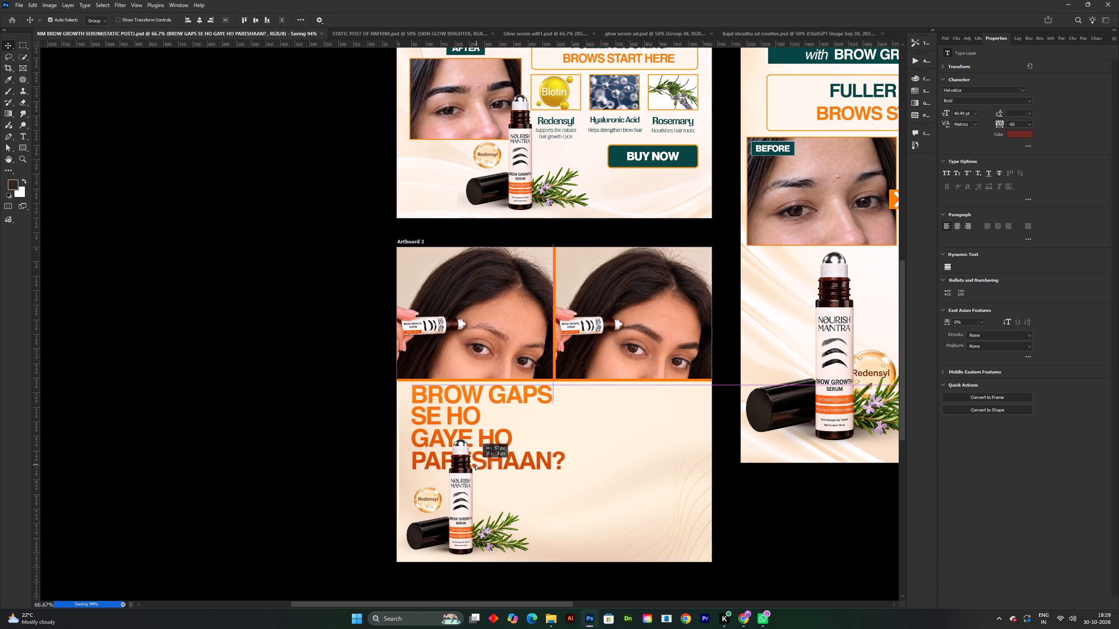
{"action": "left_click_drag", "start_coordinate": [476, 464], "coordinate": [474, 467]}
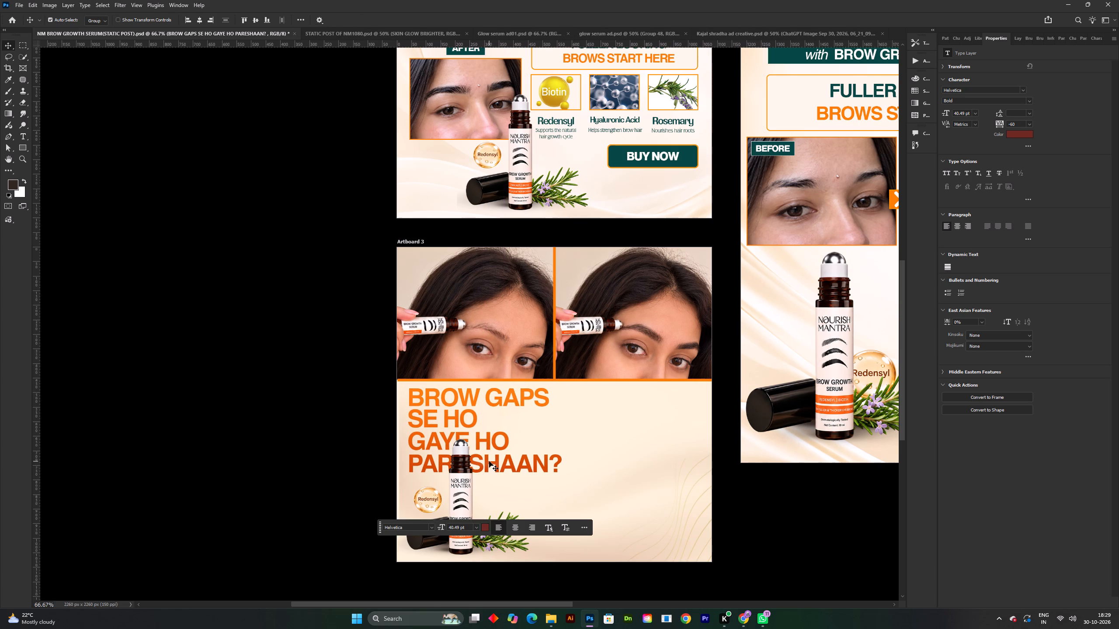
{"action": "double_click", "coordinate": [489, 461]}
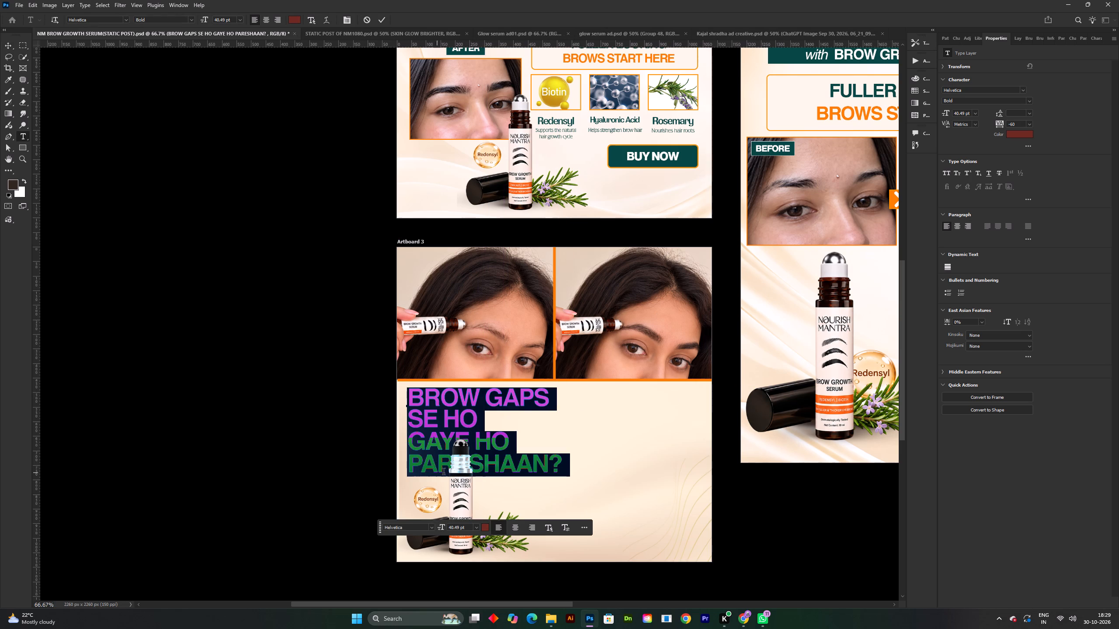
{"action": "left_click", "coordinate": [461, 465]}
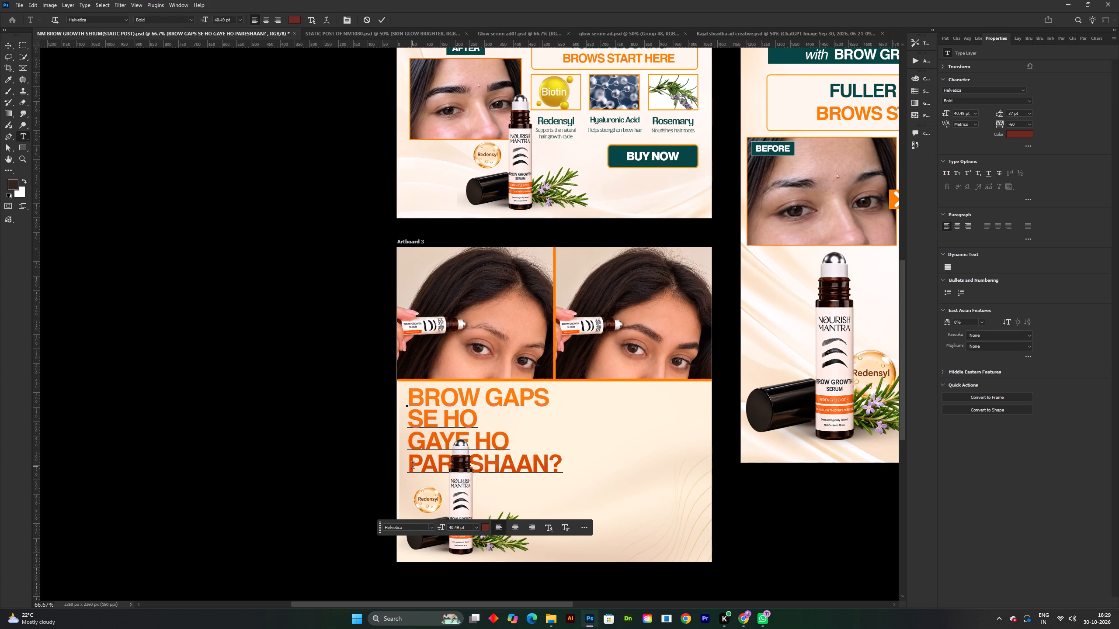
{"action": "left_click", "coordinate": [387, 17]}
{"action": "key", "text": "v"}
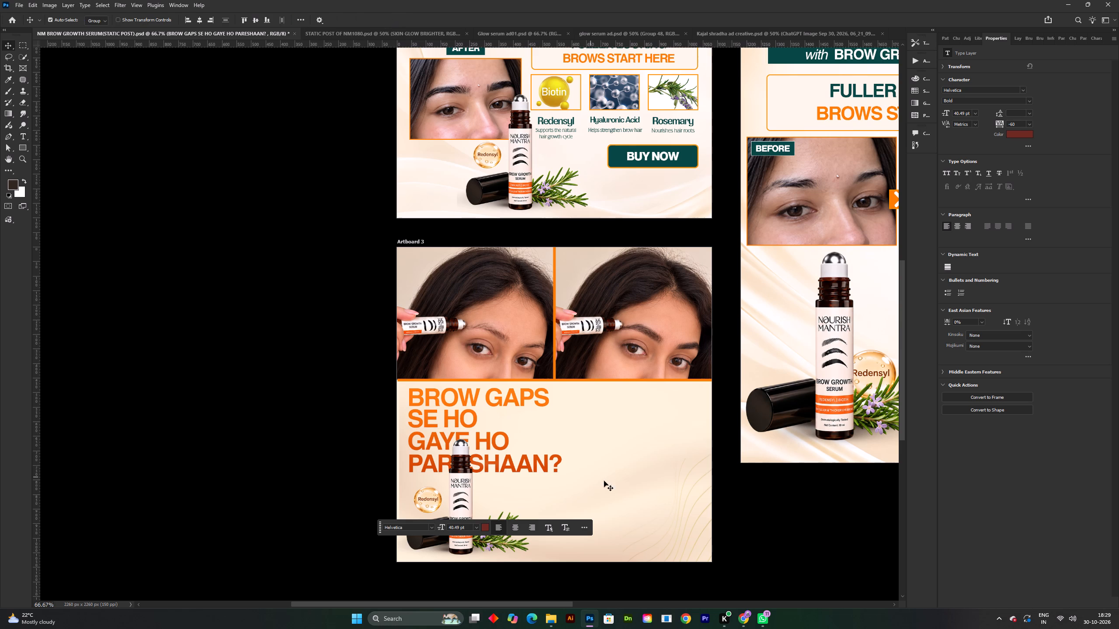
Nudge Artboard 3's cream background layer slightly to the left and deselect it.
{"action": "left_click", "coordinate": [605, 484]}
{"action": "key", "text": "Left"}
{"action": "key", "text": "Left"}
{"action": "key", "text": "Left"}
{"action": "key", "text": "Left"}
{"action": "key", "text": "Left"}
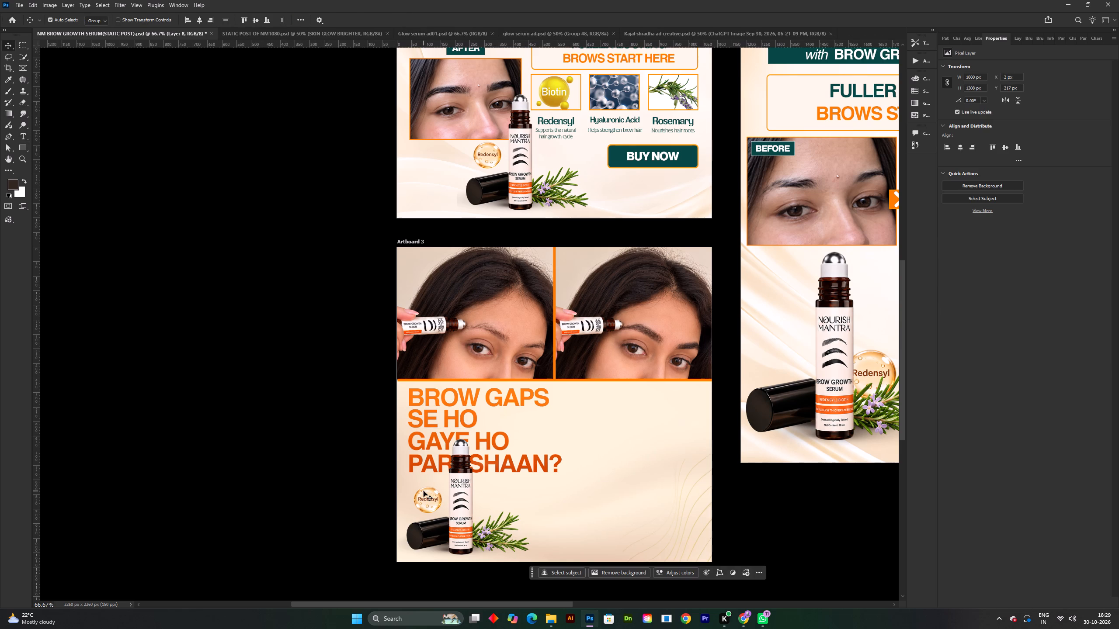
{"action": "left_click", "coordinate": [323, 473]}
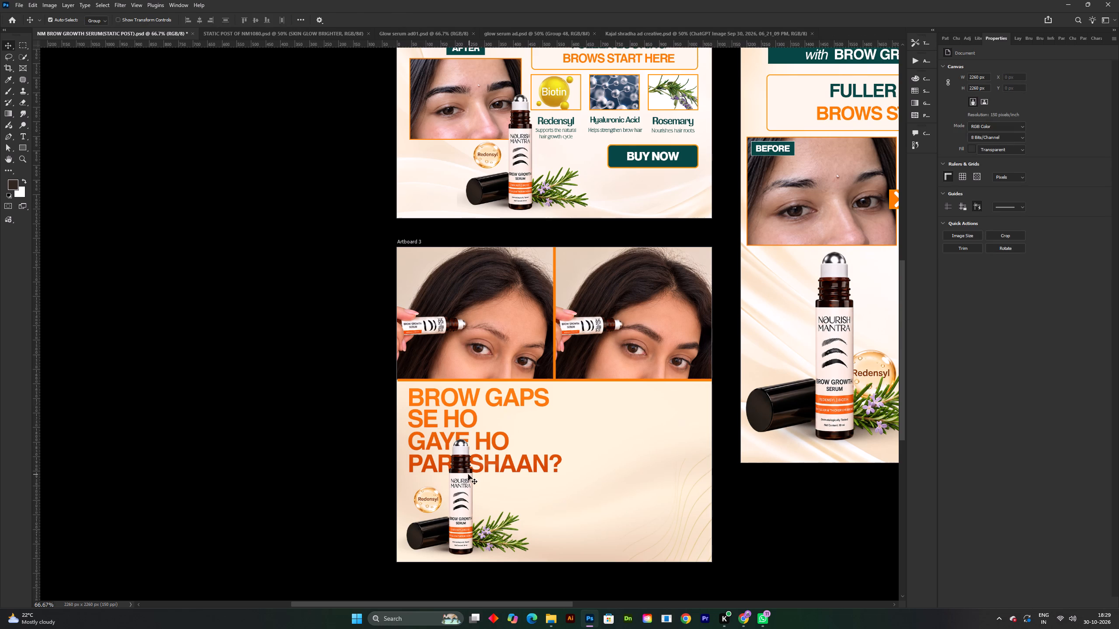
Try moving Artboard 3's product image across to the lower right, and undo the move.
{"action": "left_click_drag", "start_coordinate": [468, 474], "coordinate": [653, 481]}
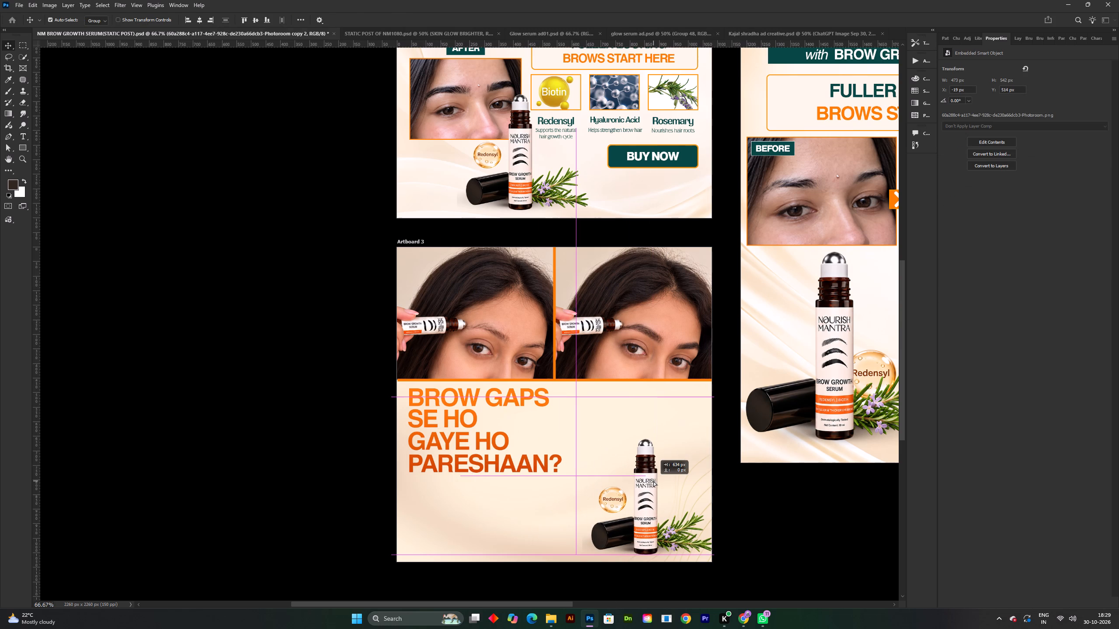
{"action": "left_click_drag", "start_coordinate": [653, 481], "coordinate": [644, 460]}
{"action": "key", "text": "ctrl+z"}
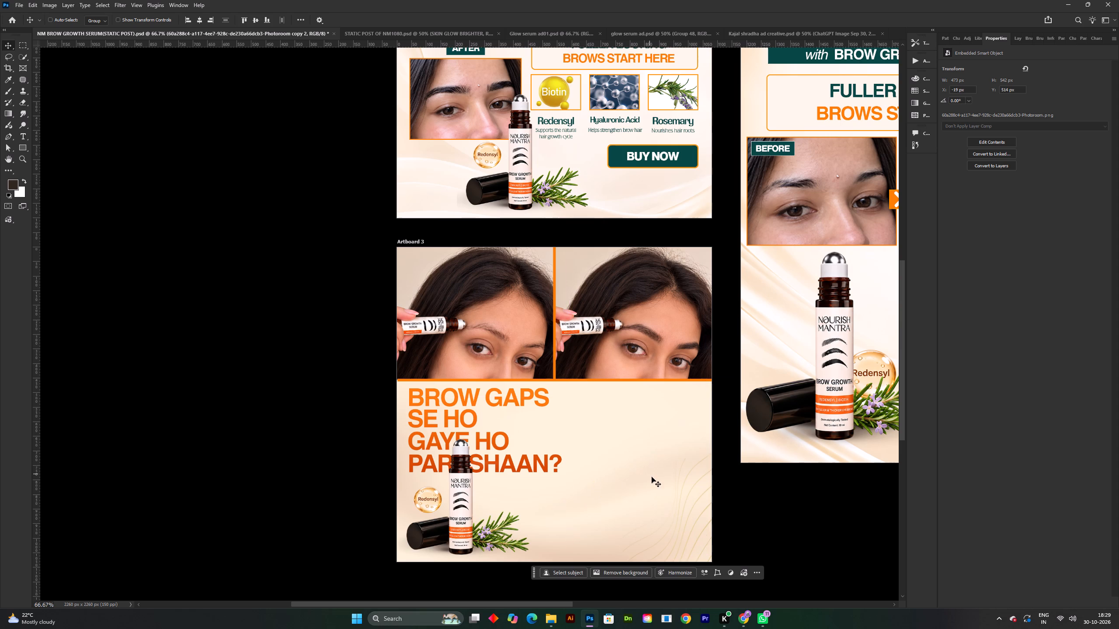
Enlarge Artboard 3's product image to about 126% and place it in the artboard's lower-right corner, clear of the headline.
{"action": "left_click_drag", "start_coordinate": [468, 500], "coordinate": [641, 491]}
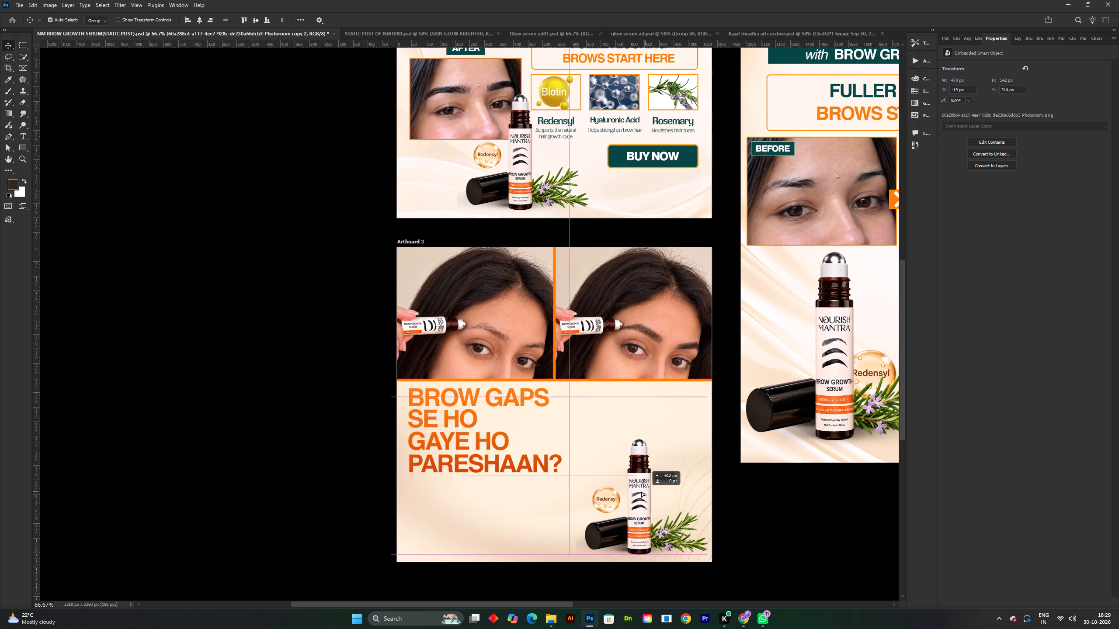
{"action": "left_click_drag", "start_coordinate": [641, 491], "coordinate": [637, 491]}
{"action": "key", "text": "ctrl+t"}
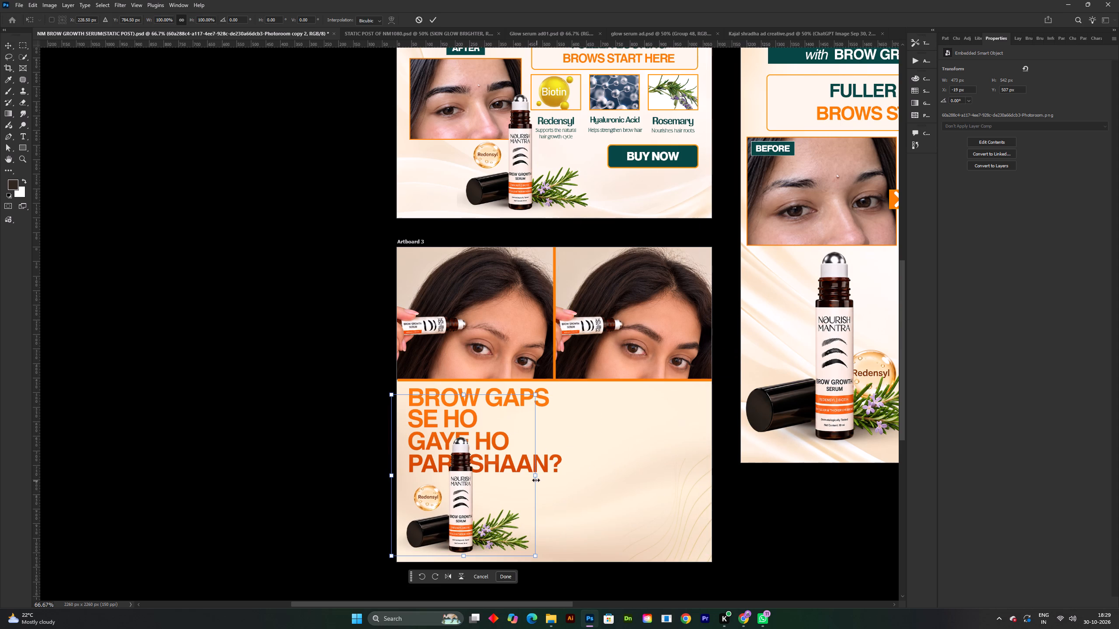
{"action": "left_click_drag", "start_coordinate": [535, 476], "coordinate": [572, 476]}
{"action": "left_click_drag", "start_coordinate": [489, 494], "coordinate": [637, 476]}
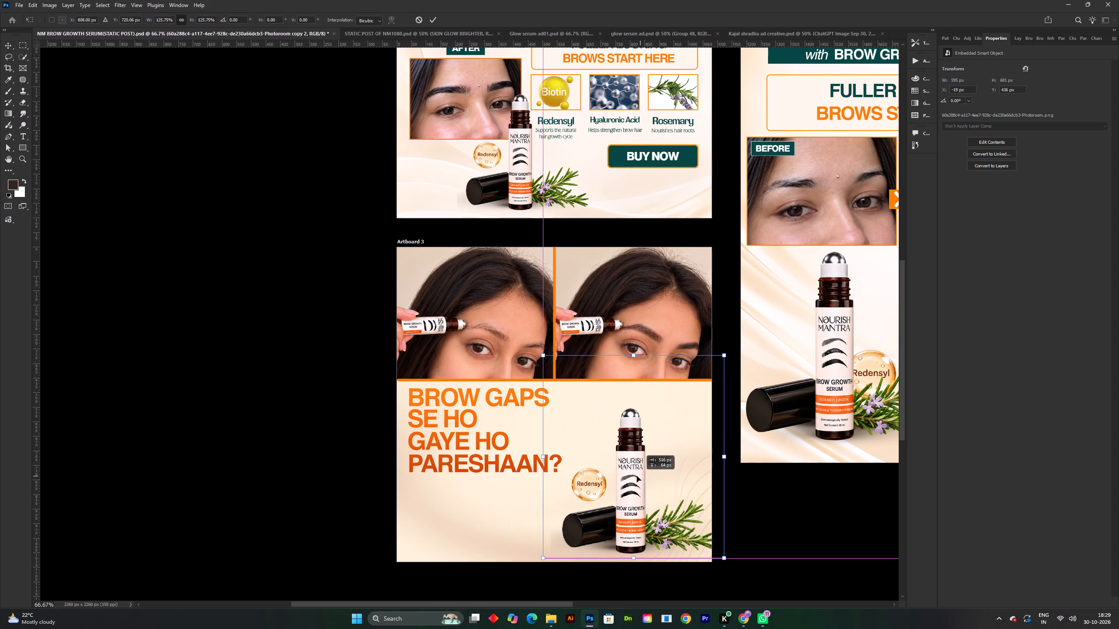
{"action": "left_click_drag", "start_coordinate": [637, 476], "coordinate": [633, 476]}
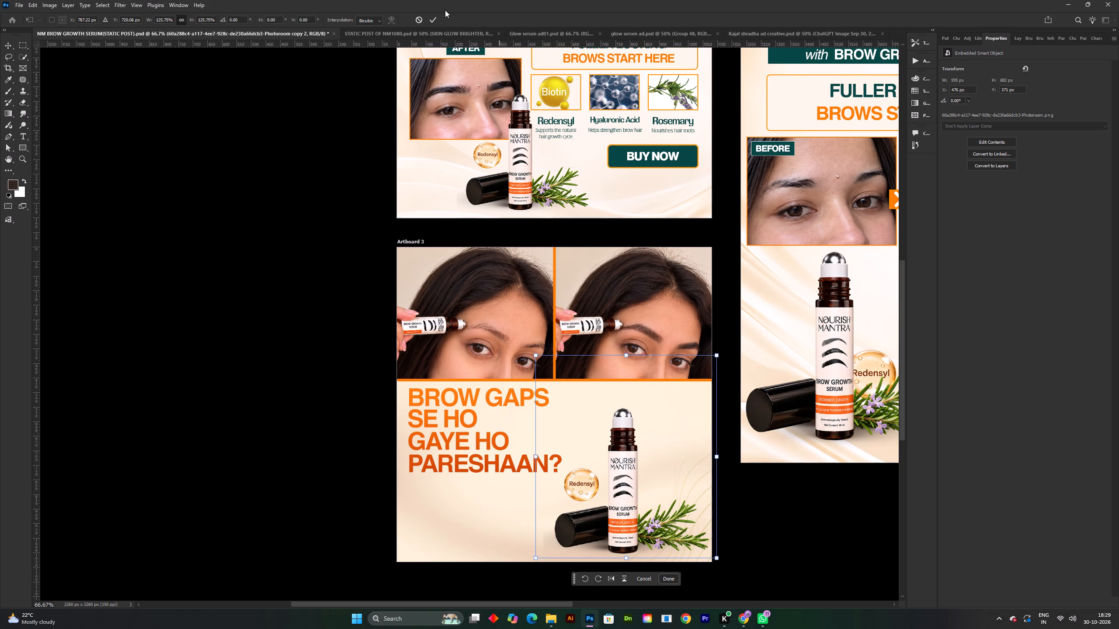
{"action": "left_click", "coordinate": [433, 18]}
{"action": "left_click", "coordinate": [814, 529]}
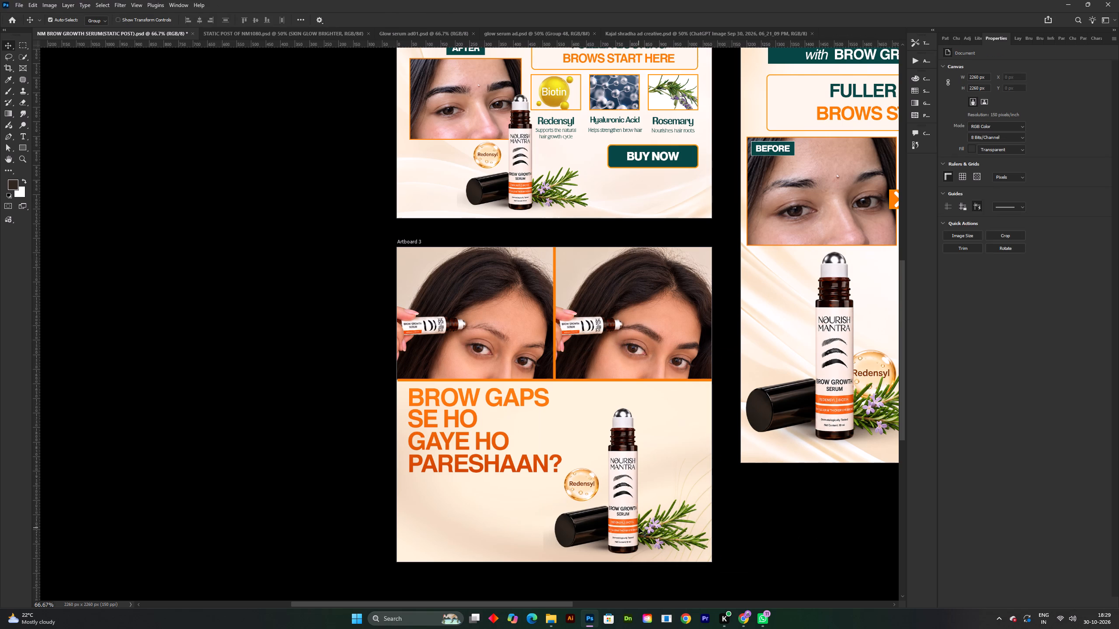
{"action": "left_click_drag", "start_coordinate": [639, 528], "coordinate": [648, 525]}
{"action": "left_click", "coordinate": [866, 537]}
Join SE HO and GAYE HO into one headline line, separated by a space.
{"action": "double_click", "coordinate": [453, 441]}
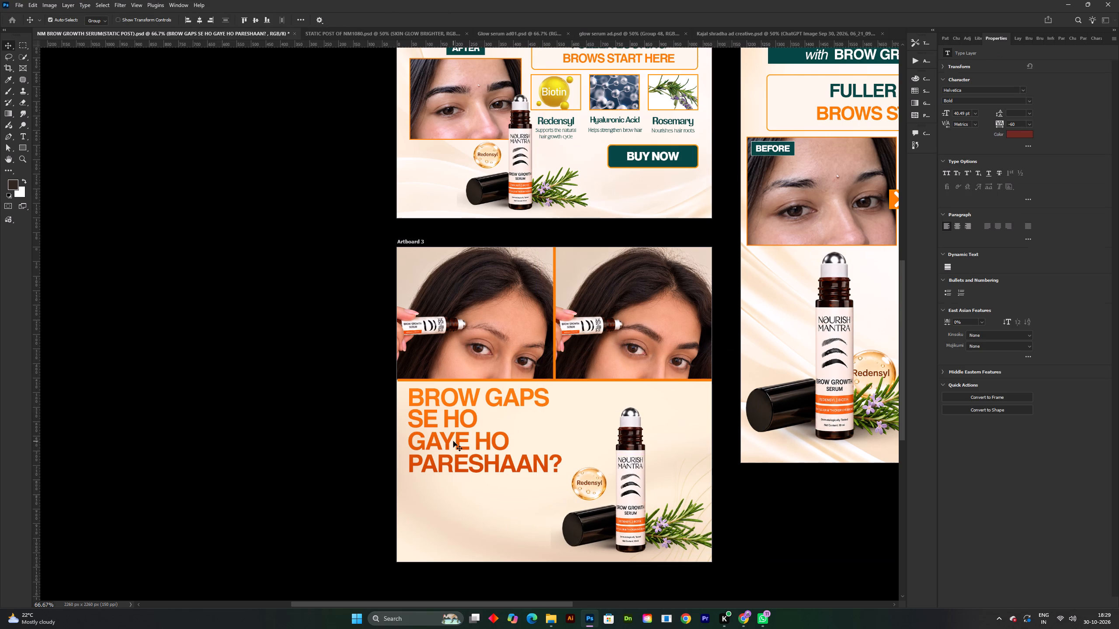
{"action": "left_click", "coordinate": [412, 441]}
{"action": "key", "text": "BackSpace"}
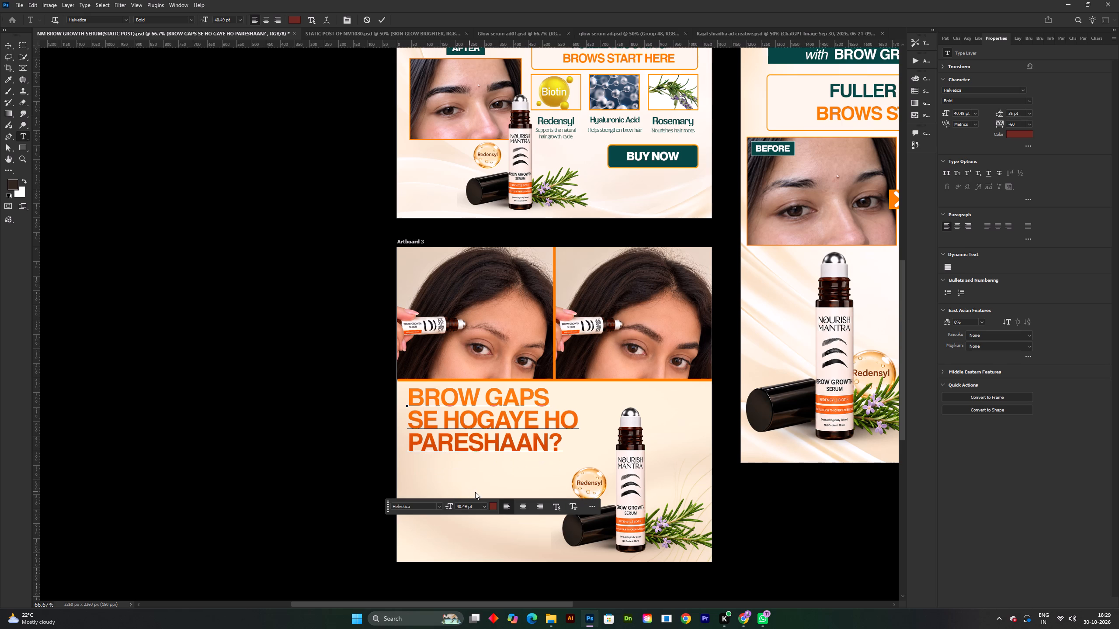
{"action": "key", "text": "space"}
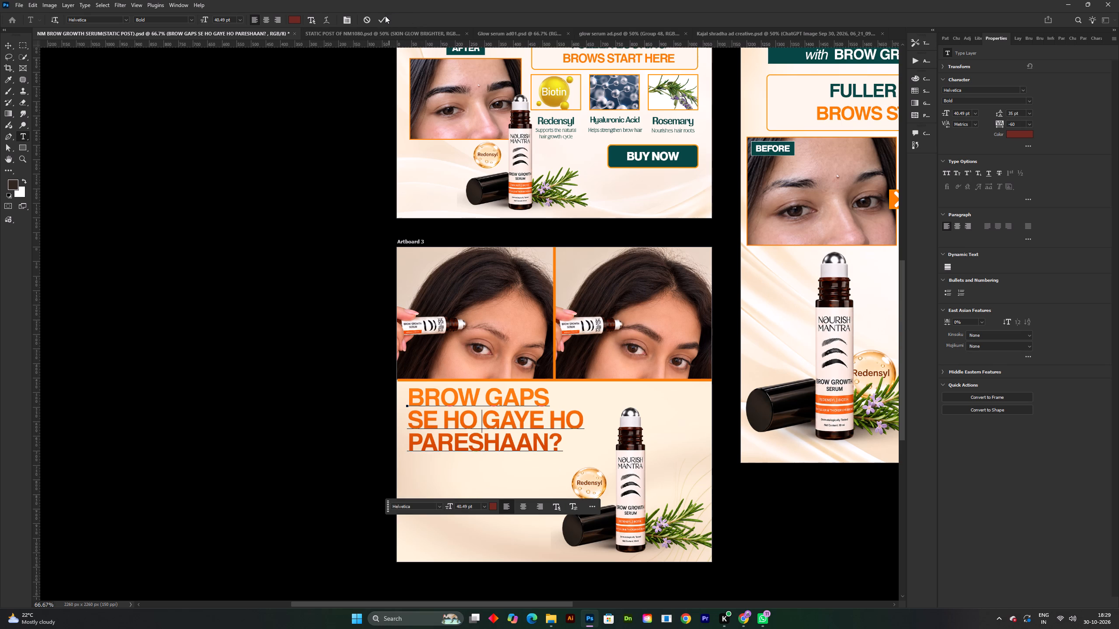
{"action": "left_click", "coordinate": [385, 17]}
Save the document.
{"action": "key", "text": "ctrl+s"}
Scale Artboard 3's three-line headline down to about 88%, keeping its left edge in place.
{"action": "key", "text": "ctrl+t"}
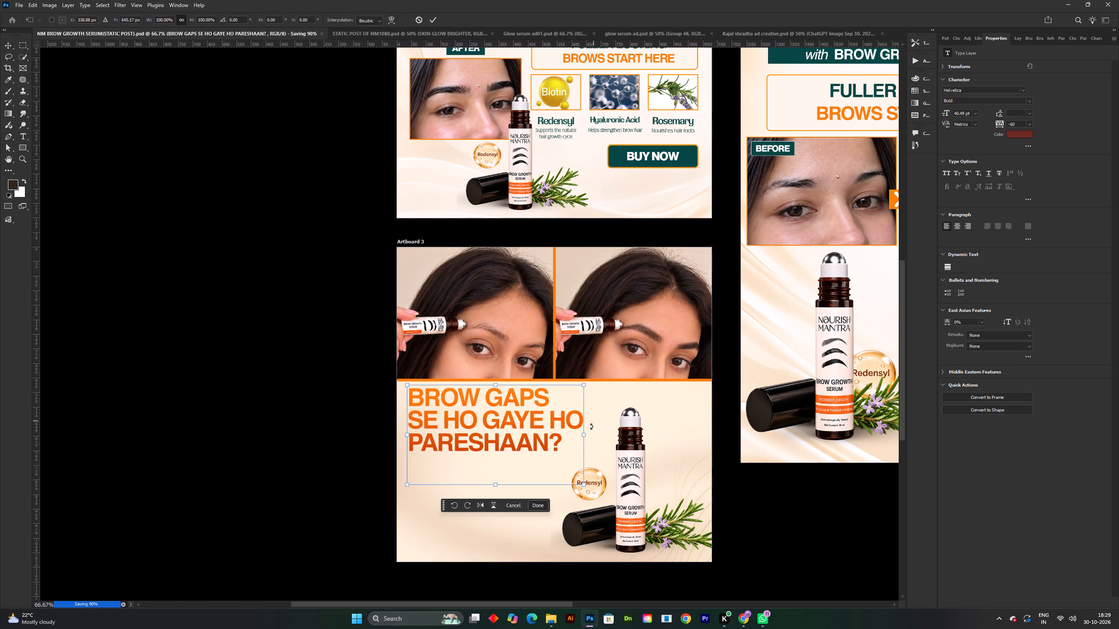
{"action": "left_click_drag", "start_coordinate": [583, 437], "coordinate": [550, 441]}
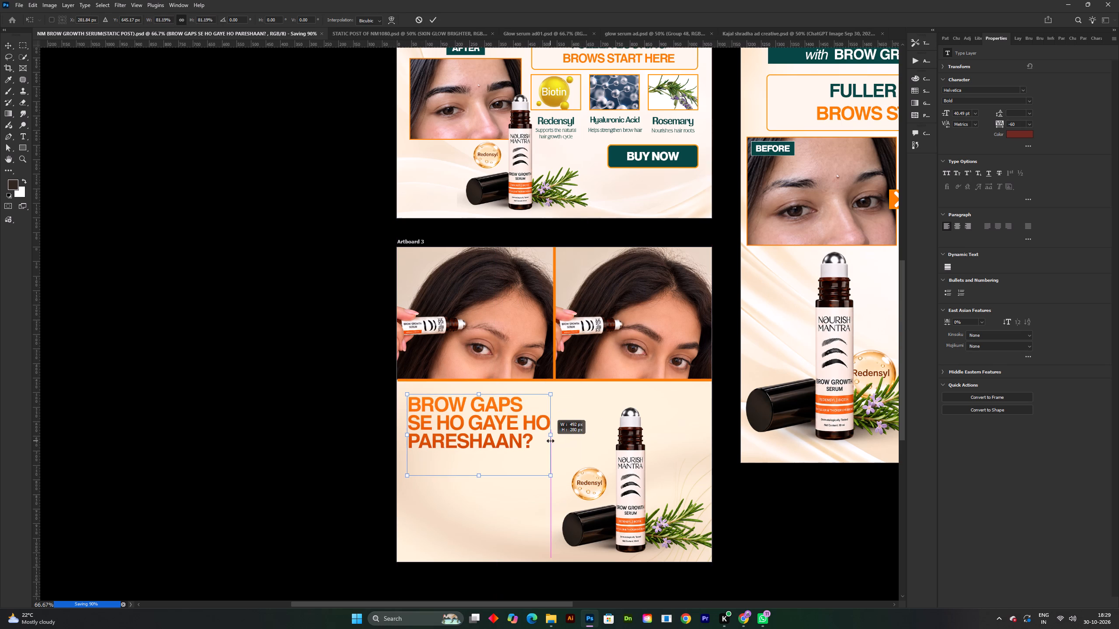
{"action": "left_click_drag", "start_coordinate": [550, 441], "coordinate": [561, 442]}
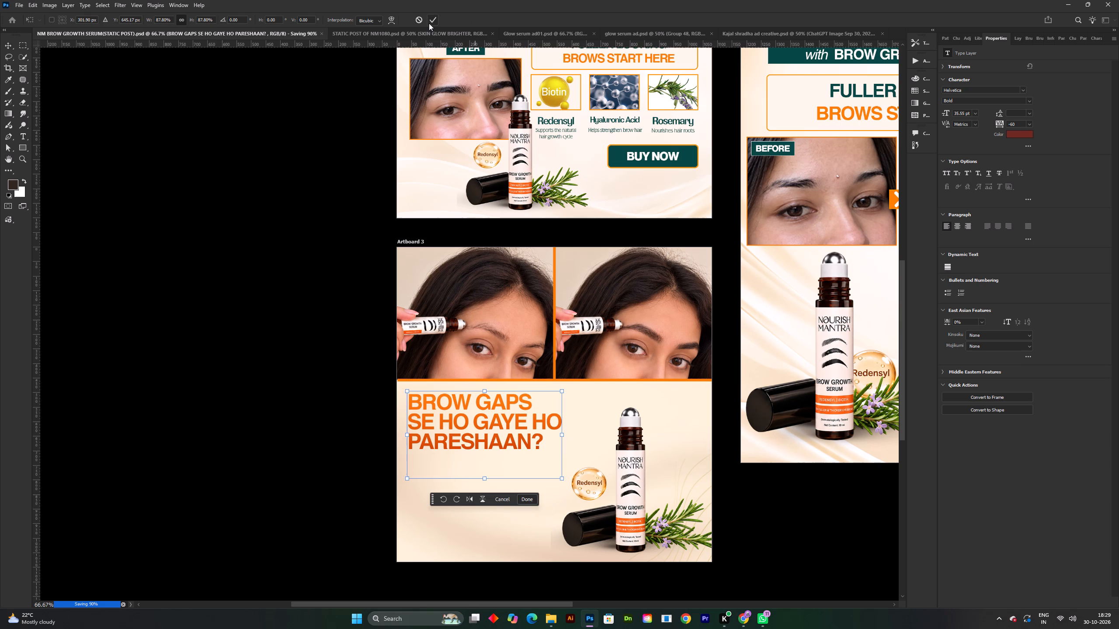
{"action": "left_click", "coordinate": [429, 23]}
Save the document.
{"action": "key", "text": "ctrl+s"}
Set the text colour of the headline word PARESHAAN to the dark green sampled from the BUY NOW button.
{"action": "double_click", "coordinate": [478, 438]}
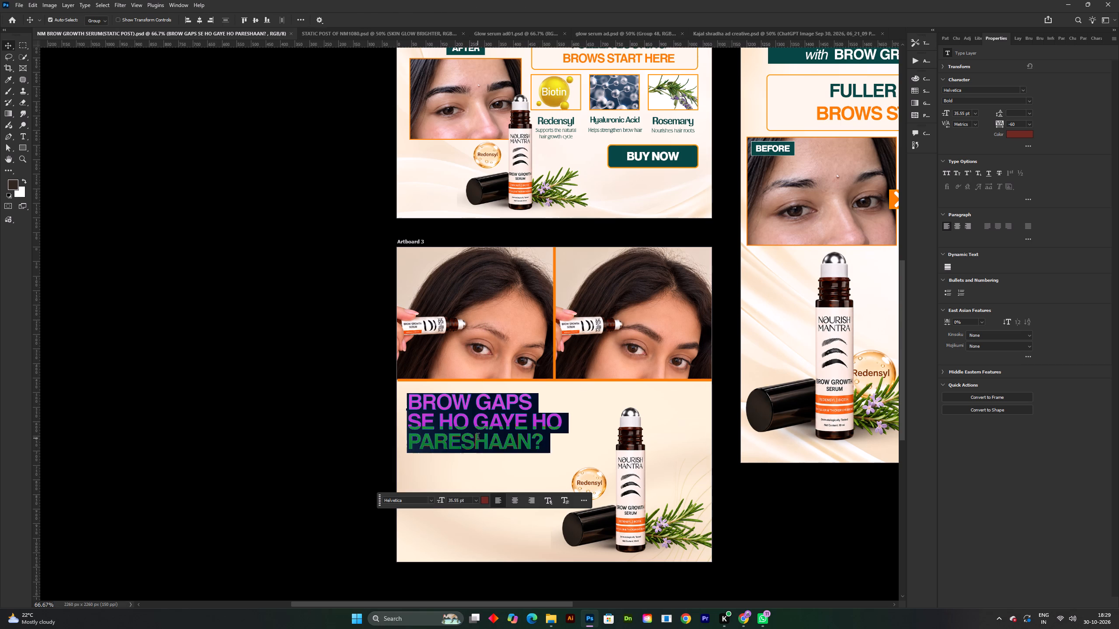
{"action": "double_click", "coordinate": [480, 438]}
{"action": "left_click", "coordinate": [1028, 135]}
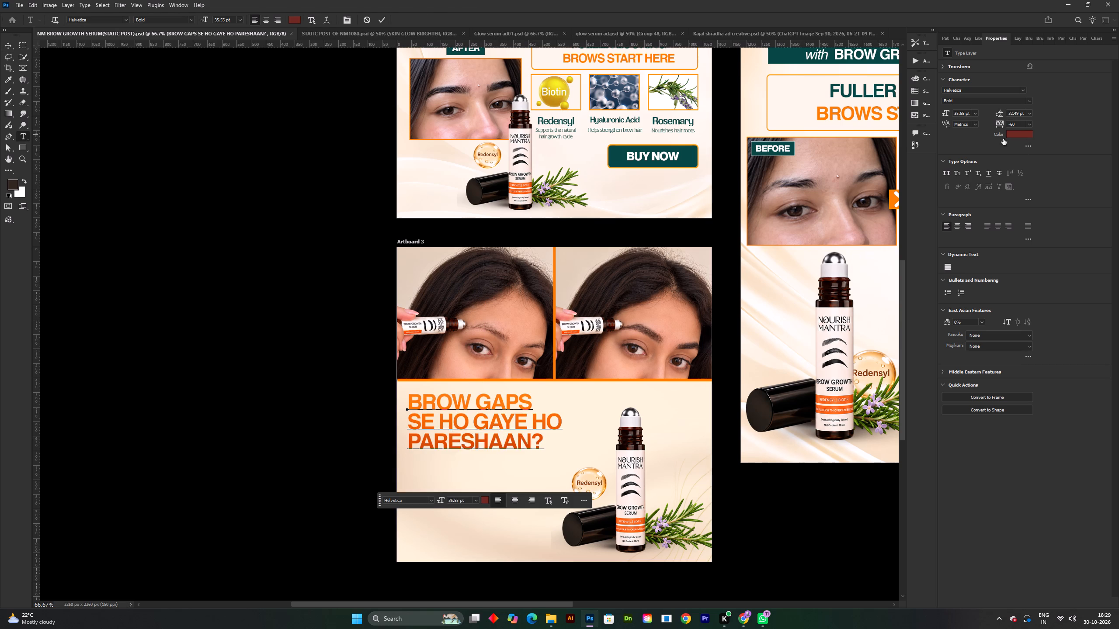
{"action": "left_click", "coordinate": [690, 160]}
{"action": "left_click", "coordinate": [653, 452]}
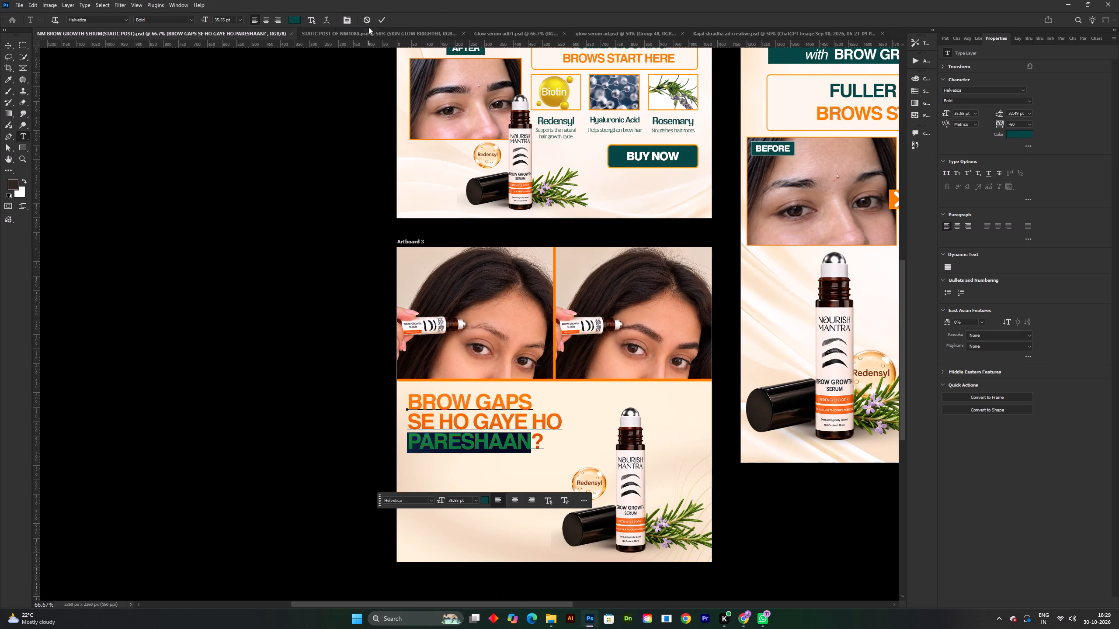
{"action": "left_click", "coordinate": [382, 23]}
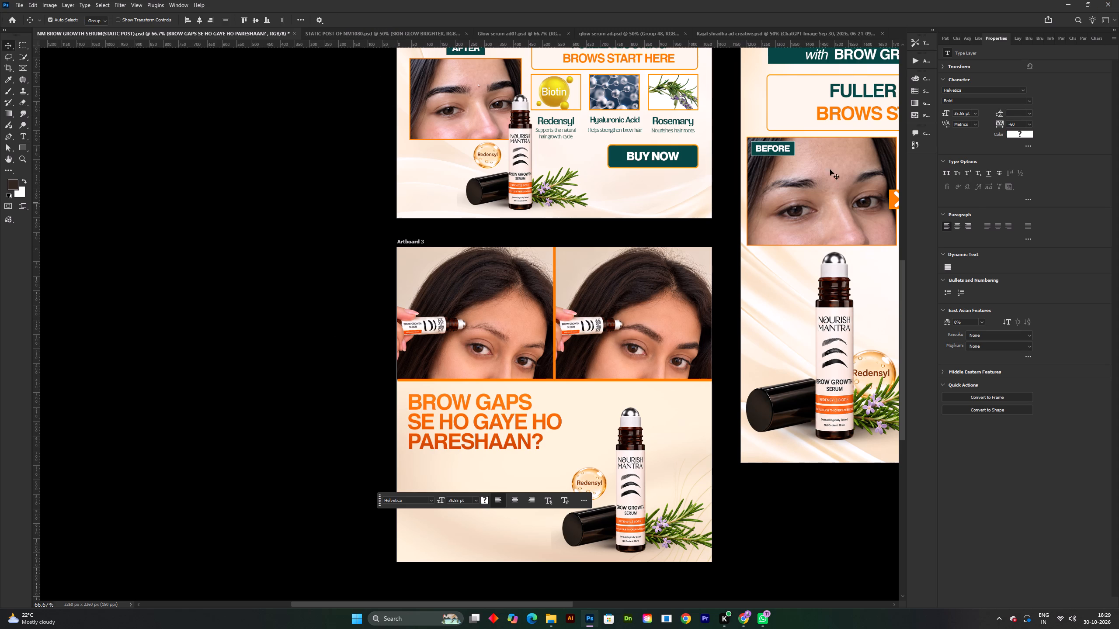
Open the Gradient Overlay settings of Artboard 3's BROW GAPS headline layer.
{"action": "key", "text": "F7"}
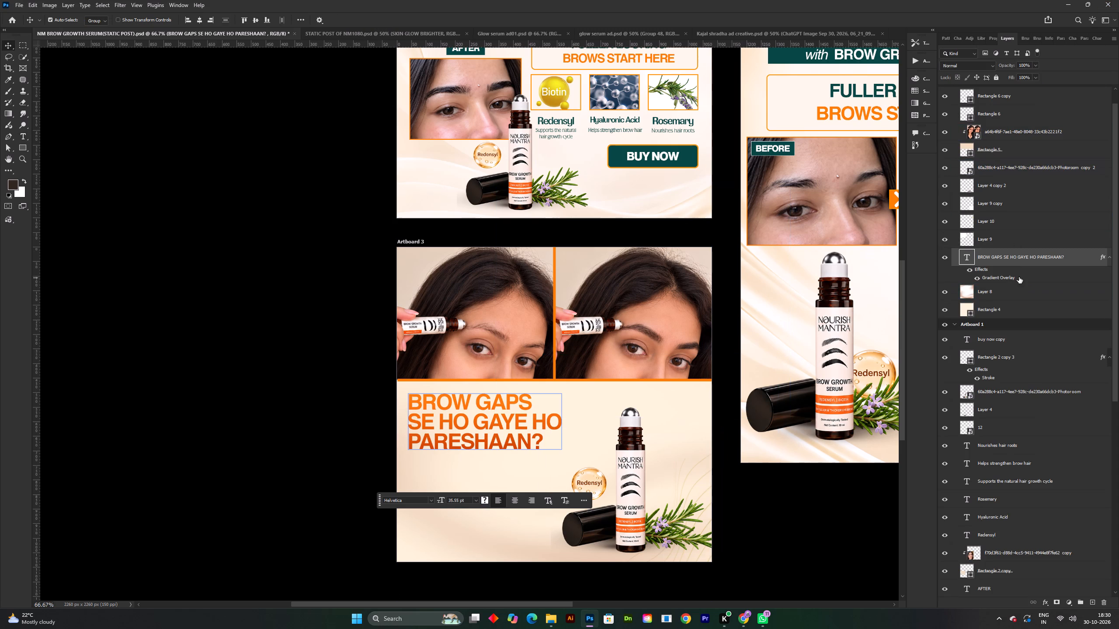
{"action": "double_click", "coordinate": [1011, 278]}
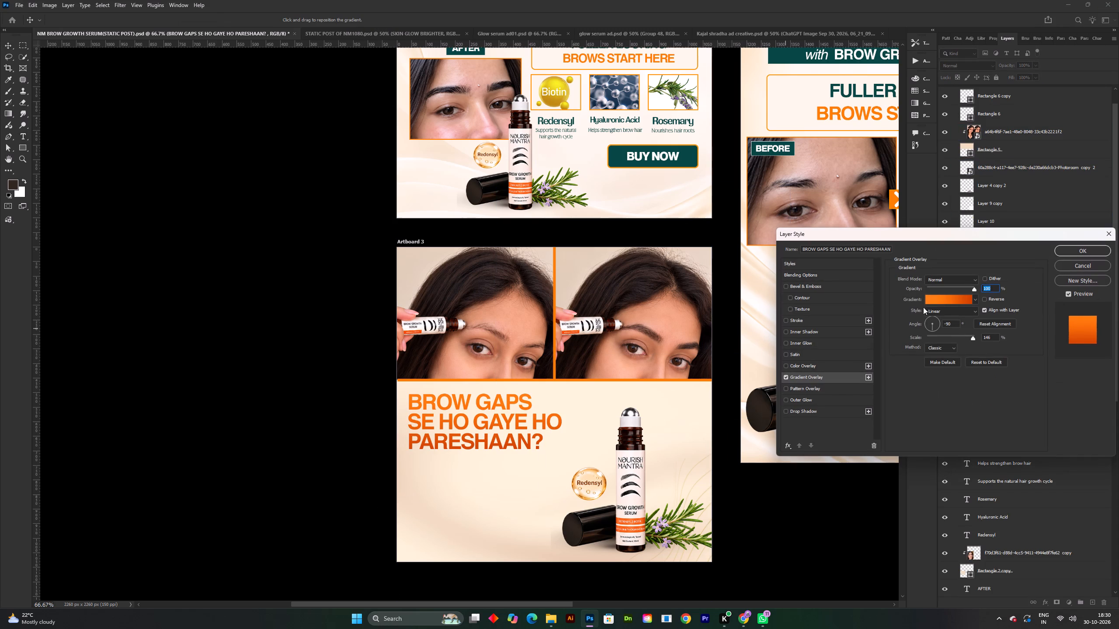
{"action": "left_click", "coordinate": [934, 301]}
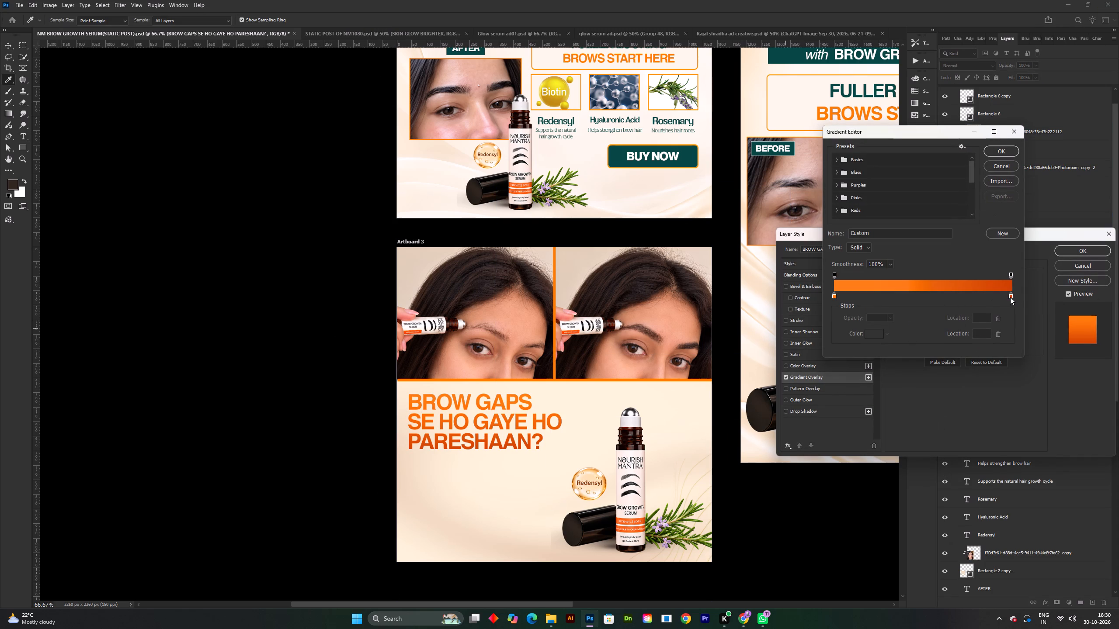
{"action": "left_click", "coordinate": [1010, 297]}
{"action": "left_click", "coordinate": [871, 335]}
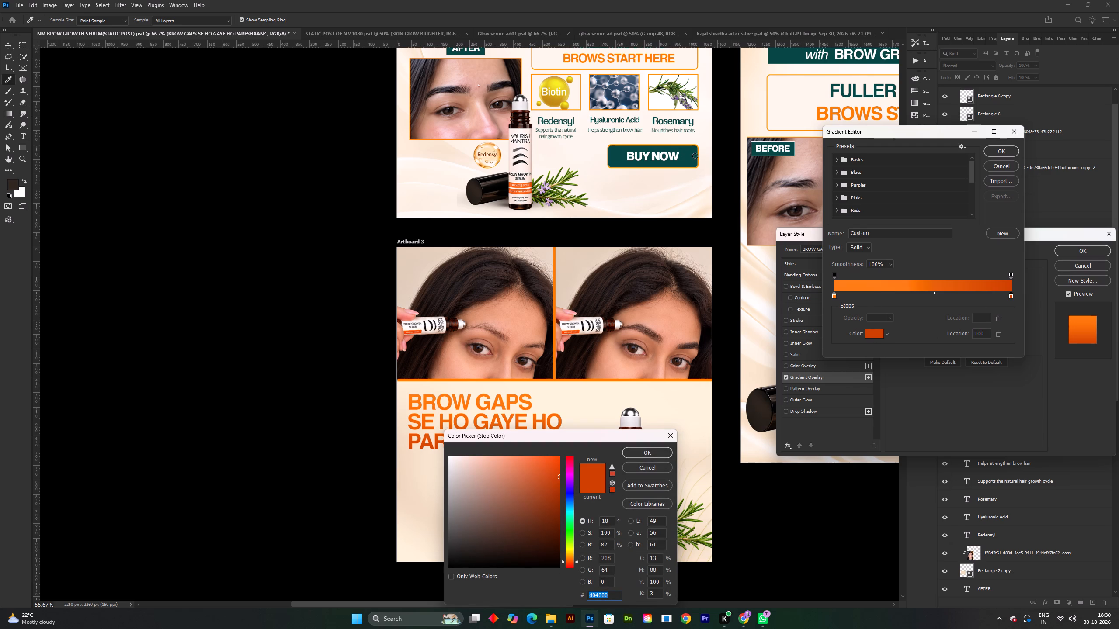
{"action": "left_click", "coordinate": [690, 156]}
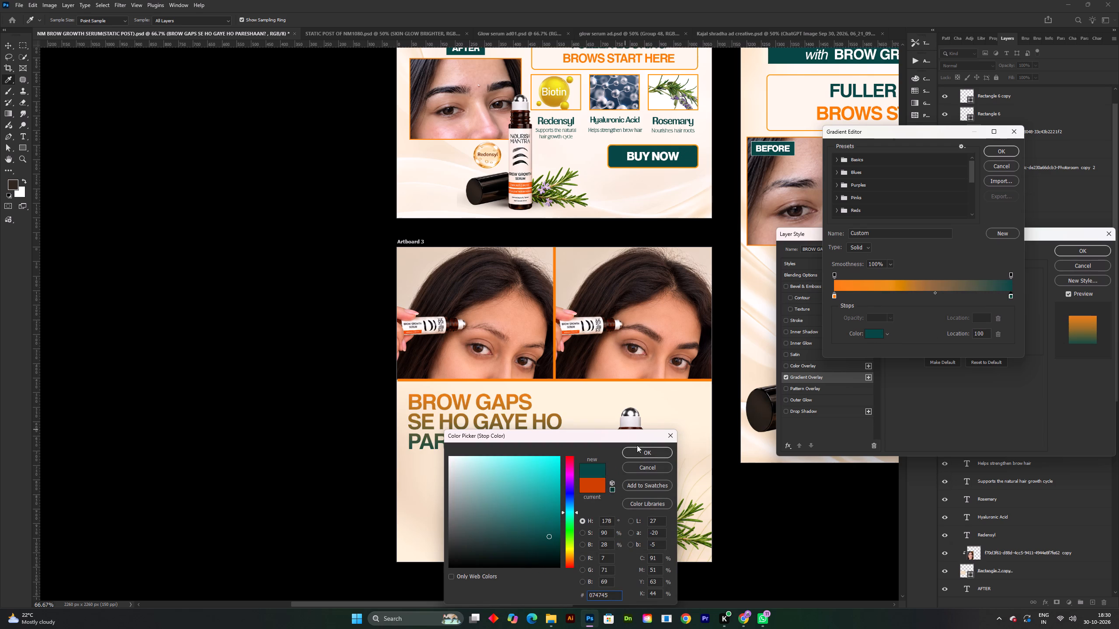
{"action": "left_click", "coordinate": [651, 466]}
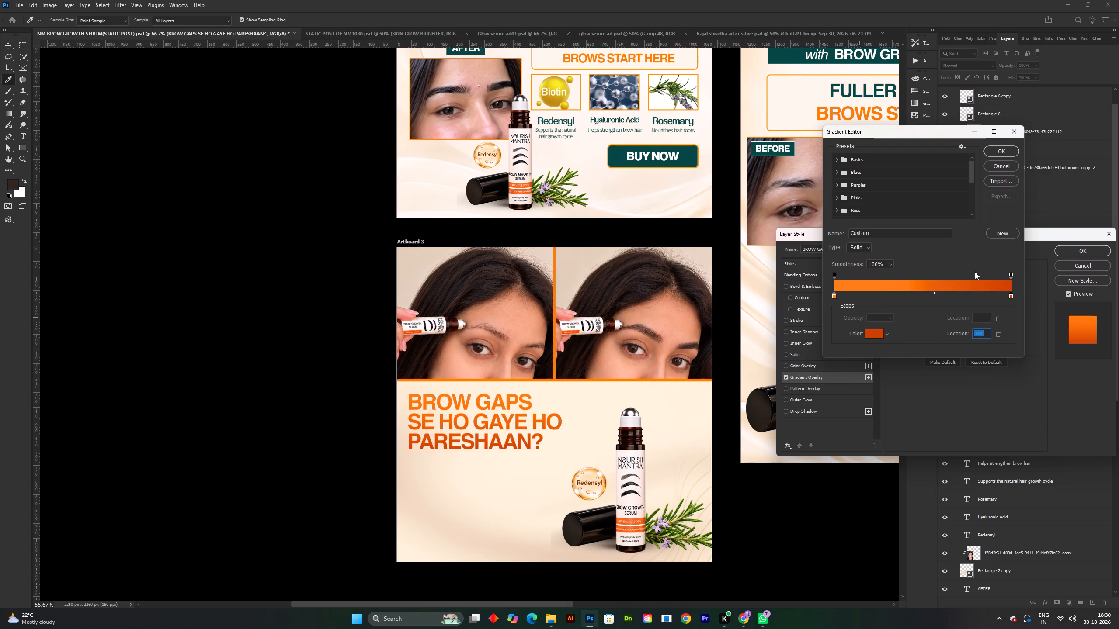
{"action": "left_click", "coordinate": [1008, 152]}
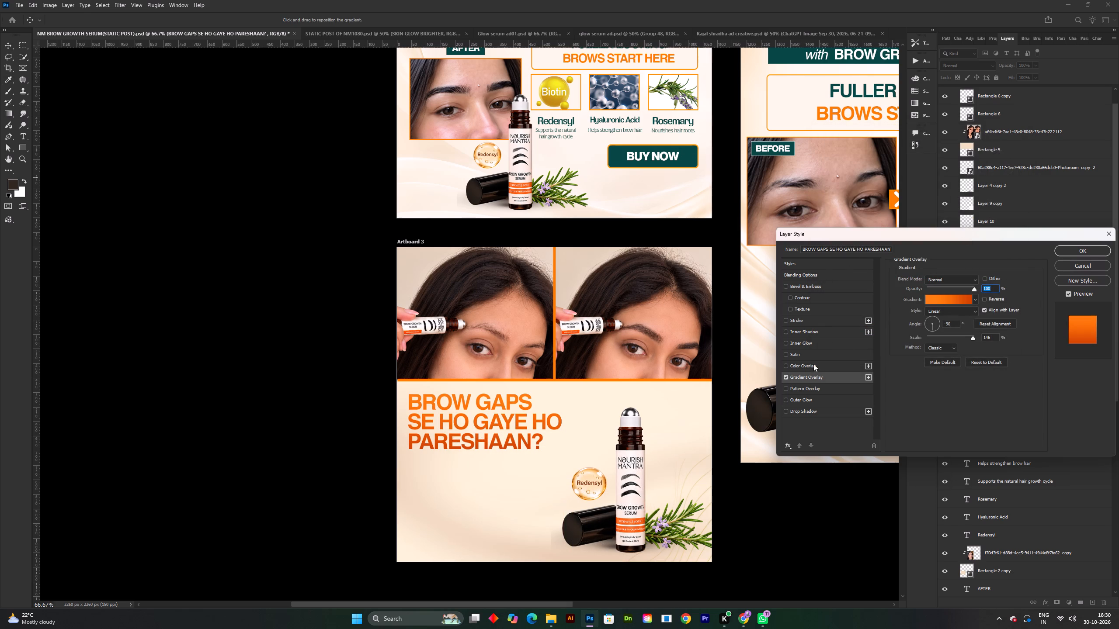
Turn off the Gradient Overlay effect on Artboard 3's headline and apply the layer style.
{"action": "left_click", "coordinate": [789, 377]}
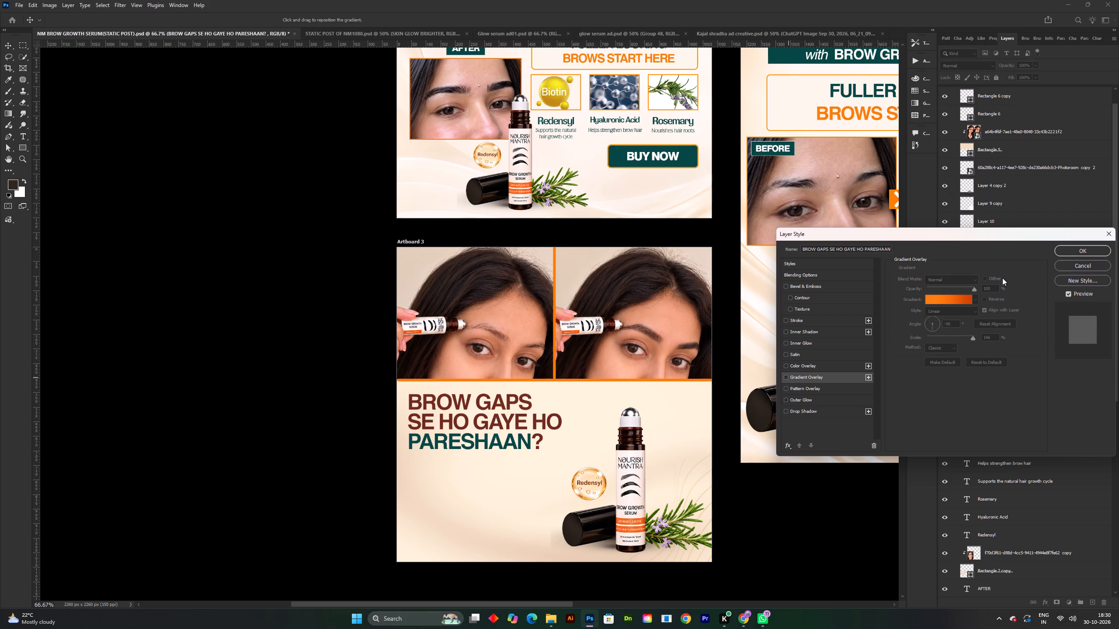
{"action": "left_click", "coordinate": [1057, 249]}
Recolour the headline lines BROW GAPS and SE HO GAYE HO to orange ff7c00, sampled from the divider between the photos.
{"action": "double_click", "coordinate": [507, 411]}
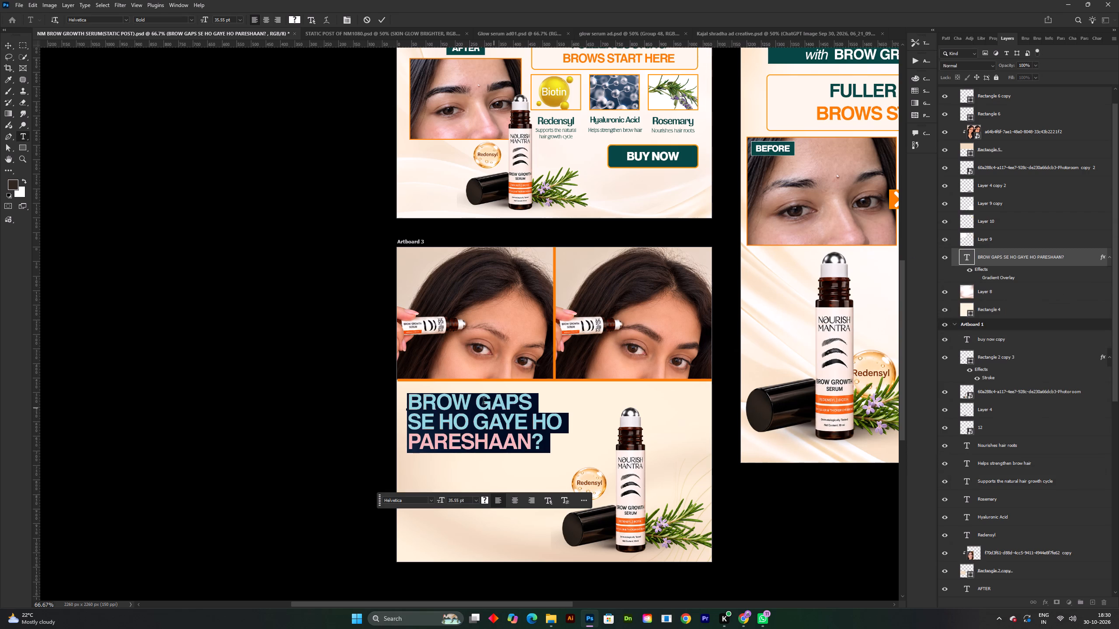
{"action": "left_click_drag", "start_coordinate": [409, 398], "coordinate": [558, 418]}
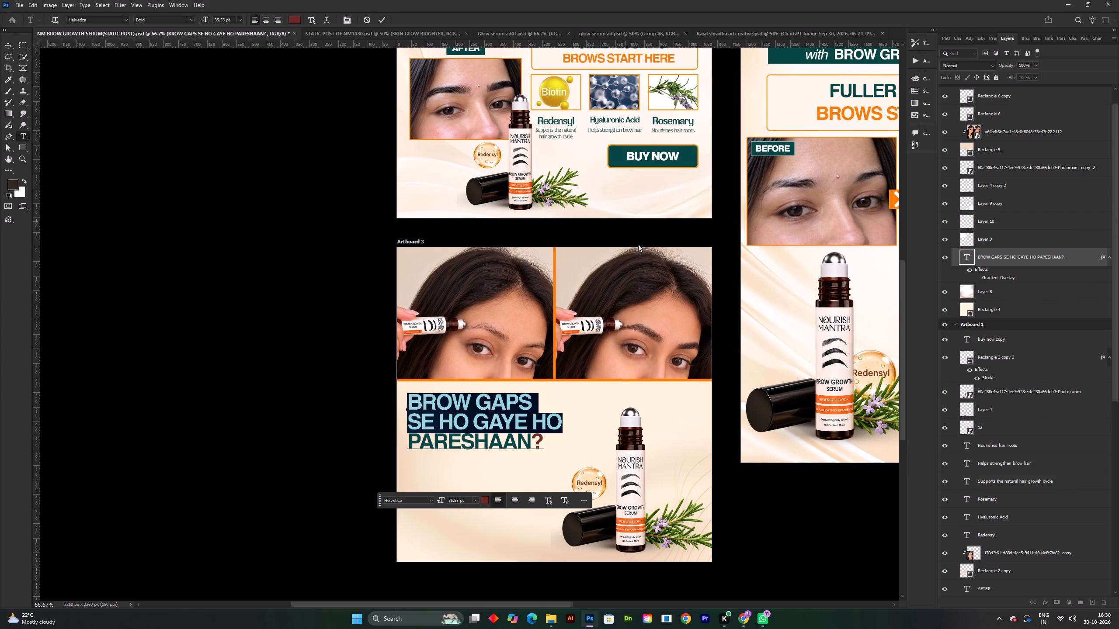
{"action": "left_click", "coordinate": [296, 22]}
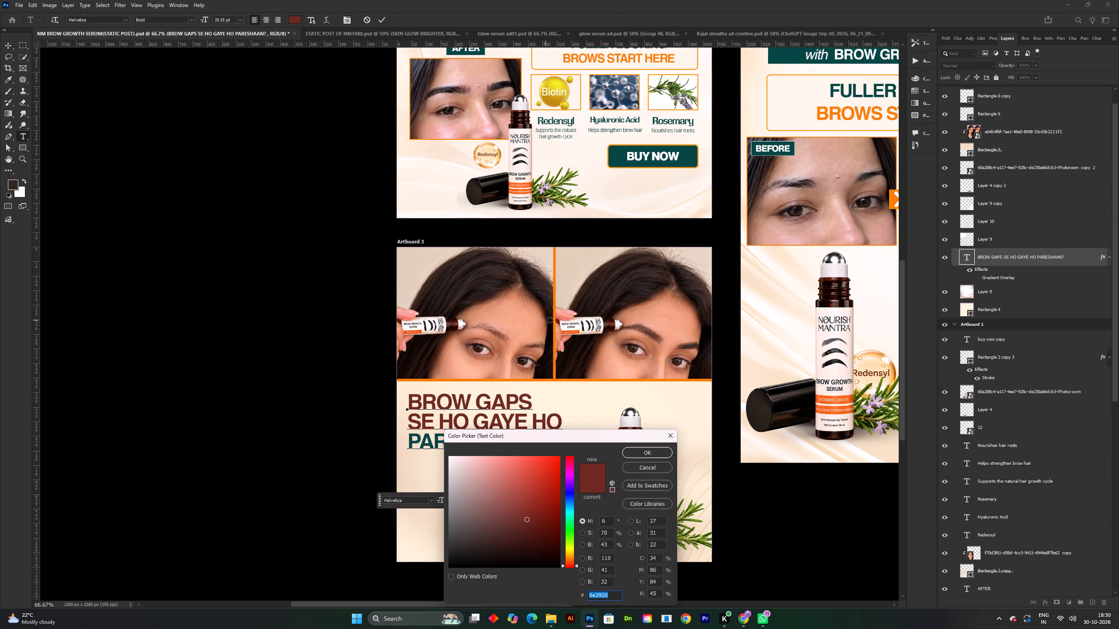
{"action": "left_click", "coordinate": [554, 323]}
{"action": "left_click", "coordinate": [650, 445]}
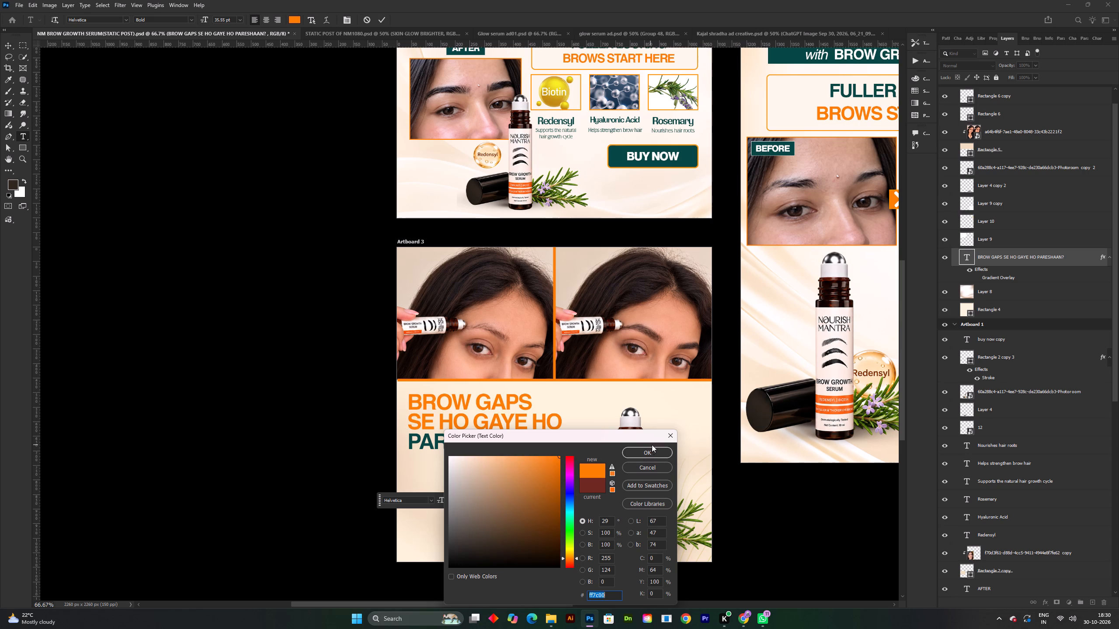
{"action": "left_click", "coordinate": [653, 451]}
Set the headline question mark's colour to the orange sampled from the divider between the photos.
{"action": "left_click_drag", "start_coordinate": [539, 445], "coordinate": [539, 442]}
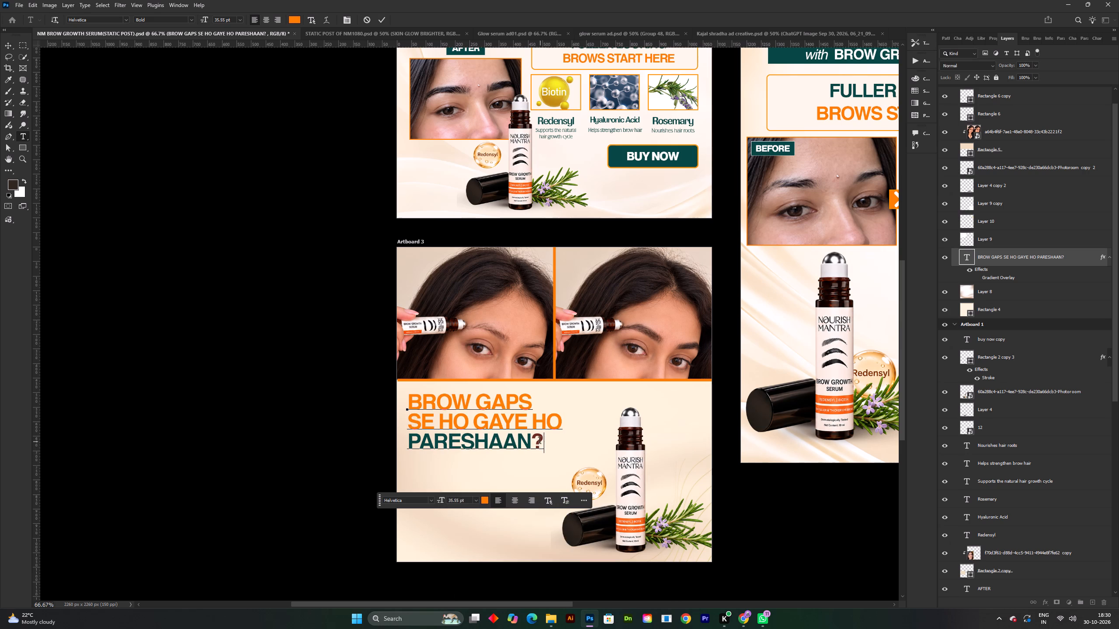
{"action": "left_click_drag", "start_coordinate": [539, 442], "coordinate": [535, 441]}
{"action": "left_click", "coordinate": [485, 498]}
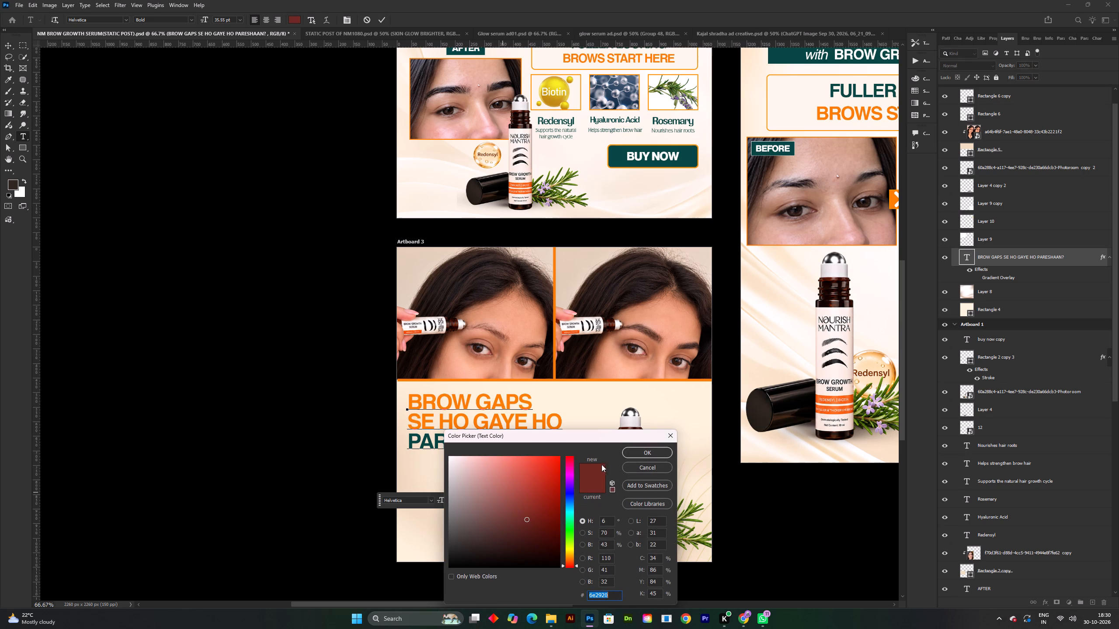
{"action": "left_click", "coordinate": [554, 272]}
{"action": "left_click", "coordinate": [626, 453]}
Set the headline question mark's colour to the dark green sampled from the BUY NOW button.
{"action": "double_click", "coordinate": [528, 439]}
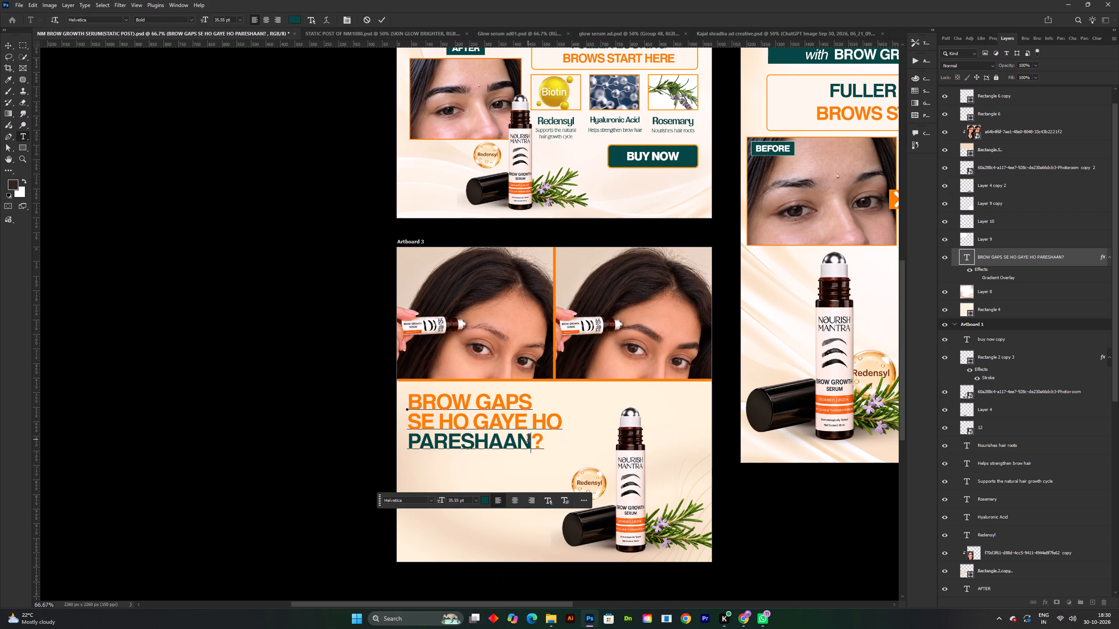
{"action": "left_click_drag", "start_coordinate": [548, 440], "coordinate": [405, 427]}
{"action": "left_click", "coordinate": [525, 440]}
{"action": "left_click_drag", "start_coordinate": [534, 441], "coordinate": [540, 441]}
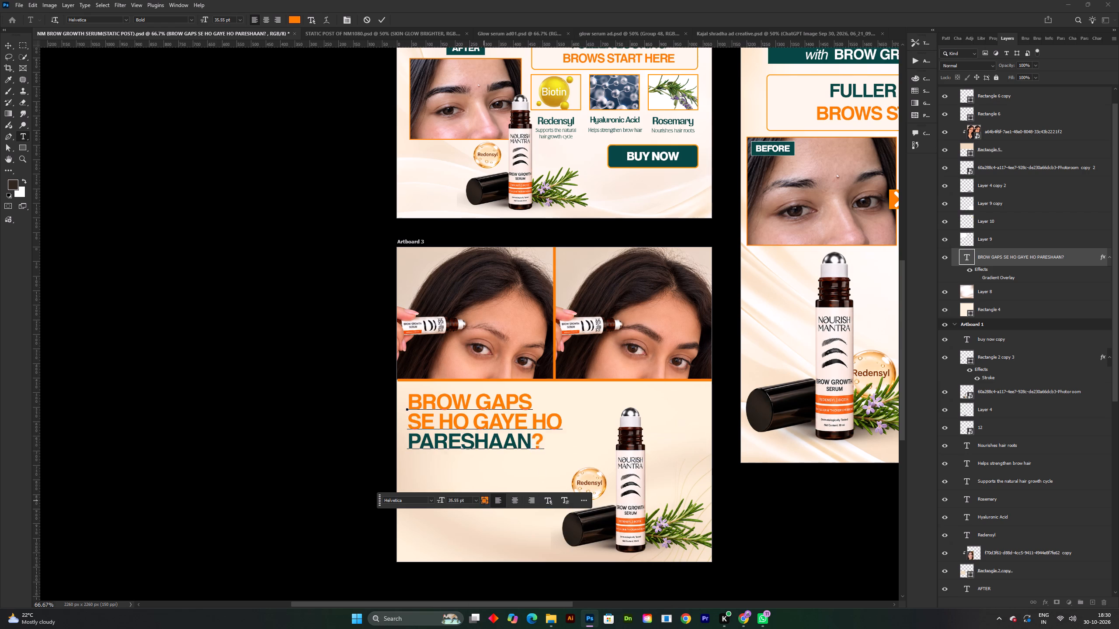
{"action": "left_click", "coordinate": [484, 501]}
{"action": "left_click", "coordinate": [639, 450]}
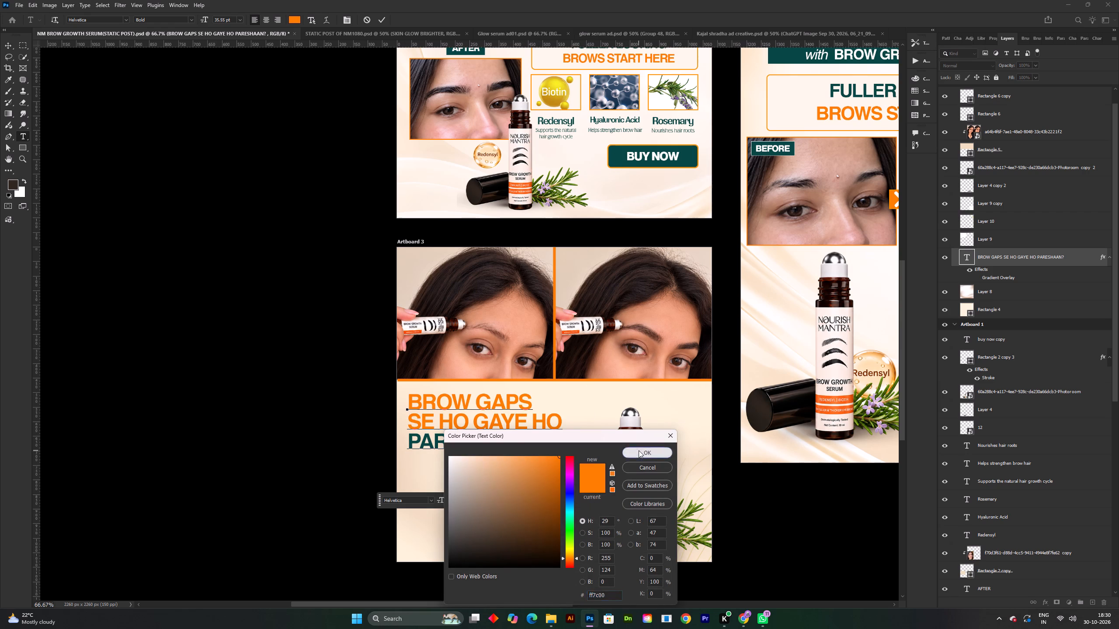
{"action": "left_click", "coordinate": [484, 498]}
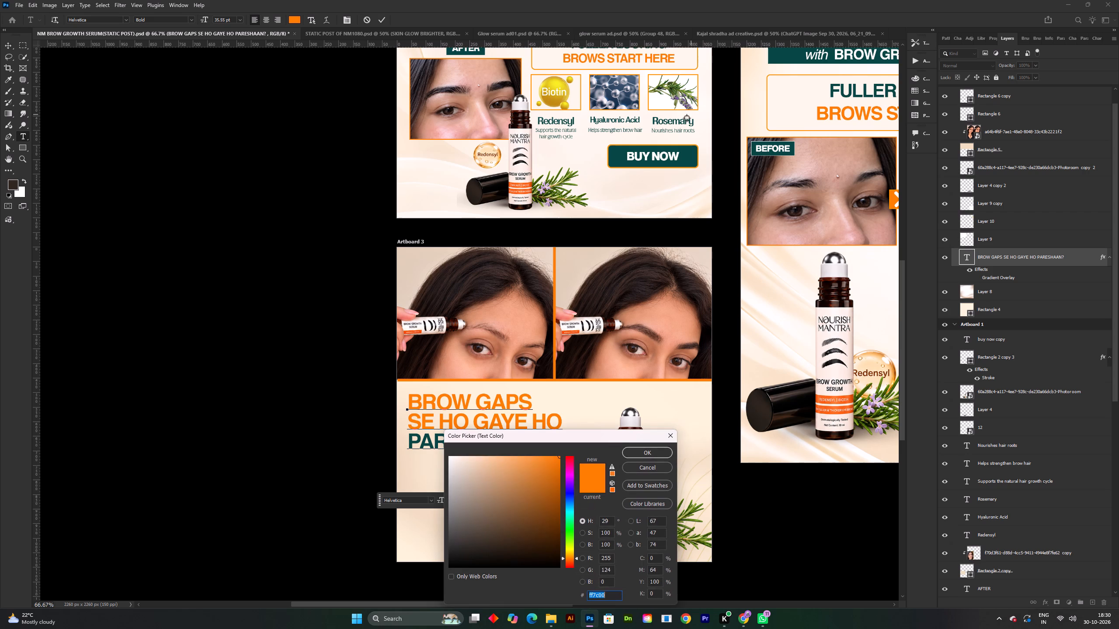
{"action": "left_click", "coordinate": [623, 152]}
{"action": "left_click", "coordinate": [639, 452]}
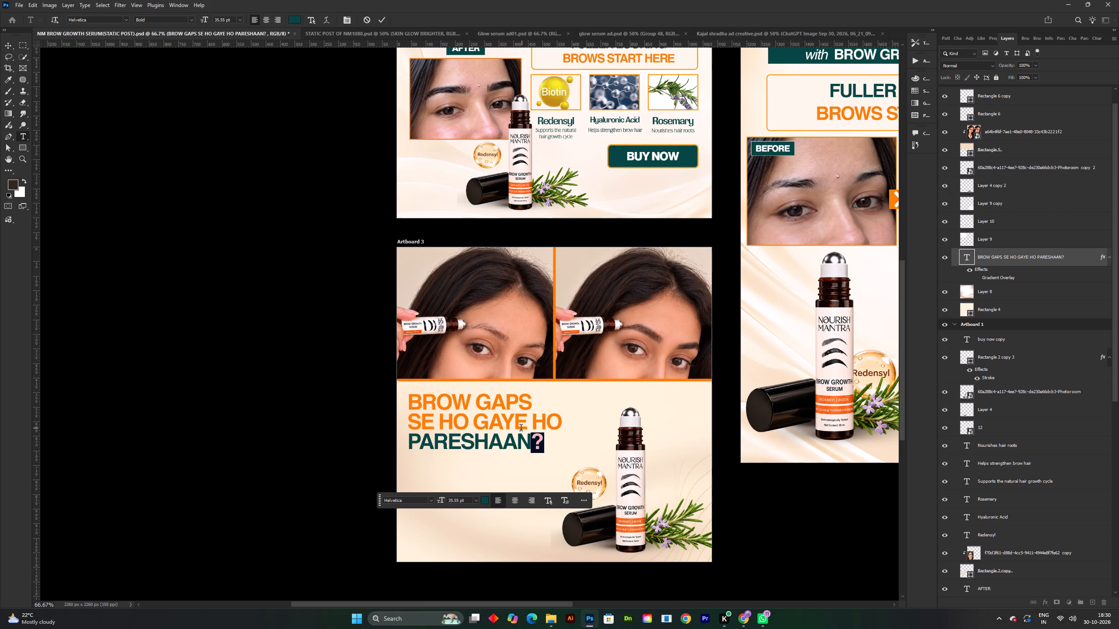
Set the font size of the headline line PARESHAAN? to 41 pt and commit the text edit.
{"action": "left_click_drag", "start_coordinate": [541, 446], "coordinate": [409, 445]}
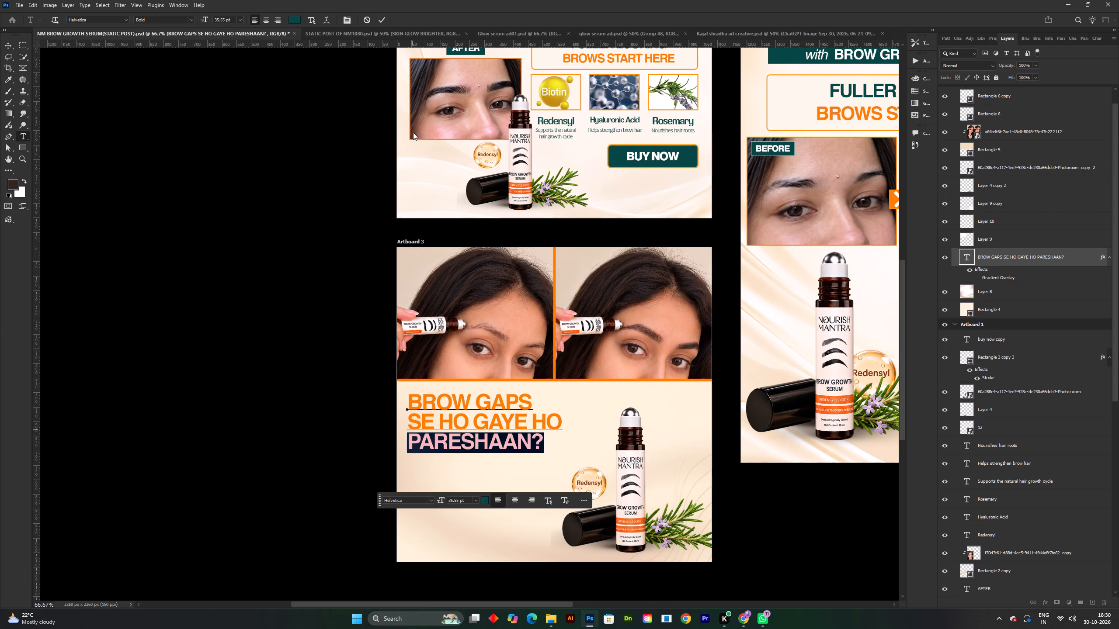
{"action": "left_click", "coordinate": [206, 21], "text": "ctrl"}
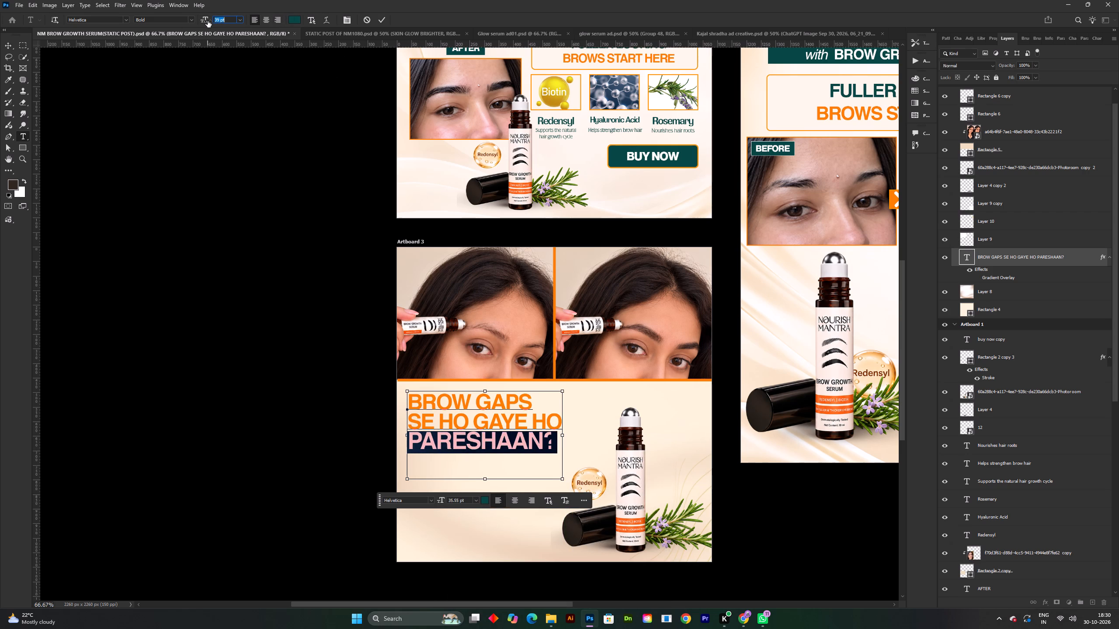
{"action": "left_click", "coordinate": [382, 20]}
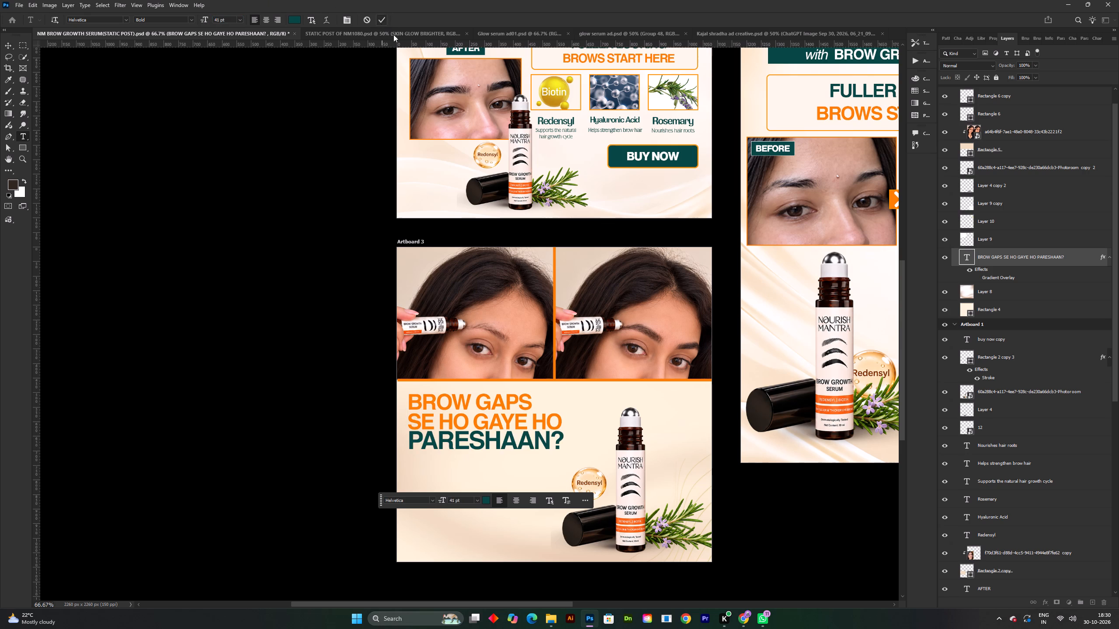
Save the document.
{"action": "key", "text": "ctrl+s"}
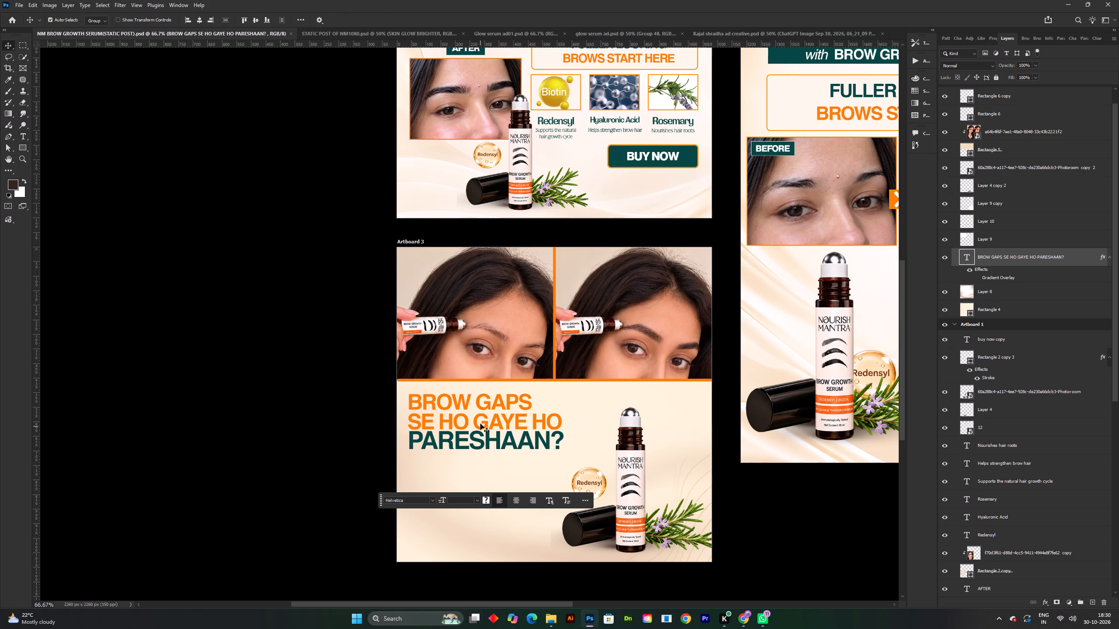
Set the leading of the headline line PARESHAAN? to 40 pt.
{"action": "left_click", "coordinate": [993, 38]}
{"action": "left_click_drag", "start_coordinate": [998, 114], "coordinate": [1006, 108], "text": "ctrl"}
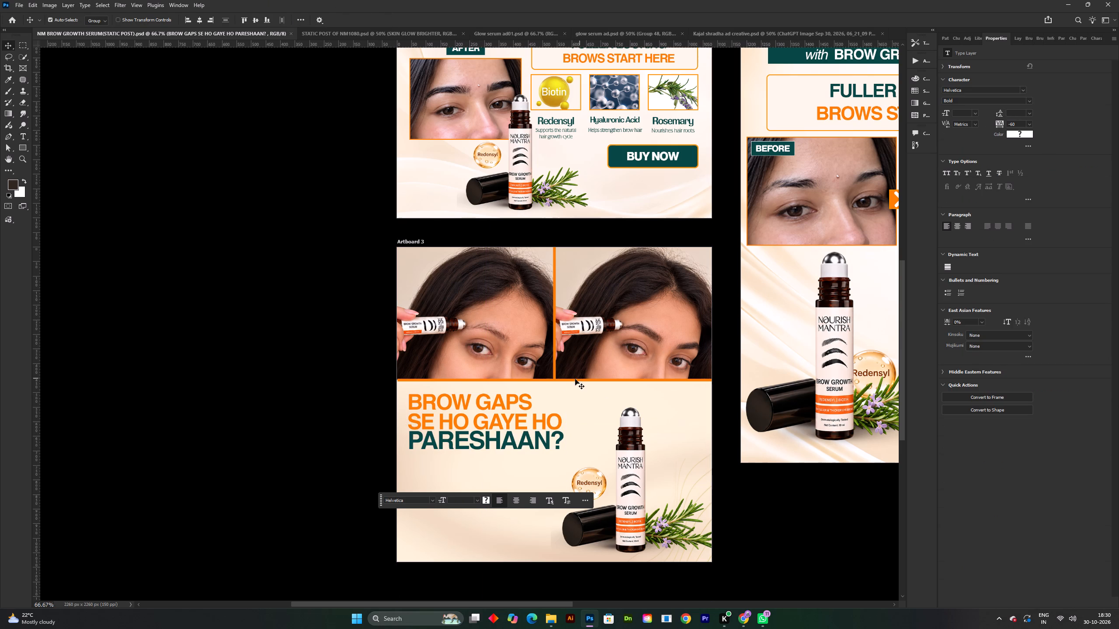
{"action": "double_click", "coordinate": [488, 434]}
{"action": "triple_click", "coordinate": [497, 425]}
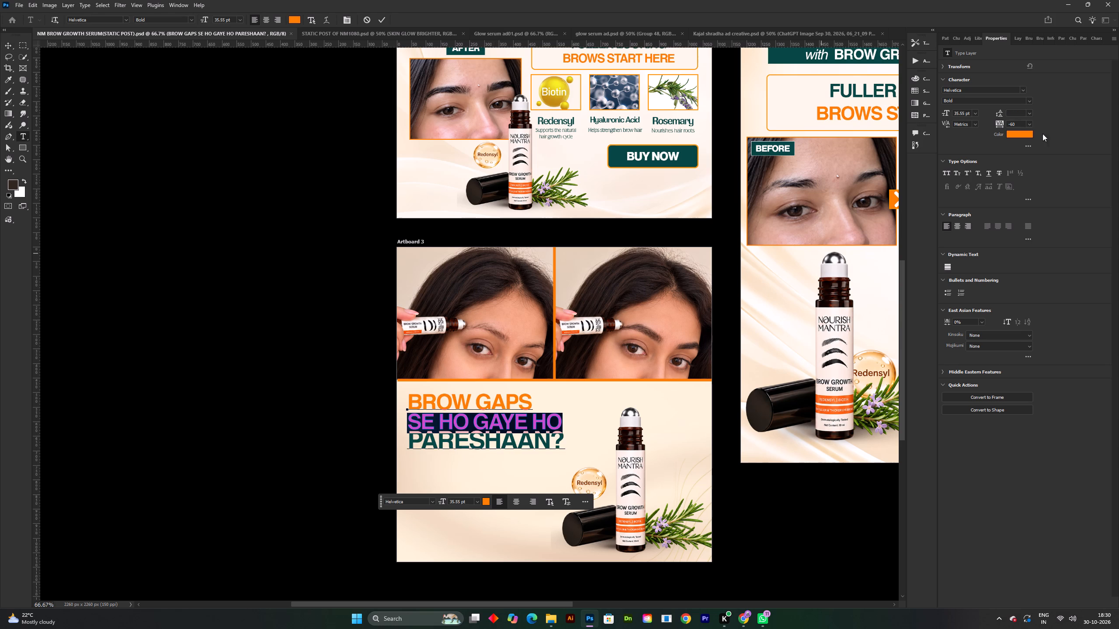
{"action": "left_click_drag", "start_coordinate": [997, 114], "coordinate": [1003, 117], "text": "ctrl"}
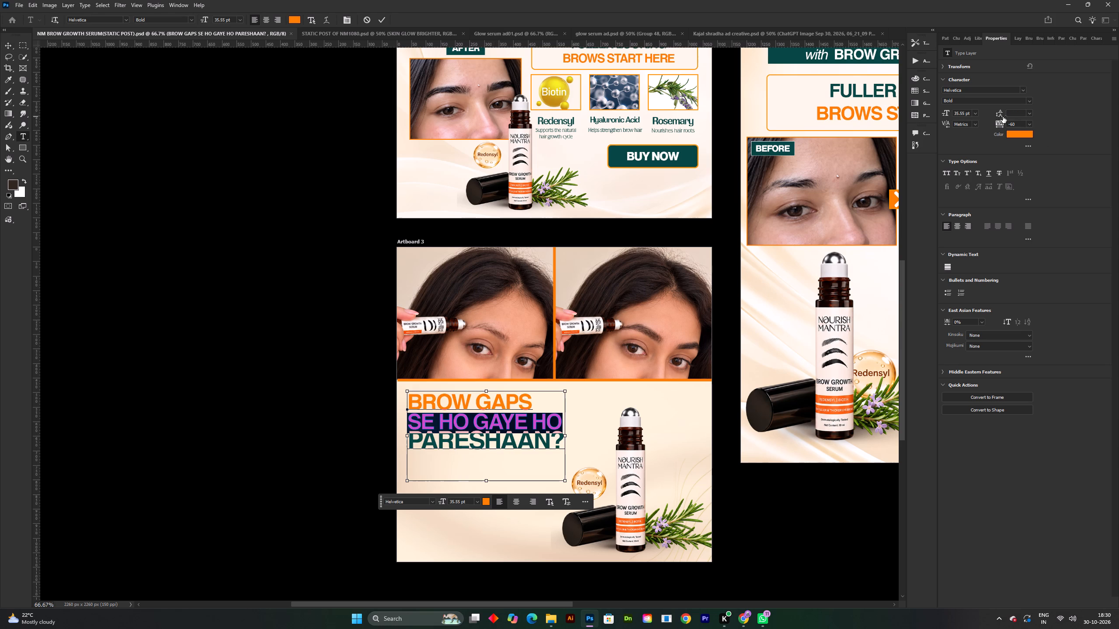
{"action": "left_click_drag", "start_coordinate": [1003, 117], "coordinate": [1013, 121], "text": "ctrl"}
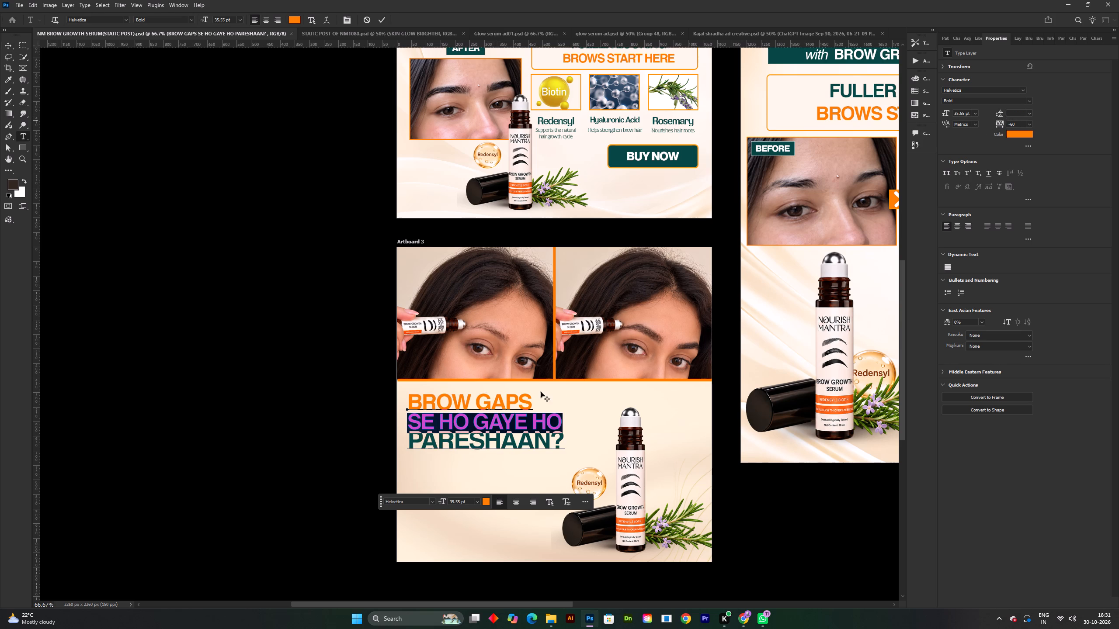
{"action": "triple_click", "coordinate": [523, 422]}
{"action": "double_click", "coordinate": [445, 433]}
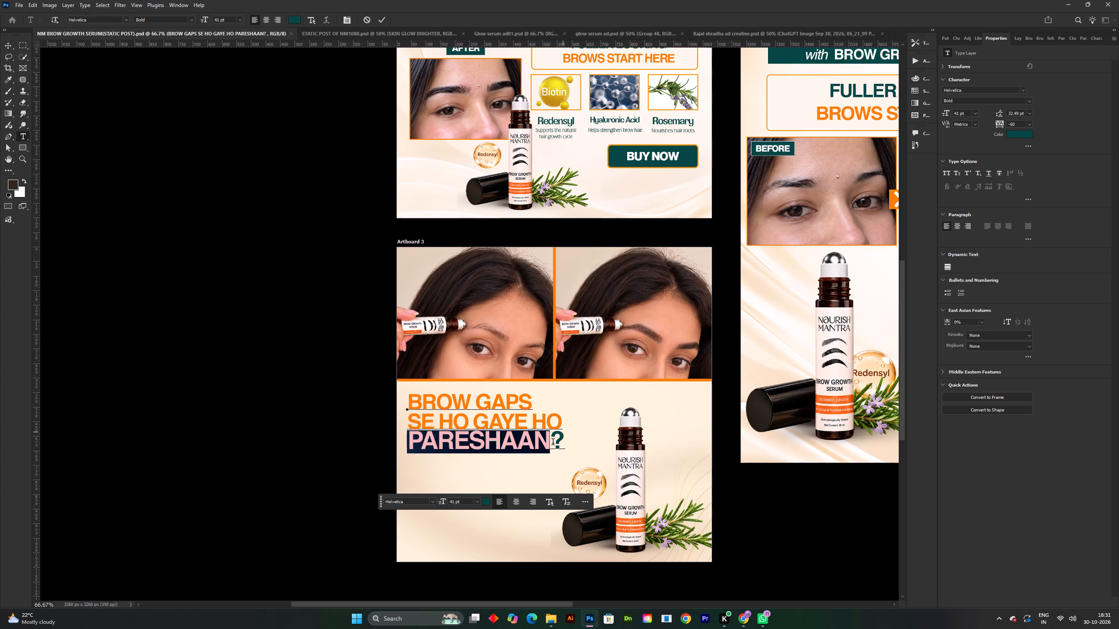
{"action": "triple_click", "coordinate": [552, 444]}
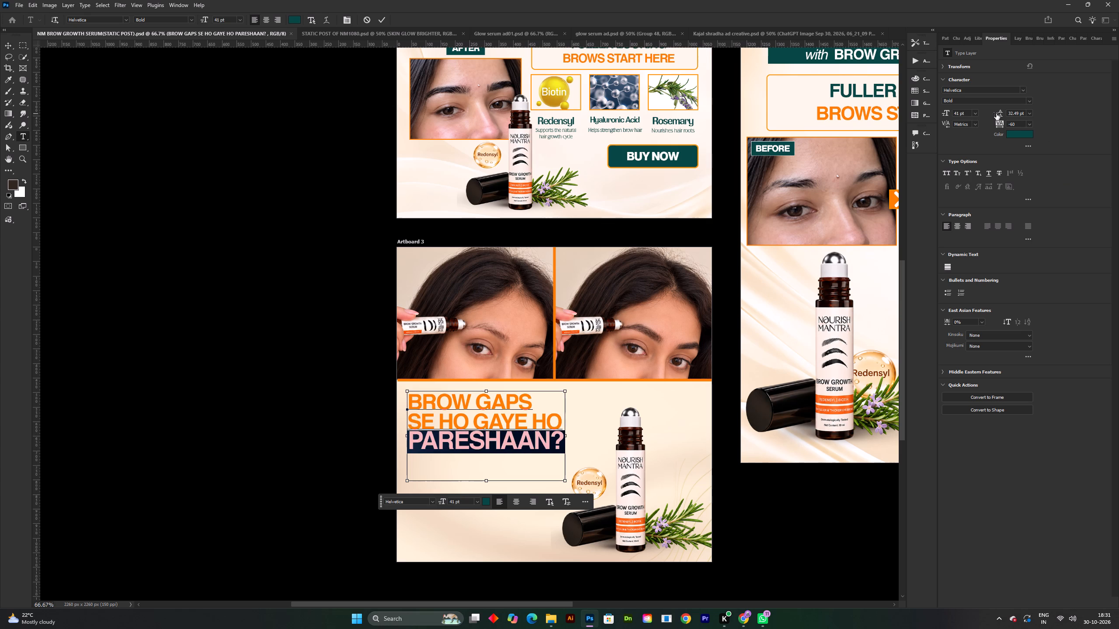
{"action": "left_click", "coordinate": [1000, 114], "text": "ctrl"}
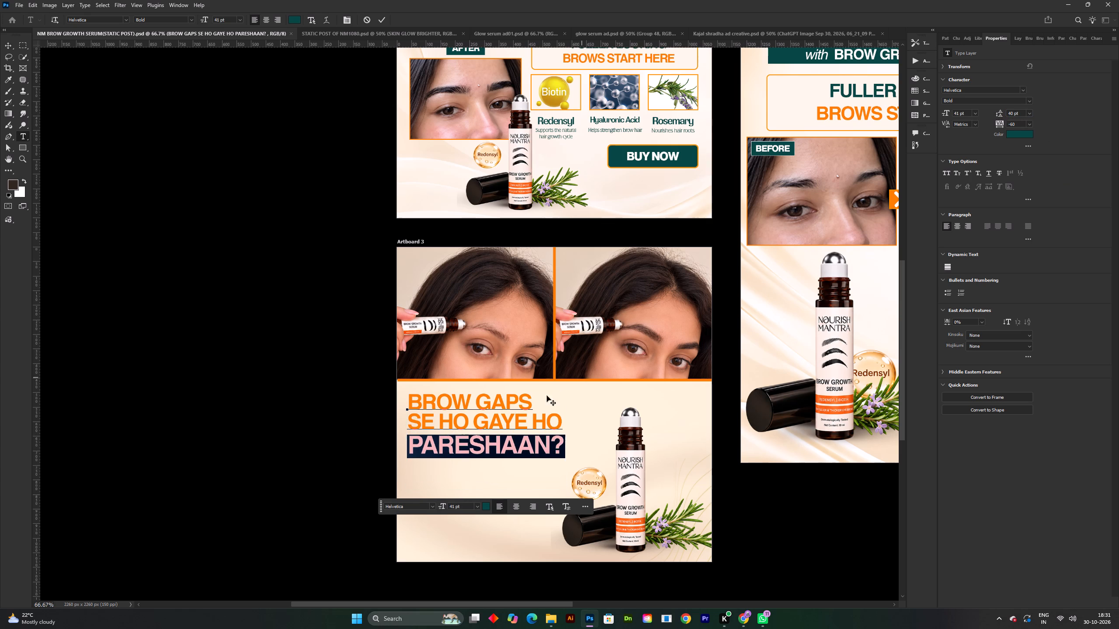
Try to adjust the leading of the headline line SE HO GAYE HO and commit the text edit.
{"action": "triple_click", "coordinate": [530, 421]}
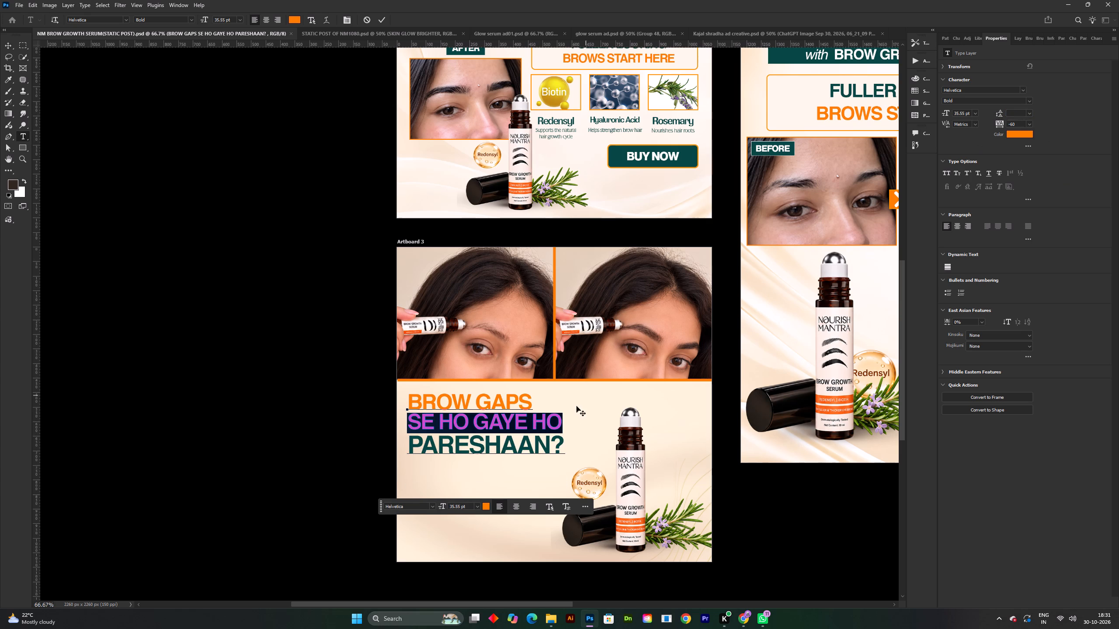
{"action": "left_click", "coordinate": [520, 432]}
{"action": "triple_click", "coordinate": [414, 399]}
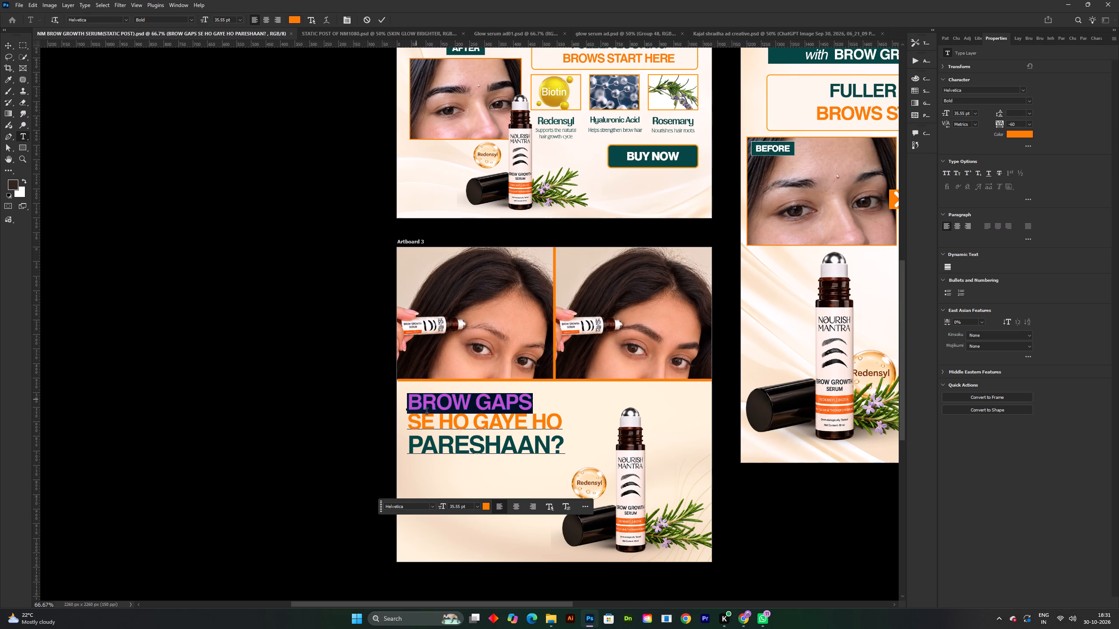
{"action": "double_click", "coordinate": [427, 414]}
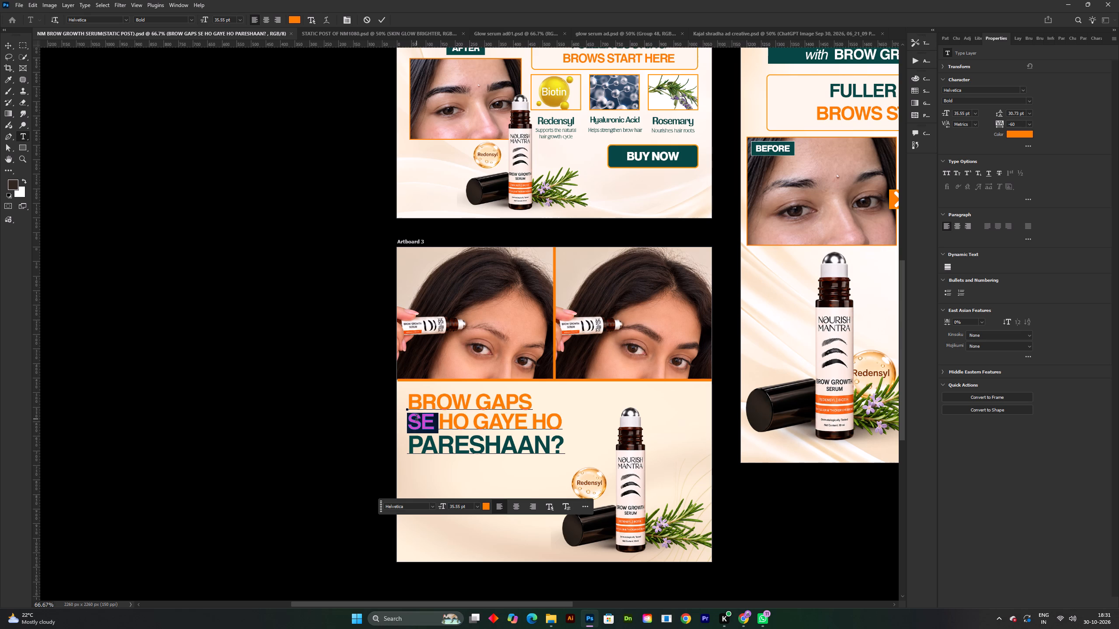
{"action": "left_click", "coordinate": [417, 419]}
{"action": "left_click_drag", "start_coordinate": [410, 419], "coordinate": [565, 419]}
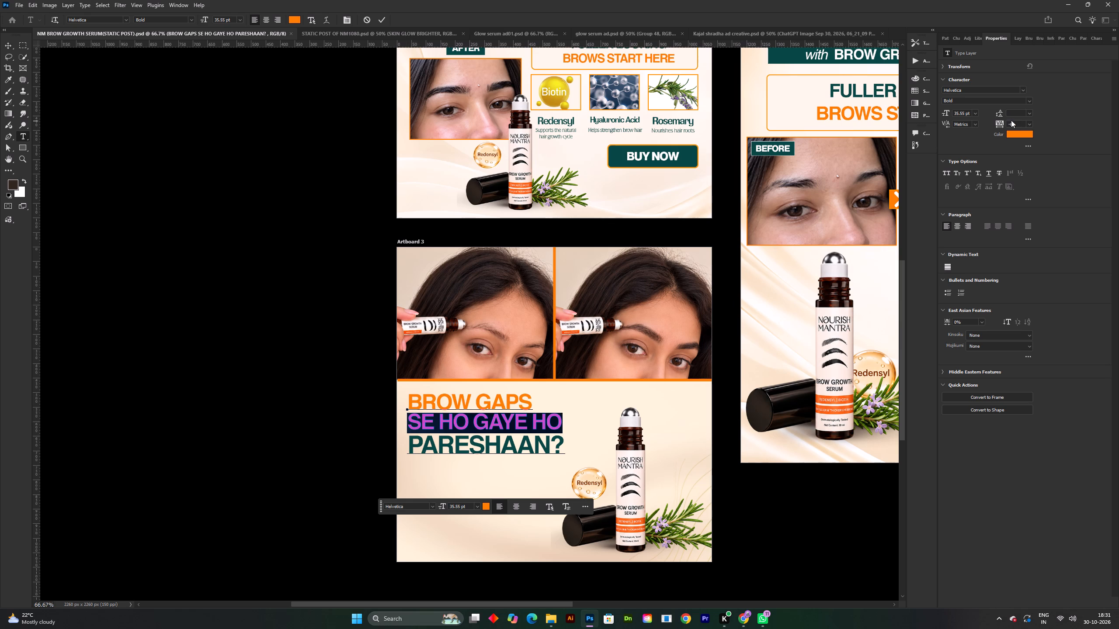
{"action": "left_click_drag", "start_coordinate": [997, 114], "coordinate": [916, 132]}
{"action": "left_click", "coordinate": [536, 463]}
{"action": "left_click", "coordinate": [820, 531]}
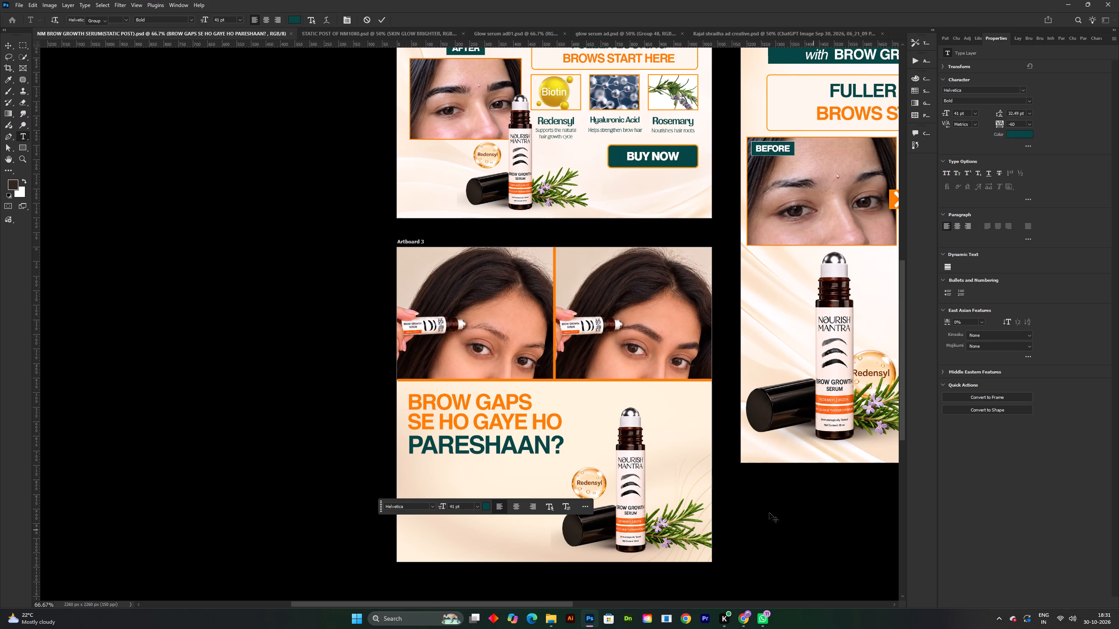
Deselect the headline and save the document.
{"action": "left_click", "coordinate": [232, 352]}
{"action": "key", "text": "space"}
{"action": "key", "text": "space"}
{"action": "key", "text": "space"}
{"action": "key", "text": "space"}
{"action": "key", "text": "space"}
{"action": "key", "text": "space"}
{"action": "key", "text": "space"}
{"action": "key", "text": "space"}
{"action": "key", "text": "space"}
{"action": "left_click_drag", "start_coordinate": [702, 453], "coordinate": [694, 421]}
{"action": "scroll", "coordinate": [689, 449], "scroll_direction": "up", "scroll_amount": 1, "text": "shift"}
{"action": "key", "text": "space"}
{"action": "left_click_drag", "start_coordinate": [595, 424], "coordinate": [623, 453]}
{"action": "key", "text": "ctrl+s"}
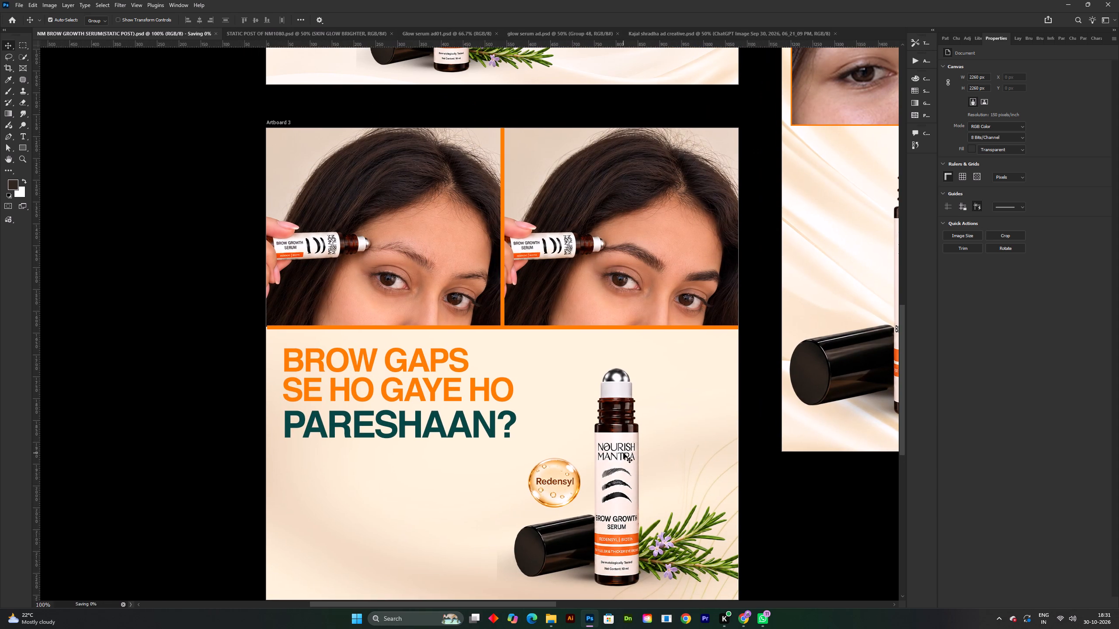
Examine the Artboard 3 layout alongside the two finished brow growth serum designs.
{"action": "scroll", "coordinate": [397, 444], "scroll_direction": "down", "scroll_amount": 1, "text": "shift"}
{"action": "key", "text": "space"}
{"action": "key", "text": "space"}
{"action": "key", "text": "space"}
{"action": "key", "text": "space"}
{"action": "key", "text": "space"}
{"action": "key", "text": "space"}
{"action": "key", "text": "space"}
{"action": "key", "text": "space"}
{"action": "left_click_drag", "start_coordinate": [463, 398], "coordinate": [475, 387]}
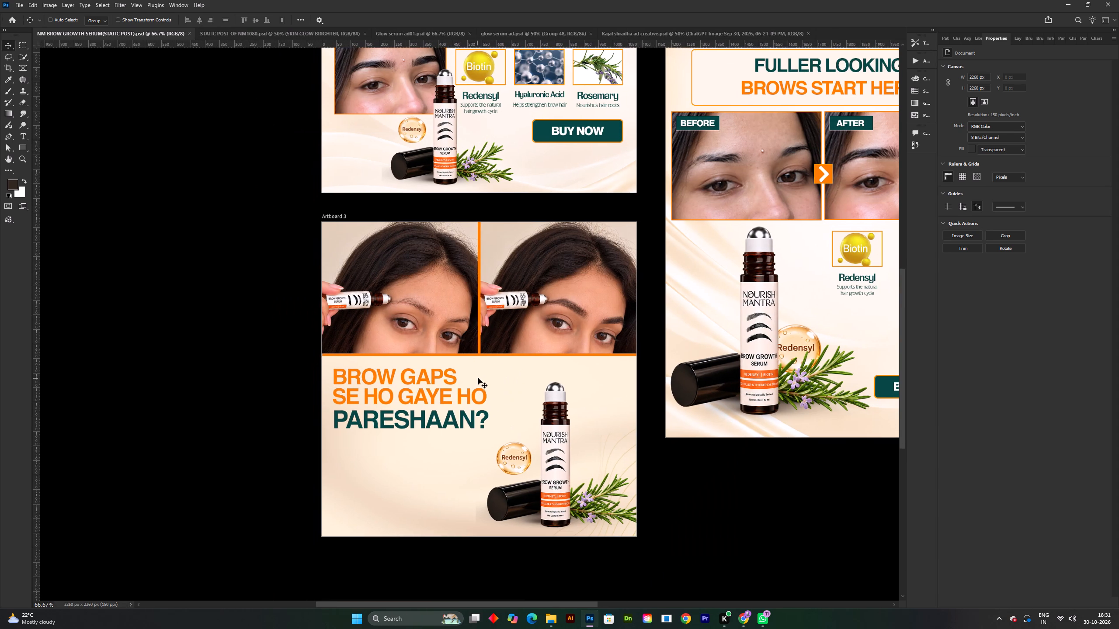
{"action": "scroll", "coordinate": [486, 374], "scroll_direction": "down", "scroll_amount": 3, "text": "shift"}
{"action": "key", "text": "space"}
{"action": "left_click_drag", "start_coordinate": [504, 383], "coordinate": [493, 412]}
{"action": "scroll", "coordinate": [492, 412], "scroll_direction": "up", "scroll_amount": 2, "text": "shift"}
{"action": "key", "text": "space"}
{"action": "left_click_drag", "start_coordinate": [485, 426], "coordinate": [480, 435]}
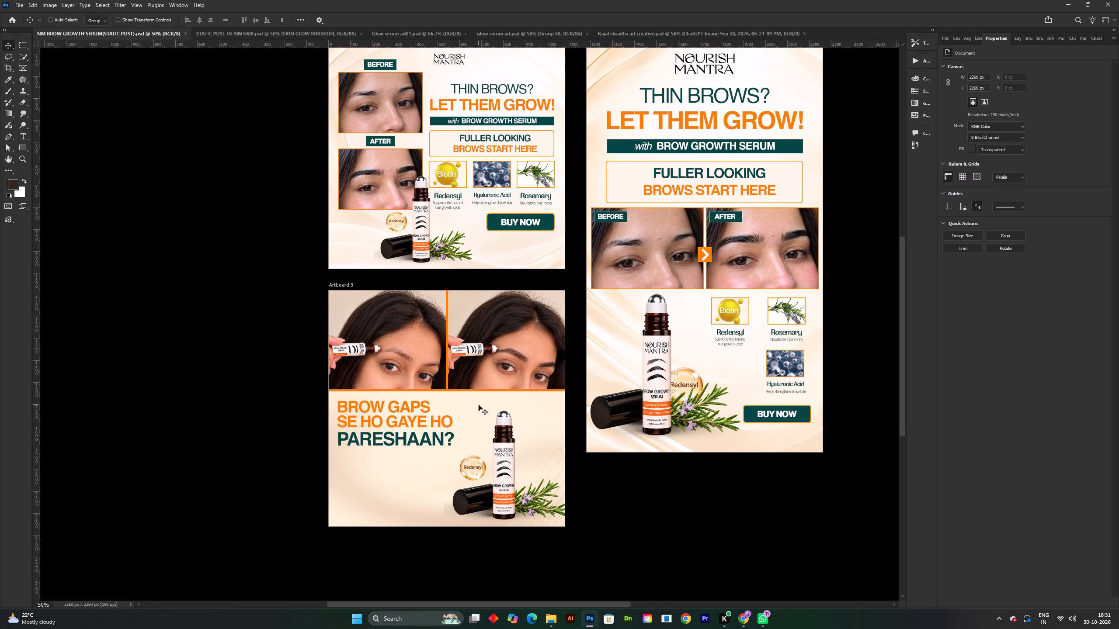
Undo the headline restyling and product enlargement on Artboard 3, back to the two-line headline with tightened leading above the small product.
{"action": "key", "text": "ctrl+z"}
{"action": "key", "text": "ctrl+z"}
{"action": "key", "text": "ctrl+z"}
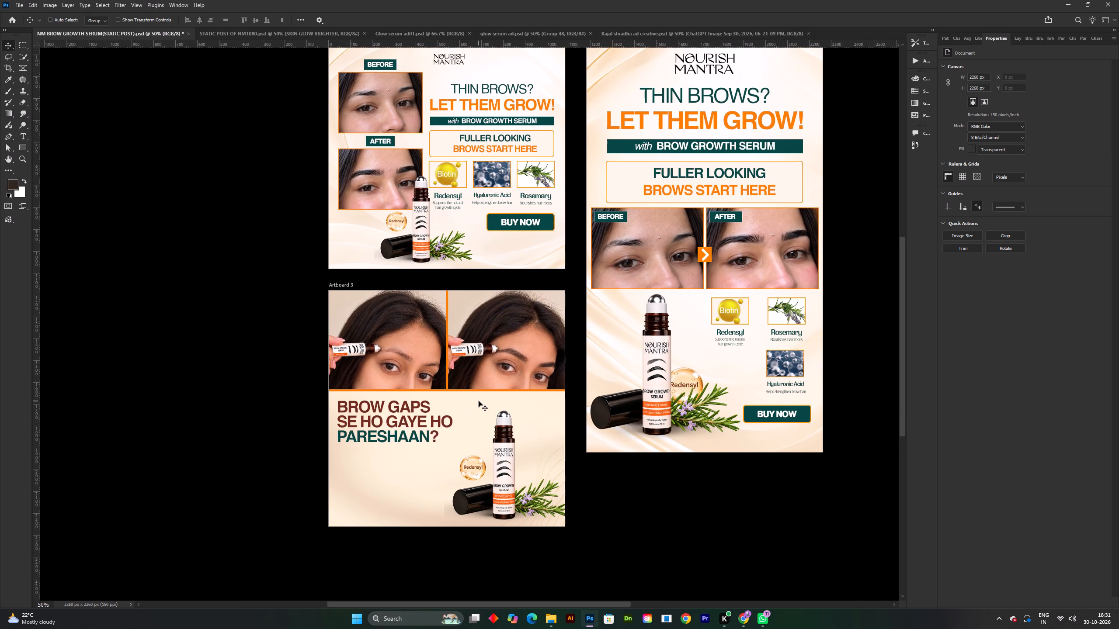
{"action": "key", "text": "ctrl+z"}
{"action": "key", "text": "ctrl+z"}
{"action": "key", "text": "ctrl+z"}
{"action": "key", "text": "ctrl+z"}
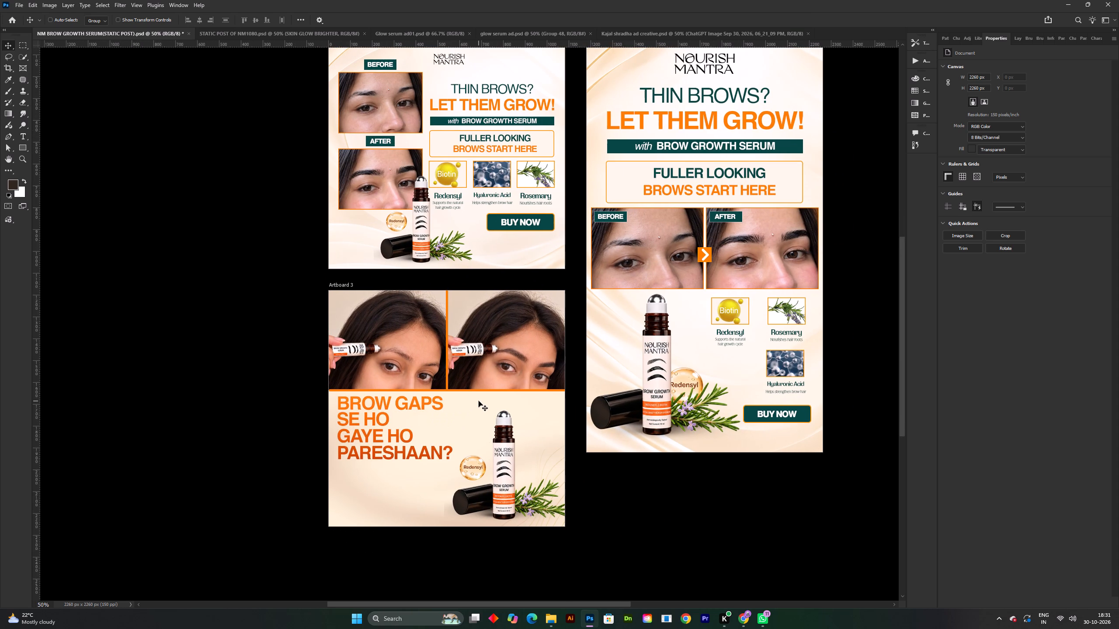
{"action": "key", "text": "ctrl+z"}
{"action": "key", "text": "ctrl+z"}
{"action": "key", "text": "ctrl+z"}
{"action": "key", "text": "ctrl+z"}
{"action": "key", "text": "ctrl+z"}
{"action": "key", "text": "ctrl+z"}
{"action": "key", "text": "ctrl+z"}
{"action": "key", "text": "ctrl+z"}
{"action": "key", "text": "ctrl+z"}
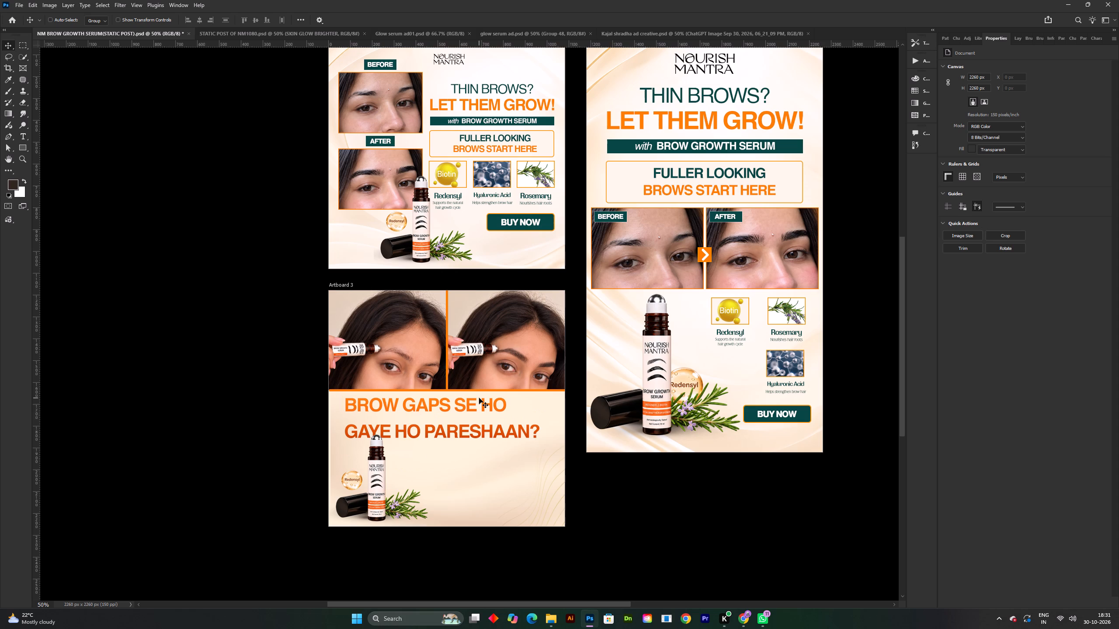
{"action": "key", "text": "ctrl+z"}
{"action": "key", "text": "ctrl+shift+z"}
{"action": "key", "text": "ctrl+shift+z"}
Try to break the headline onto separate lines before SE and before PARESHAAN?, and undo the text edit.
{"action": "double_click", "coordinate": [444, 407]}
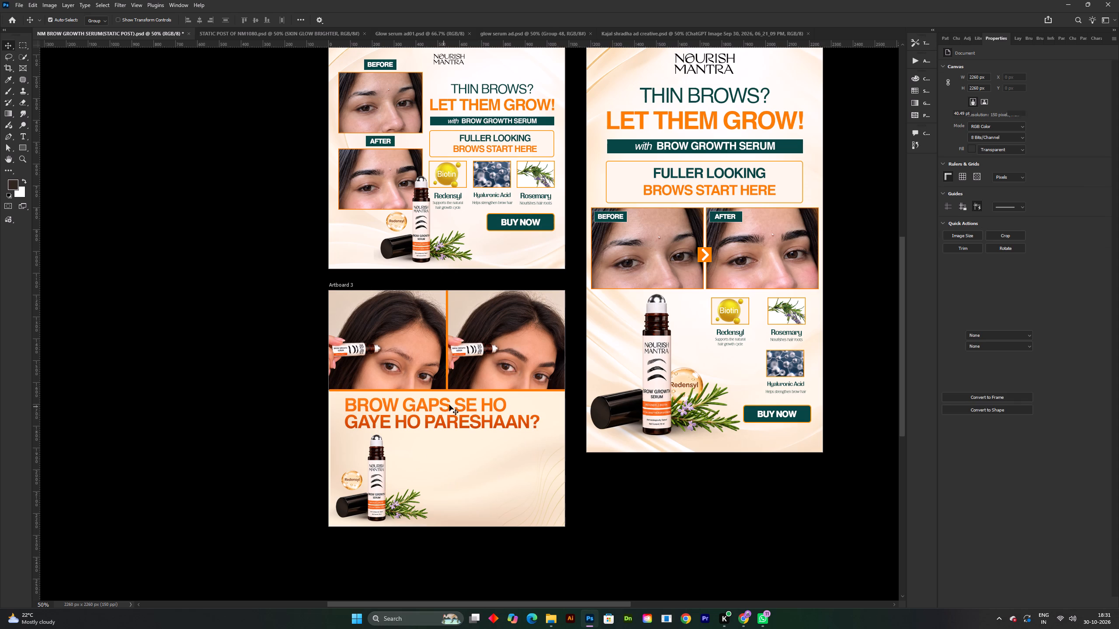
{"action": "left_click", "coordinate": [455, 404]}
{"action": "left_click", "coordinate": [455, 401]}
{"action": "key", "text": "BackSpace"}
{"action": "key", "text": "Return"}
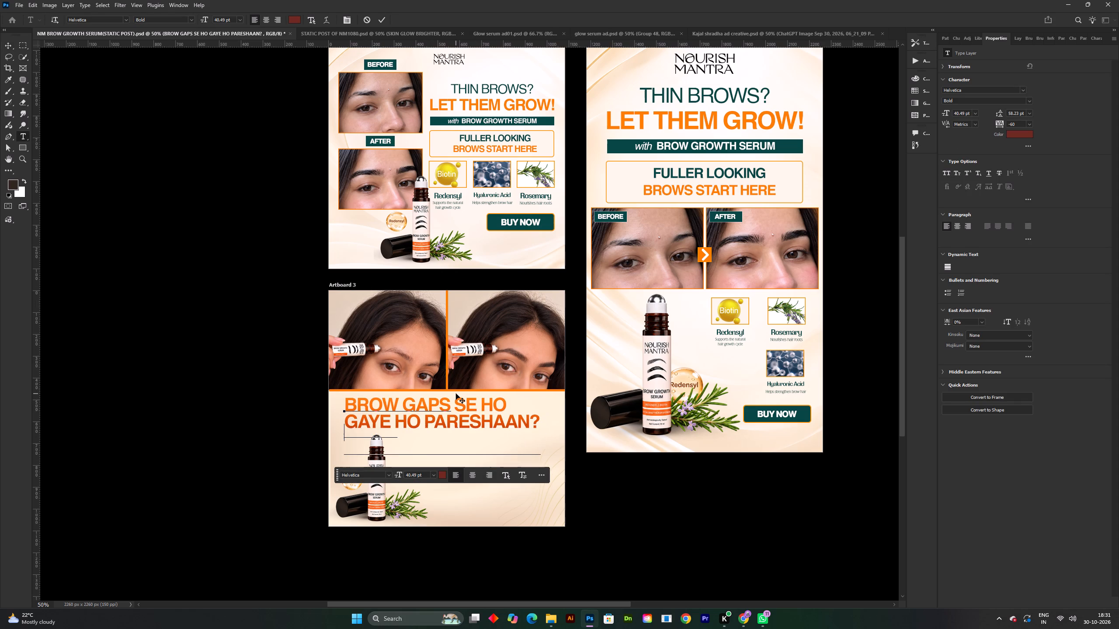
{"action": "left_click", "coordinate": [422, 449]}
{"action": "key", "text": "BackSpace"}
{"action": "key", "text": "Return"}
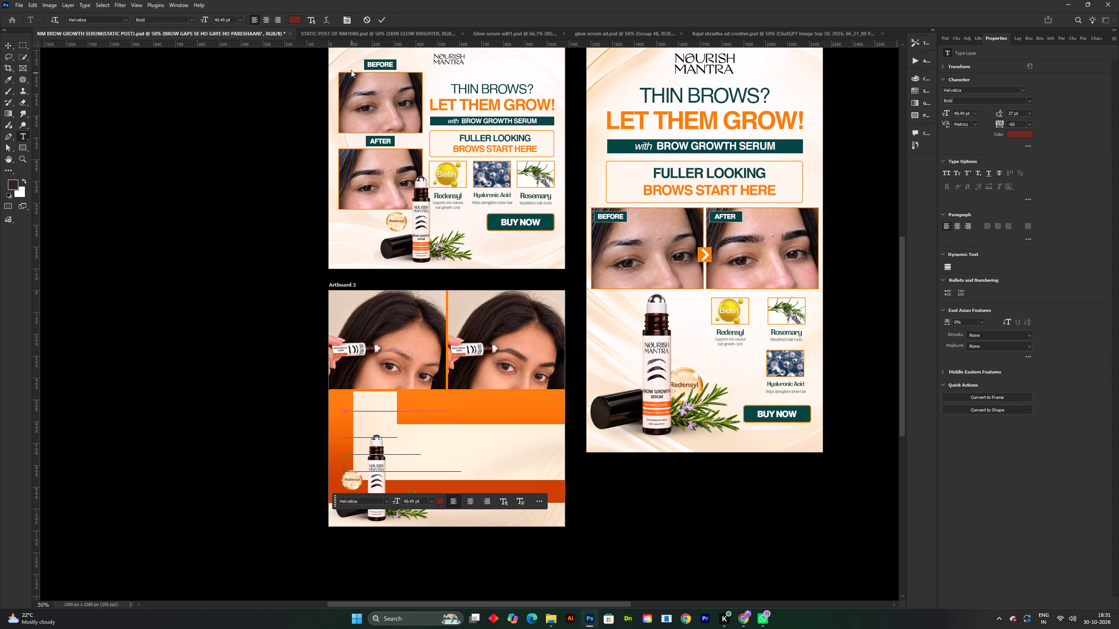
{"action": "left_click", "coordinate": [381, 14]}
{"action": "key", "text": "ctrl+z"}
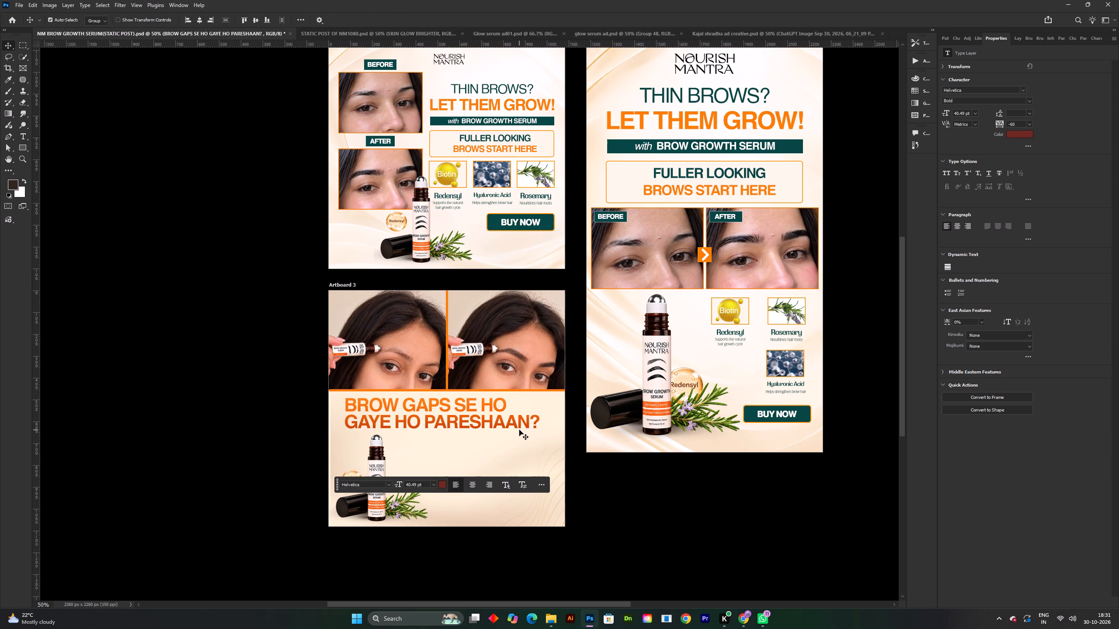
Save the document with the two-line headline and deselect all layers.
{"action": "key", "text": "v"}
{"action": "key", "text": "ctrl+s"}
{"action": "left_click", "coordinate": [673, 480]}
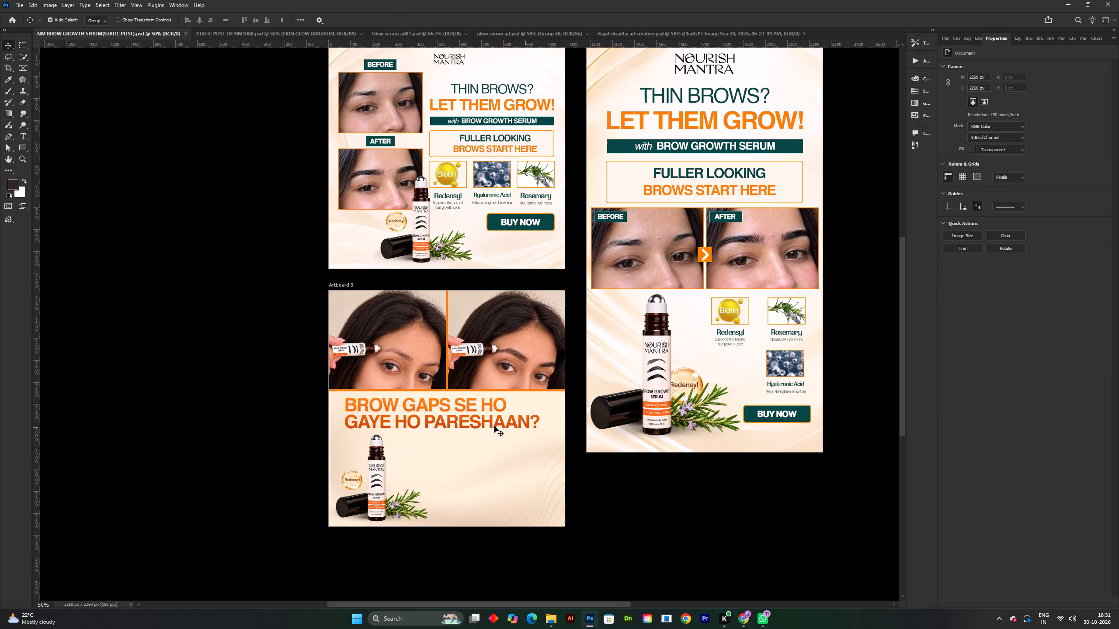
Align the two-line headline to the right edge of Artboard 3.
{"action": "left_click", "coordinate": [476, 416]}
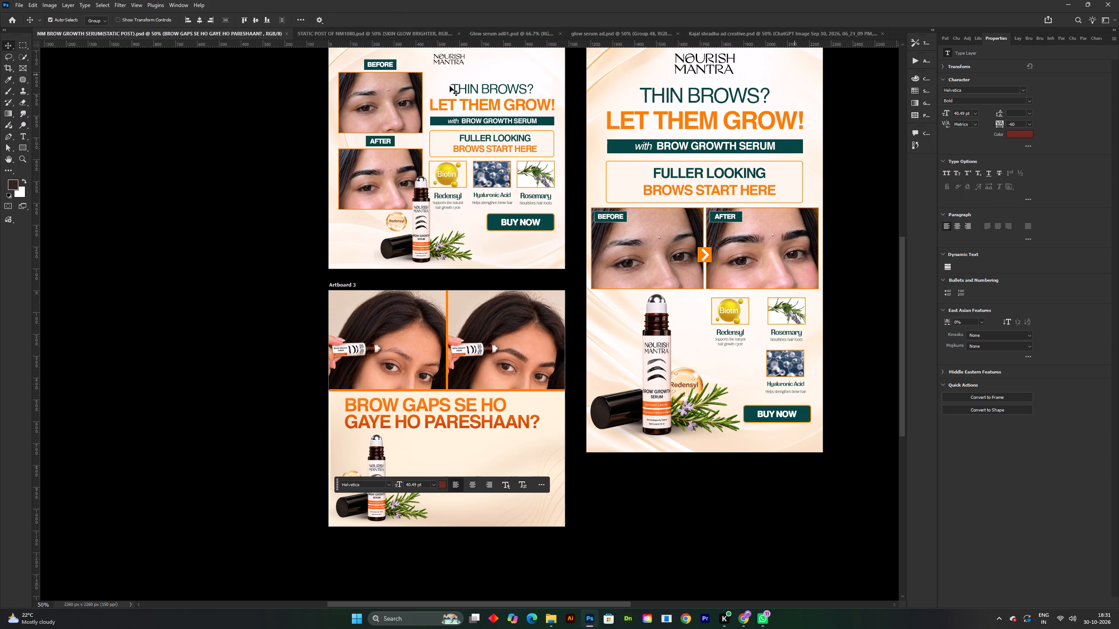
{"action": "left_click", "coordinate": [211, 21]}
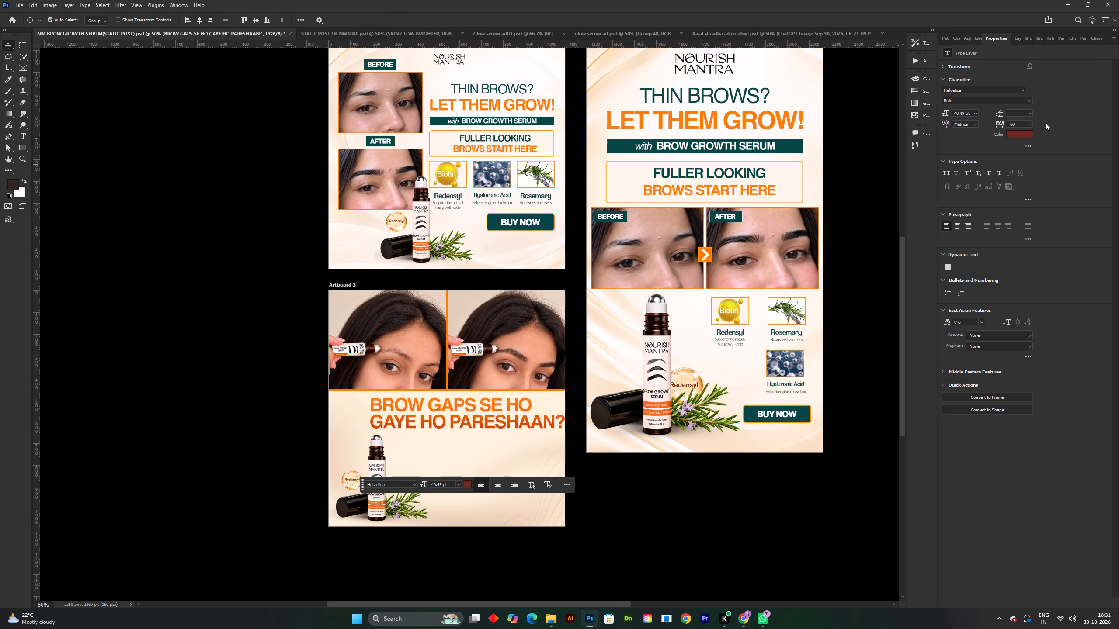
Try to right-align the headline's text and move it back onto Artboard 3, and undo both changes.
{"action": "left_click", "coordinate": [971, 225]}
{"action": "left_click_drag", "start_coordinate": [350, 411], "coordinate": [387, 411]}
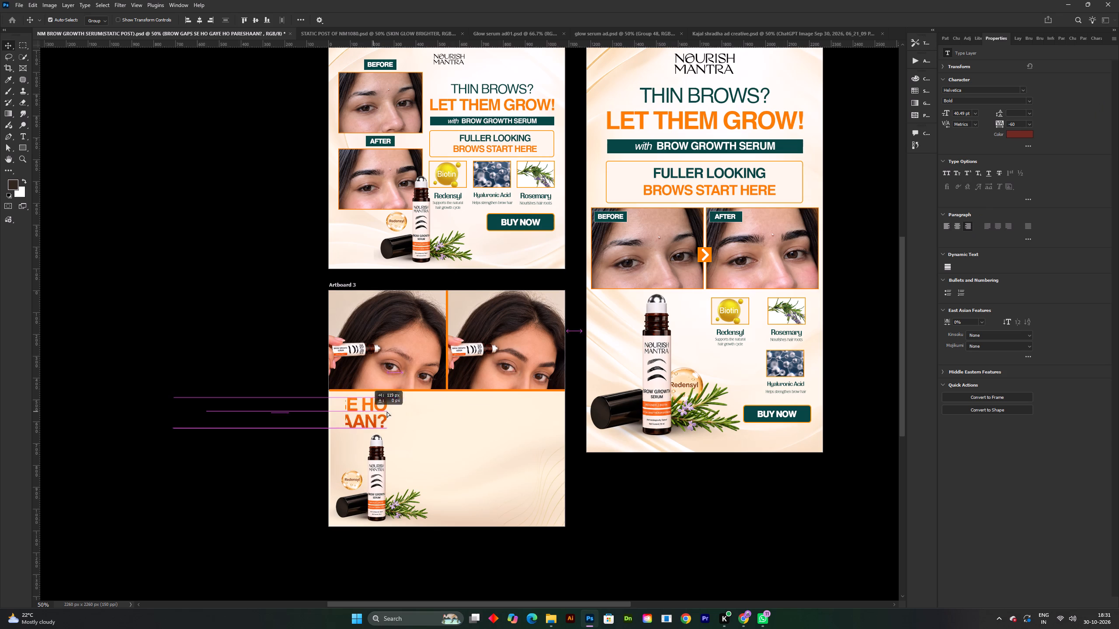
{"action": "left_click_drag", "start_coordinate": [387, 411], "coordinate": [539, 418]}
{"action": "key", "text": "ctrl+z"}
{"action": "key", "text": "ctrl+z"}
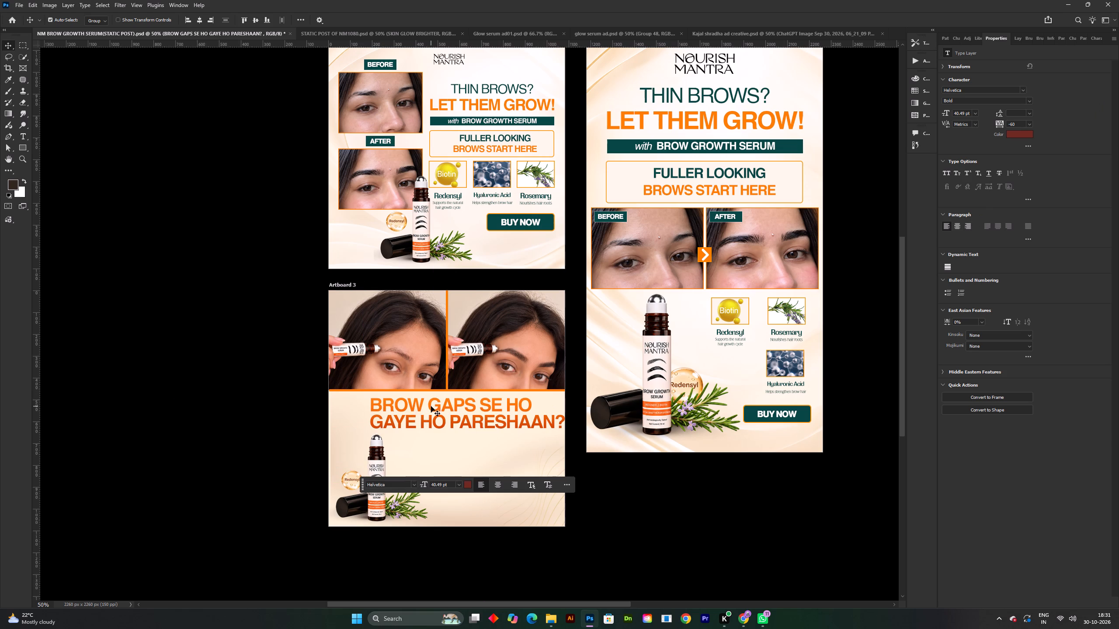
Move the headline back towards the left side of Artboard 3 and scale it down to about 59%.
{"action": "left_click_drag", "start_coordinate": [431, 406], "coordinate": [407, 406]}
{"action": "key", "text": "ctrl+t"}
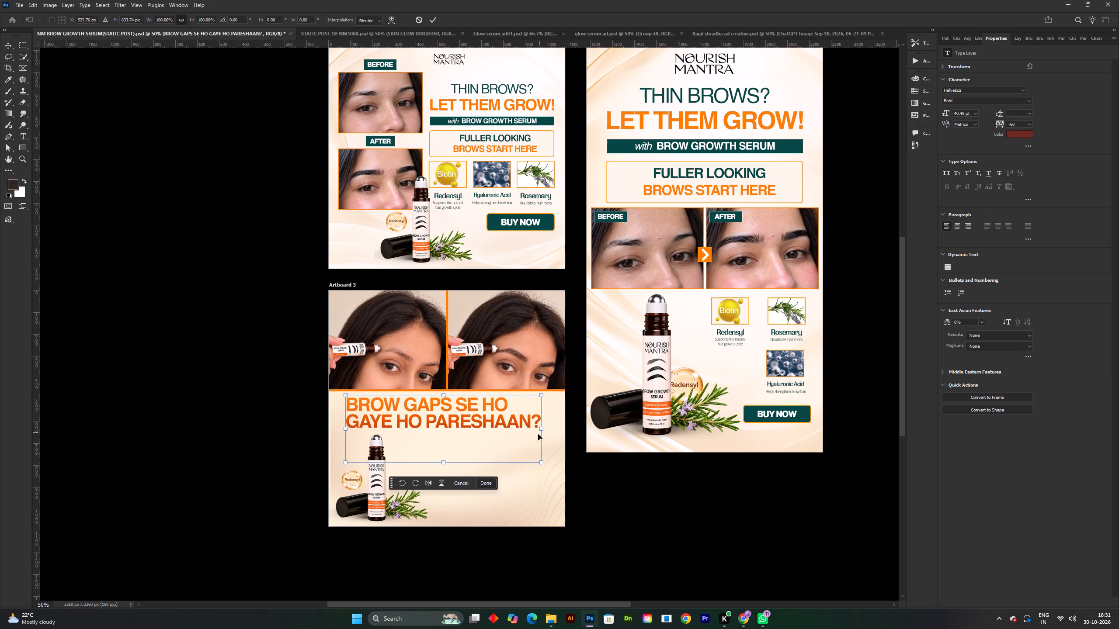
{"action": "left_click_drag", "start_coordinate": [538, 434], "coordinate": [466, 431]}
{"action": "key", "text": "ctrl+z"}
{"action": "left_click_drag", "start_coordinate": [545, 430], "coordinate": [465, 425]}
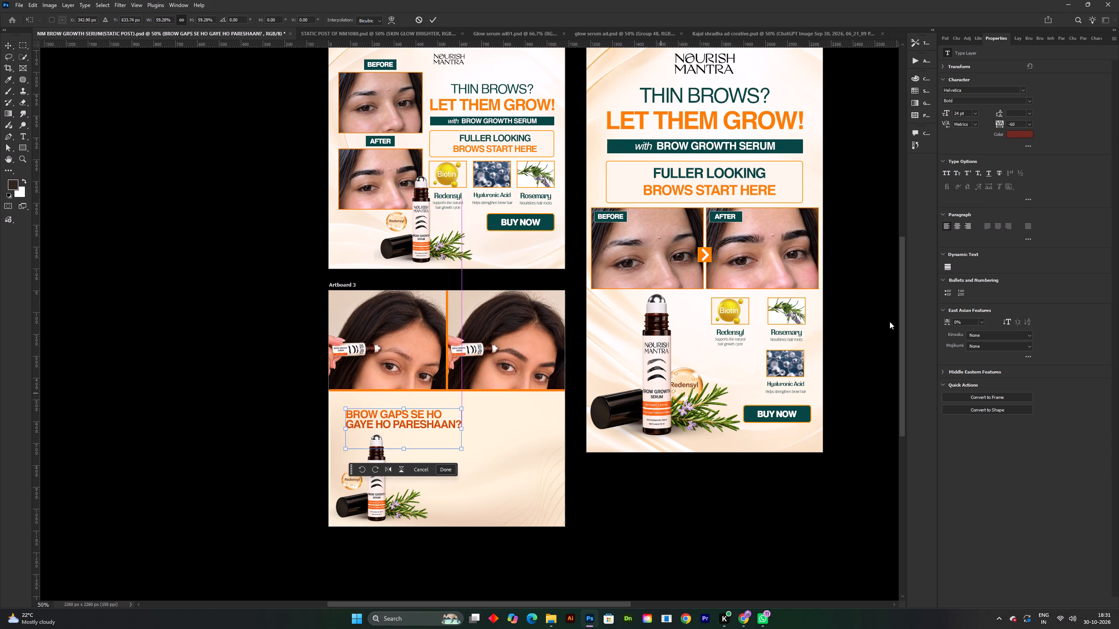
{"action": "left_click", "coordinate": [436, 19]}
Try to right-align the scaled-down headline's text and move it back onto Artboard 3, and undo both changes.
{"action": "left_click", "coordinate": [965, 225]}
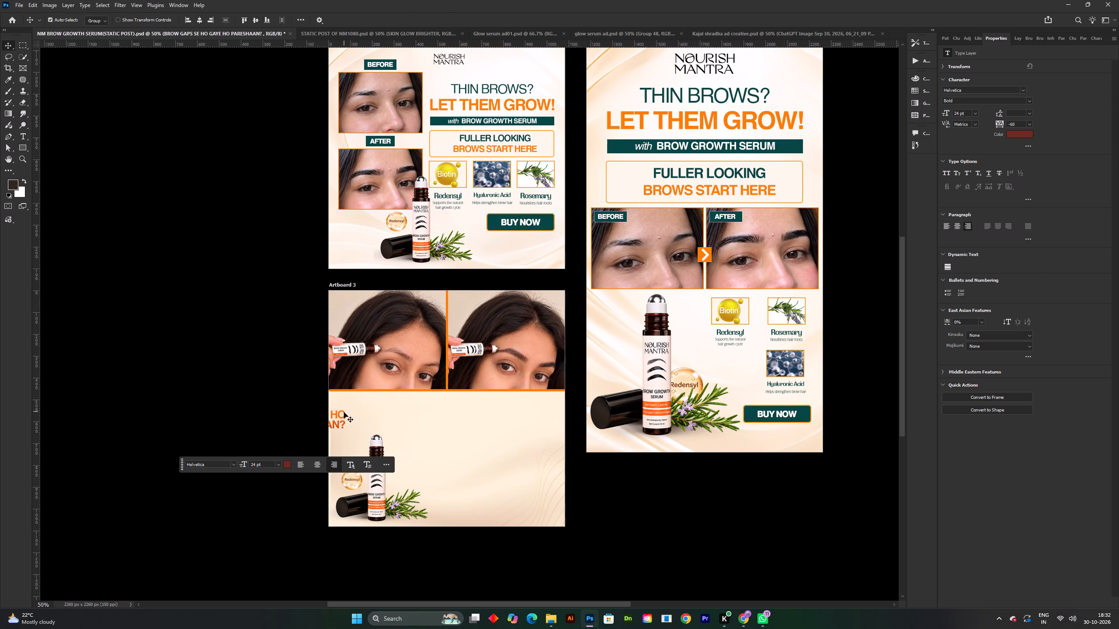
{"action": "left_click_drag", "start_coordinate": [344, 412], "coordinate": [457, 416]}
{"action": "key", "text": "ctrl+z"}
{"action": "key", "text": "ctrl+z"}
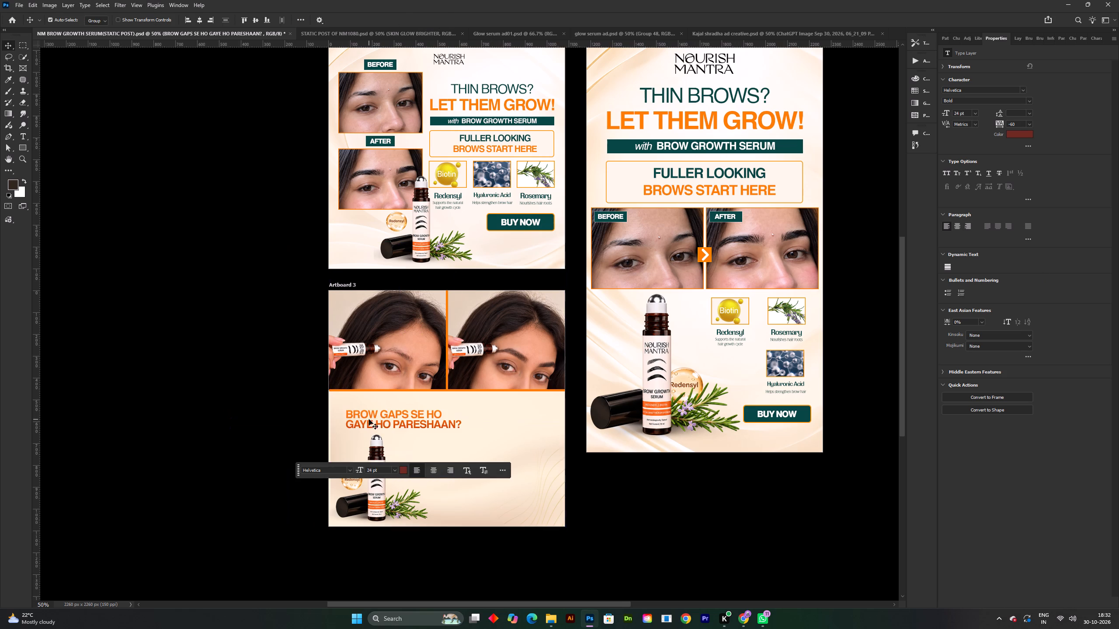
Right-align the headline's text and place it under the after photo, close to the right edge of Artboard 3.
{"action": "left_click_drag", "start_coordinate": [386, 411], "coordinate": [478, 418]}
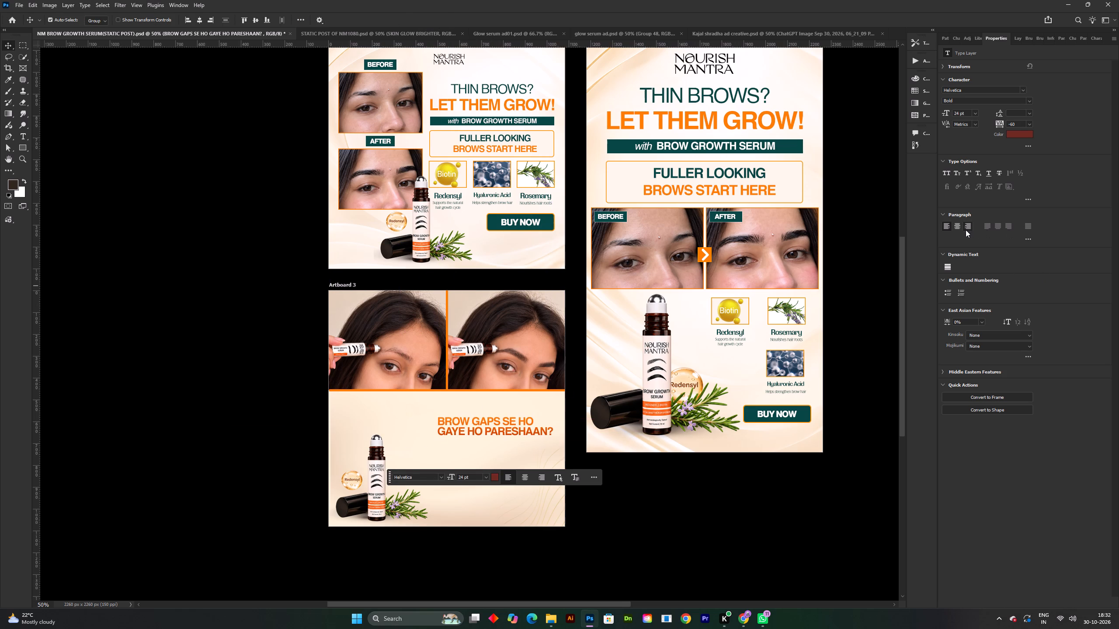
{"action": "left_click", "coordinate": [966, 230]}
{"action": "left_click_drag", "start_coordinate": [363, 423], "coordinate": [395, 423]}
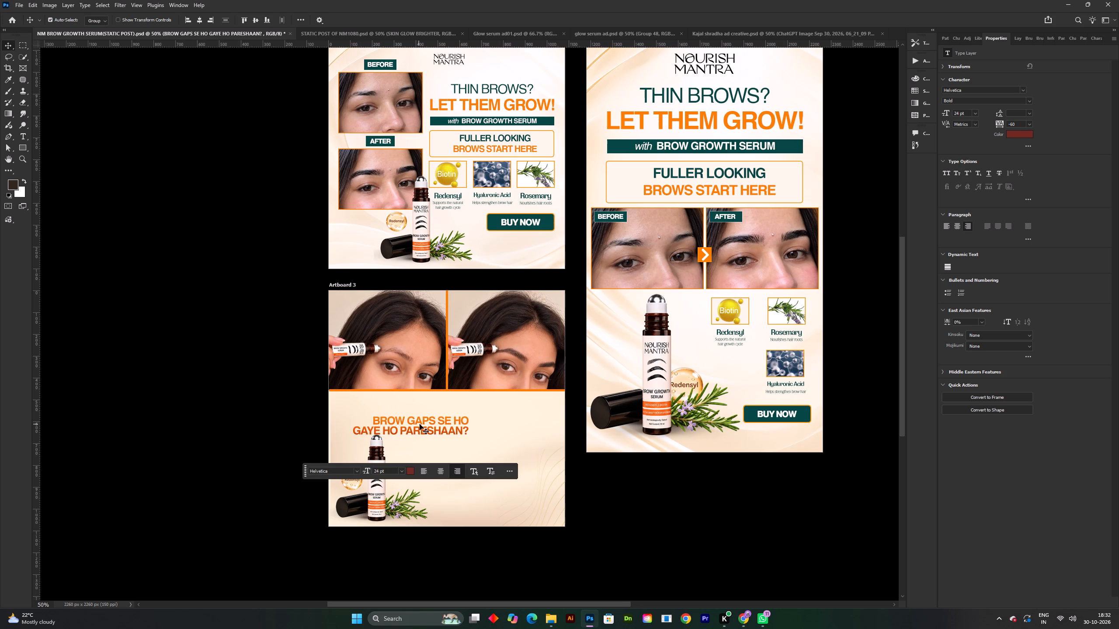
{"action": "left_click_drag", "start_coordinate": [432, 423], "coordinate": [524, 409]}
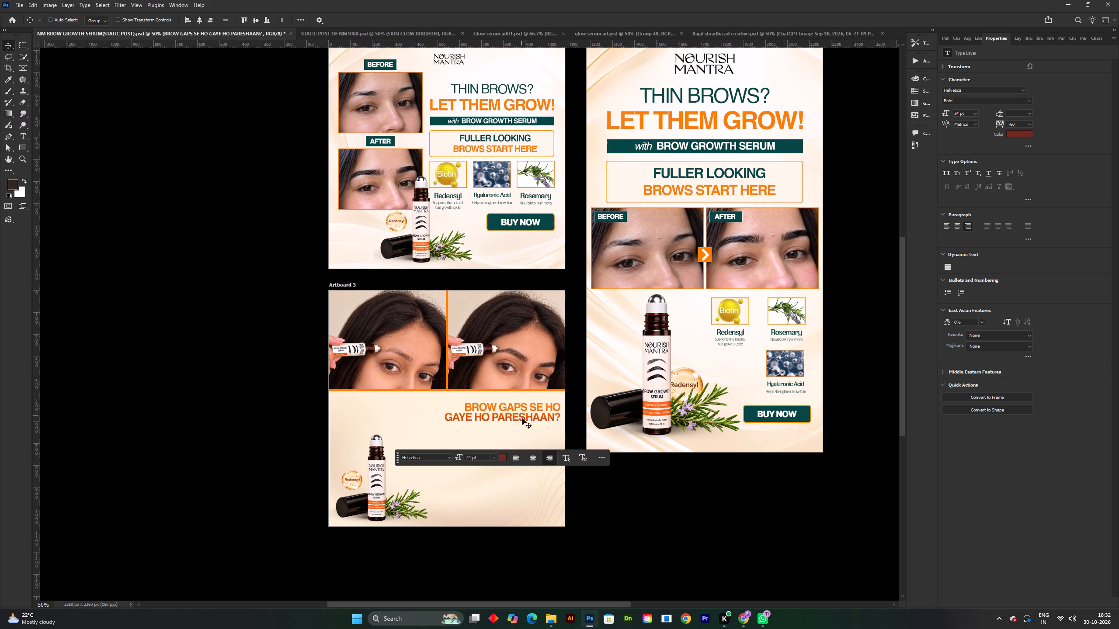
Scale the right-aligned headline up to about 146% and nudge it slightly down below the photos' orange border.
{"action": "key", "text": "ctrl+t"}
{"action": "left_click_drag", "start_coordinate": [446, 417], "coordinate": [380, 418]}
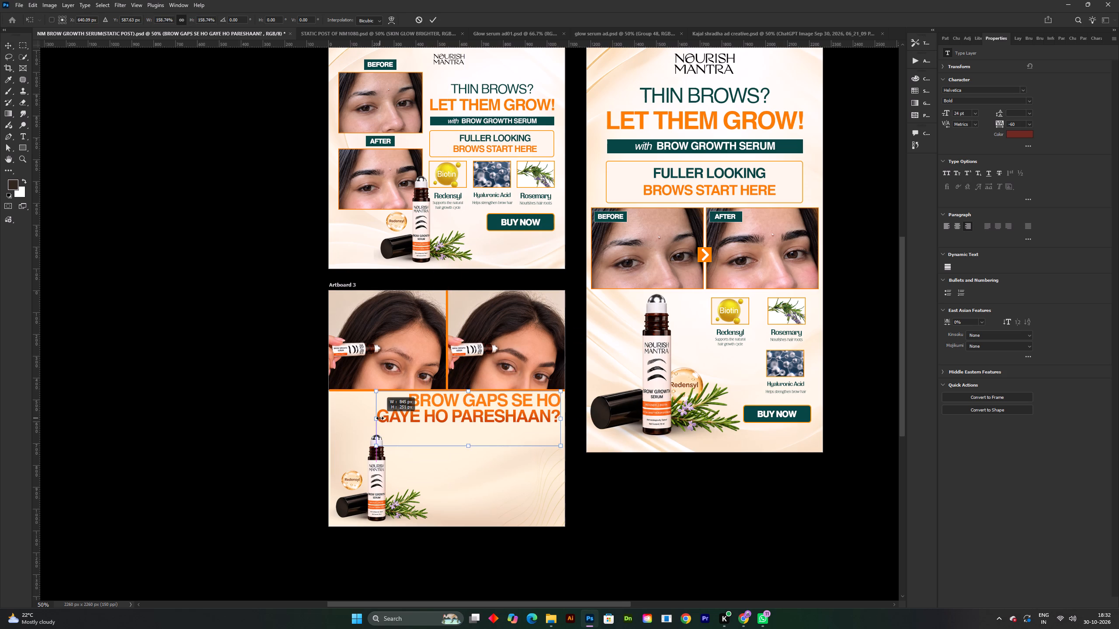
{"action": "left_click_drag", "start_coordinate": [380, 418], "coordinate": [389, 419]}
{"action": "left_click_drag", "start_coordinate": [492, 415], "coordinate": [492, 415]}
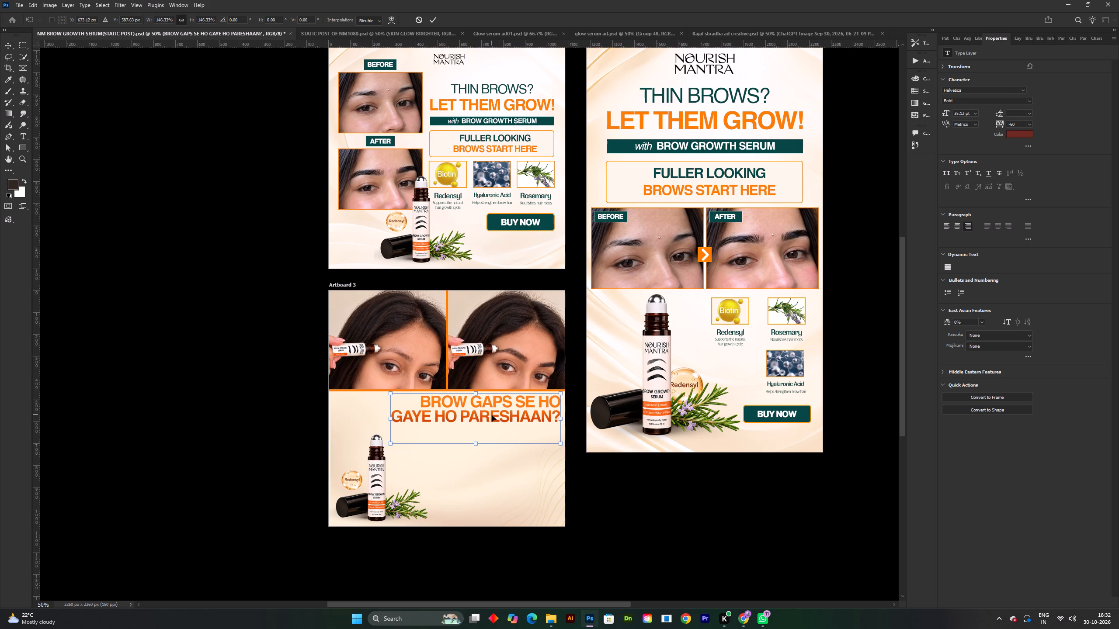
{"action": "left_click_drag", "start_coordinate": [492, 415], "coordinate": [491, 419]}
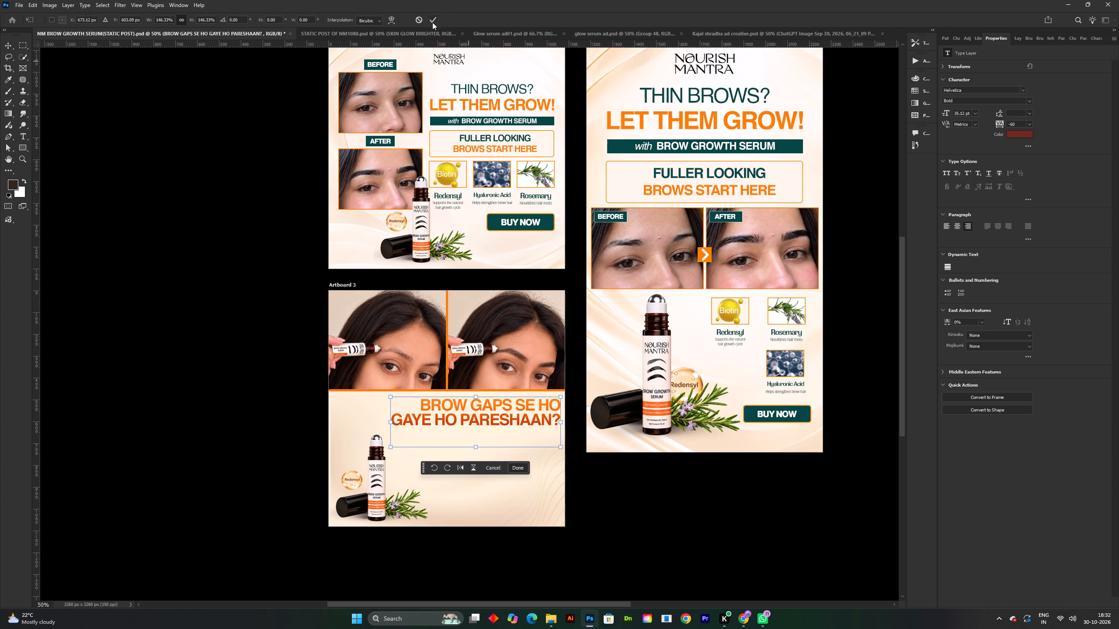
{"action": "left_click", "coordinate": [432, 22]}
Save the document.
{"action": "key", "text": "ctrl+s"}
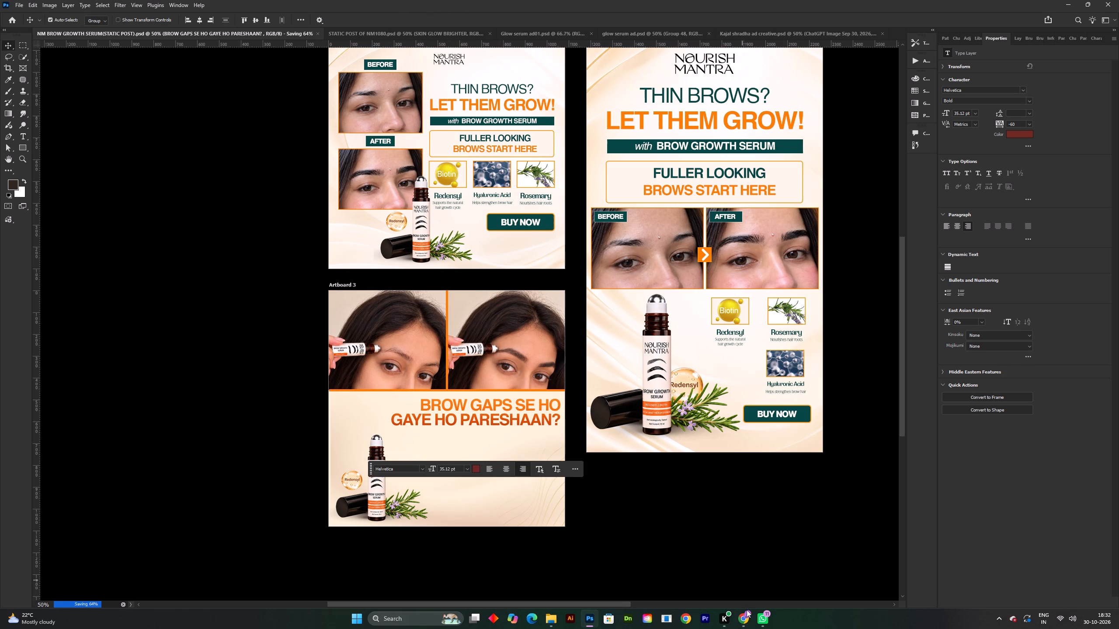
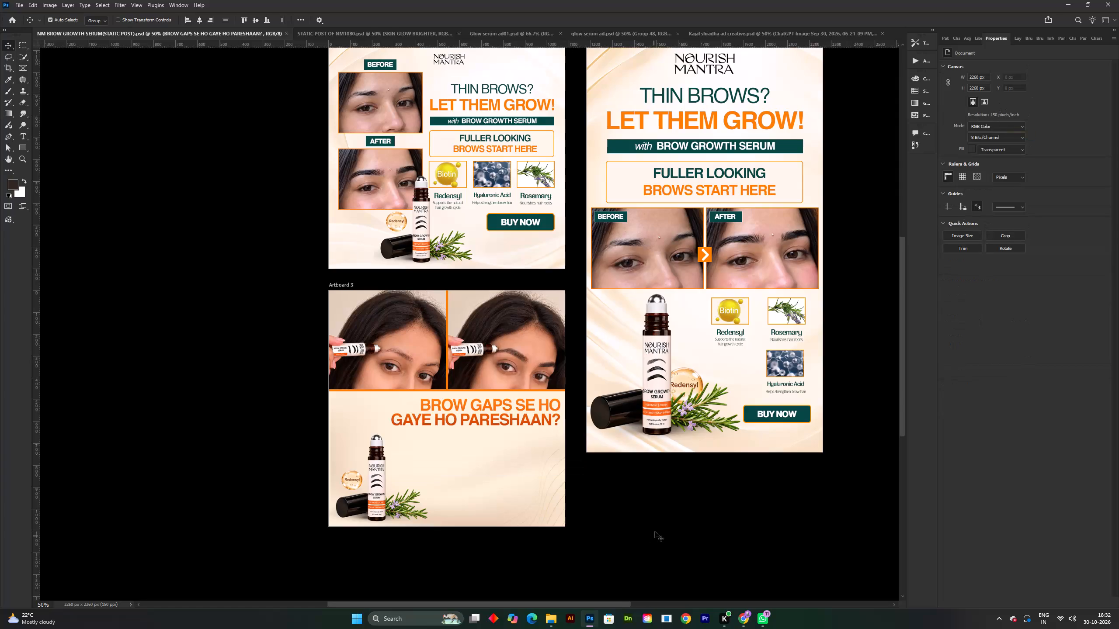
Save the brow growth serum static post document.
{"action": "key", "text": "ctrl+s"}
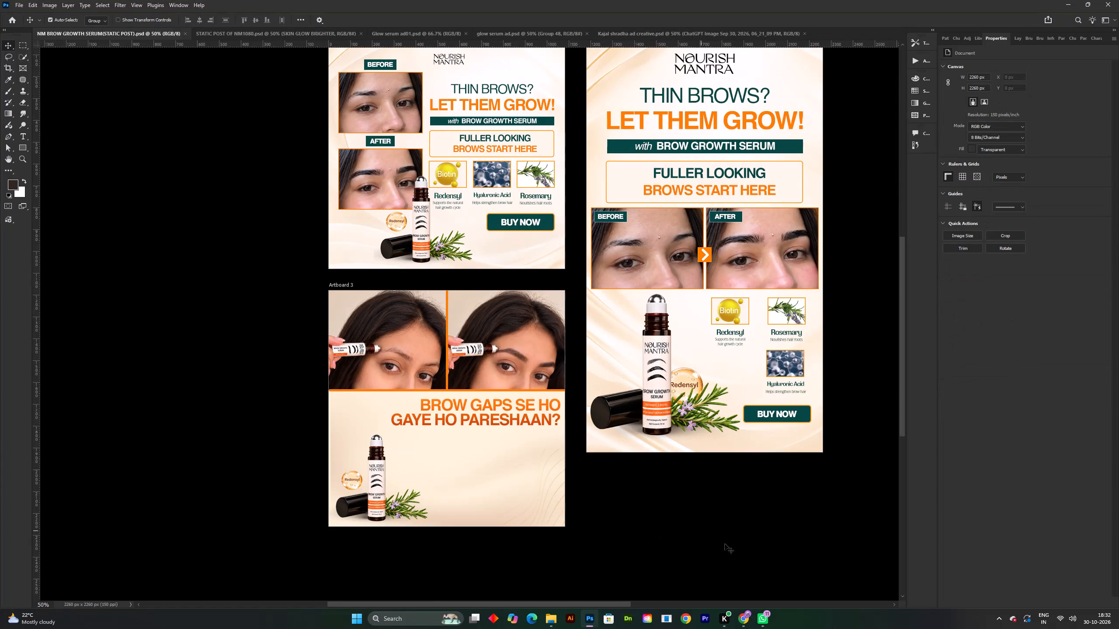
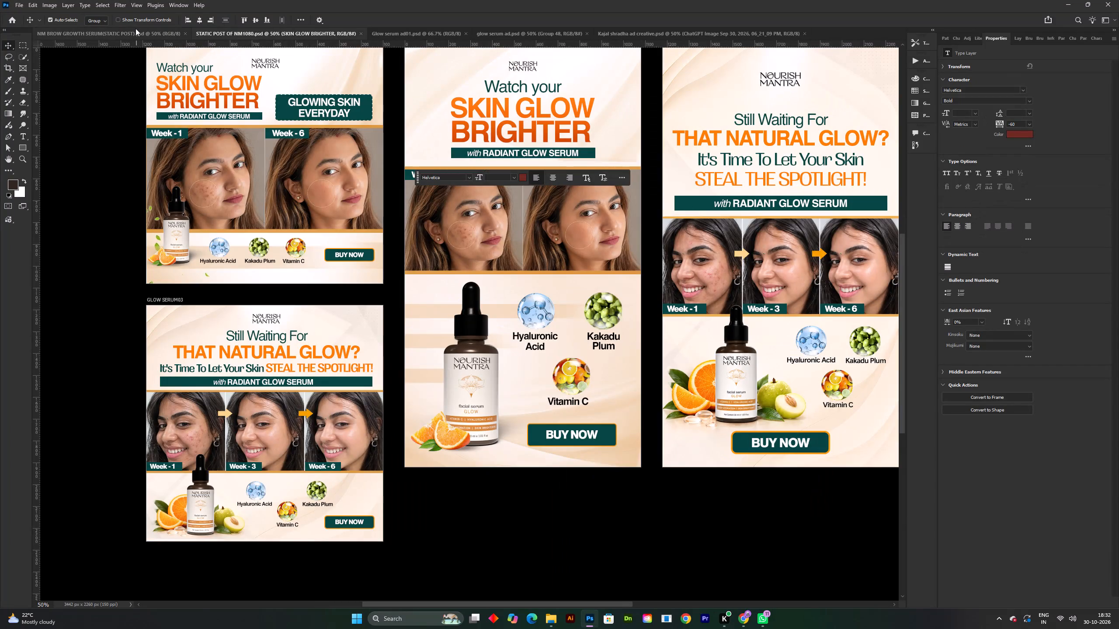
Return to the brow growth serum static post document and save it.
{"action": "left_click", "coordinate": [136, 28]}
{"action": "key", "text": "space"}
{"action": "left_click_drag", "start_coordinate": [405, 365], "coordinate": [403, 313]}
{"action": "key", "text": "ctrl+s"}
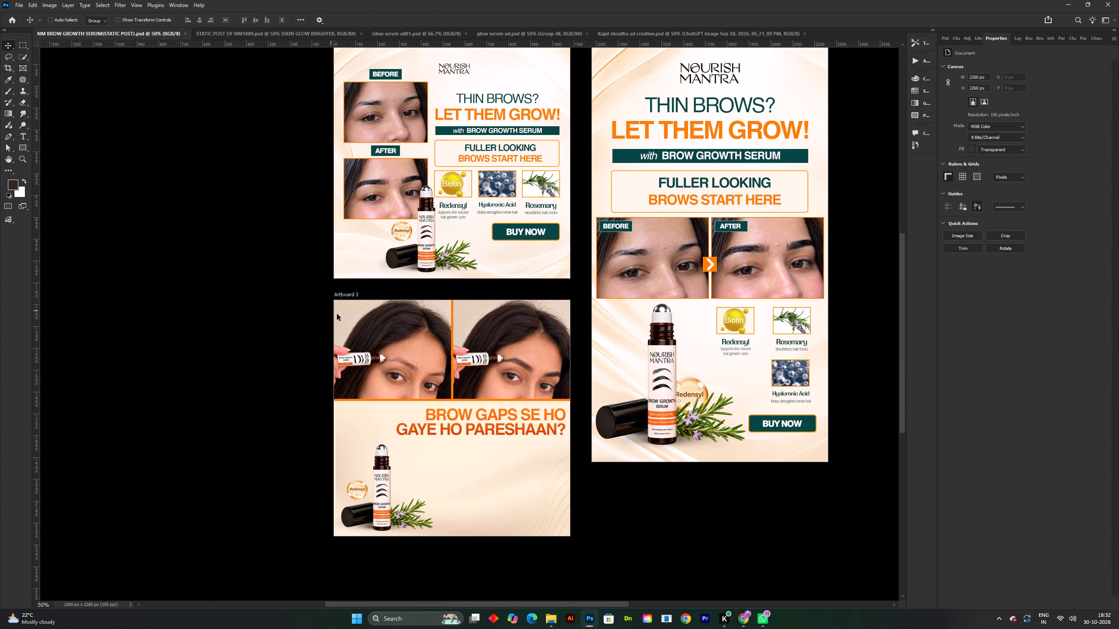
Copy the "with BROW GROWTH SERUM" banner from the tall brow serum post and paste it into Artboard 3.
{"action": "key", "text": "space"}
{"action": "left_click_drag", "start_coordinate": [456, 439], "coordinate": [454, 431]}
{"action": "scroll", "coordinate": [454, 430], "scroll_direction": "up", "scroll_amount": 1, "text": "shift"}
{"action": "key", "text": "space"}
{"action": "key", "text": "space"}
{"action": "key", "text": "space"}
{"action": "left_click_drag", "start_coordinate": [441, 450], "coordinate": [417, 461]}
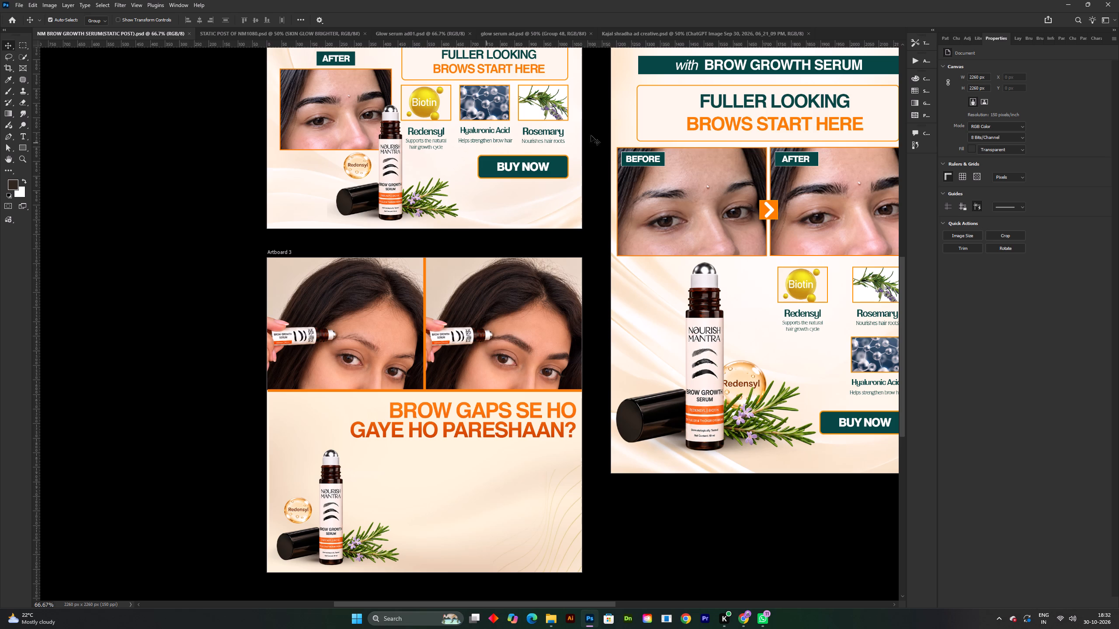
{"action": "left_click", "coordinate": [662, 67]}
{"action": "left_click", "coordinate": [712, 67], "text": "shift"}
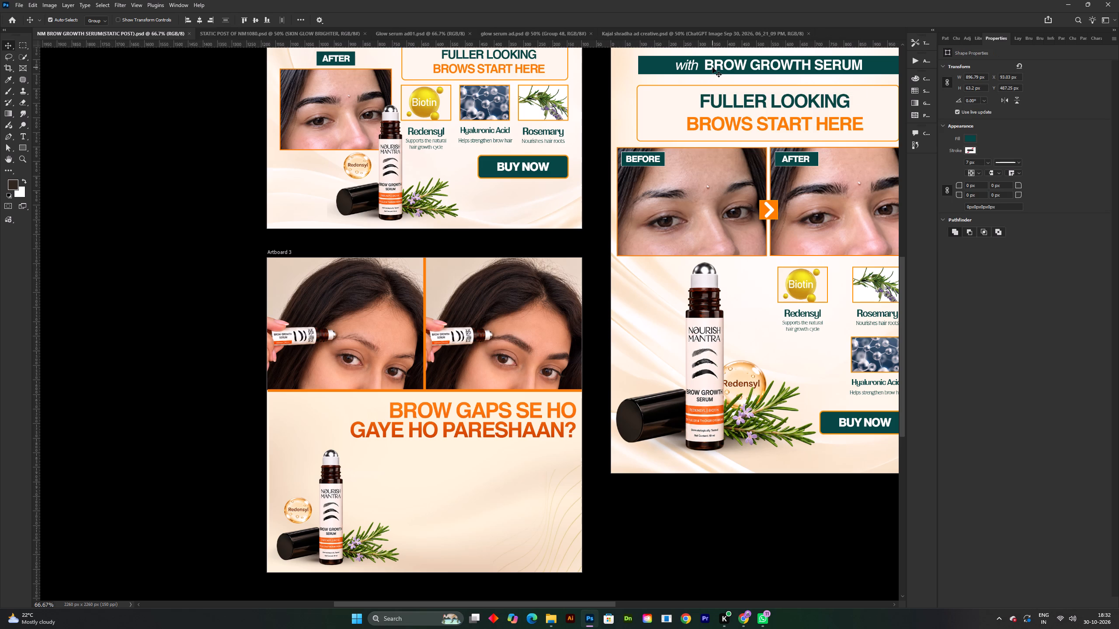
{"action": "left_click_drag", "start_coordinate": [712, 67], "coordinate": [704, 86]}
{"action": "key", "text": "ctrl+z"}
{"action": "key", "text": "ctrl+c"}
{"action": "left_click", "coordinate": [491, 447]}
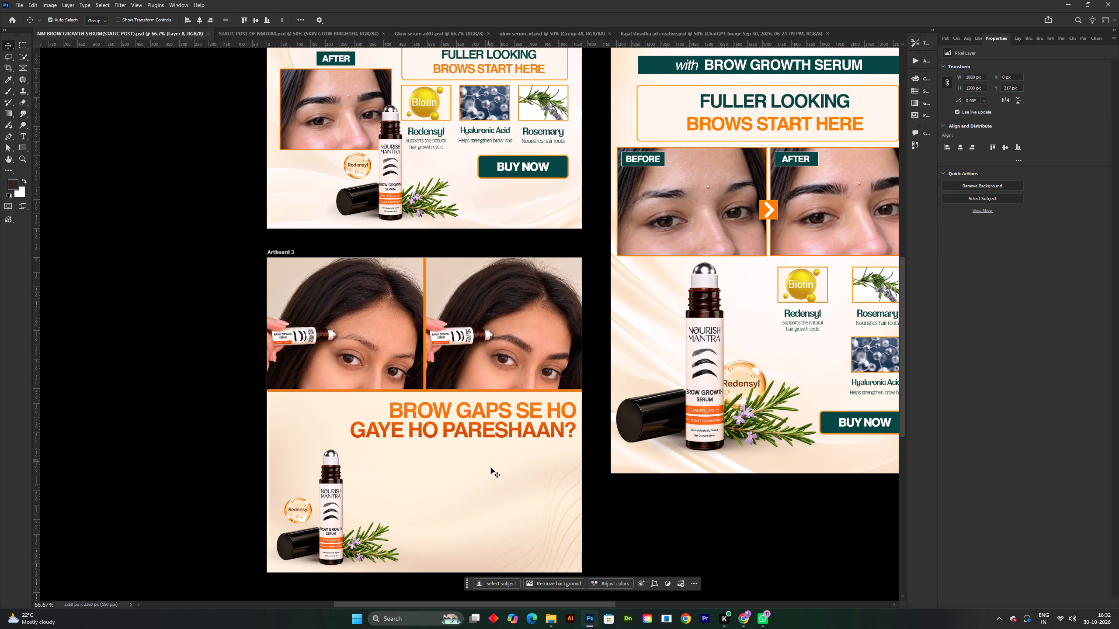
{"action": "key", "text": "ctrl+v"}
Place the pasted banner directly under the orange headline, scaled to roughly 84% with its right end near the headline's right edge.
{"action": "key", "text": "ctrl+t"}
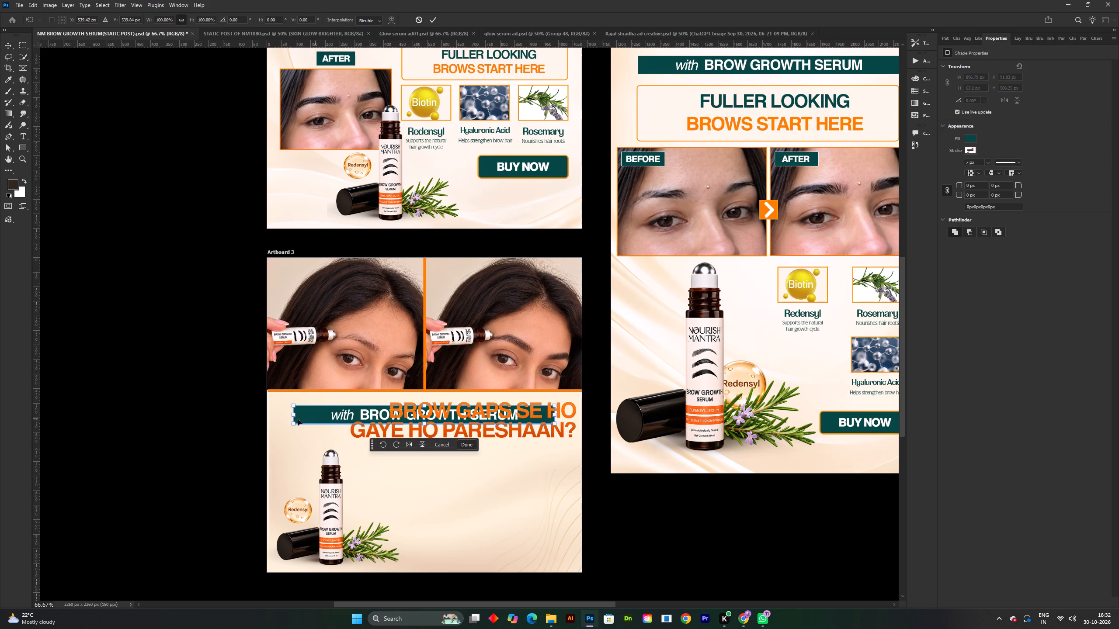
{"action": "left_click_drag", "start_coordinate": [299, 417], "coordinate": [316, 413]}
{"action": "left_click_drag", "start_coordinate": [337, 410], "coordinate": [342, 457]}
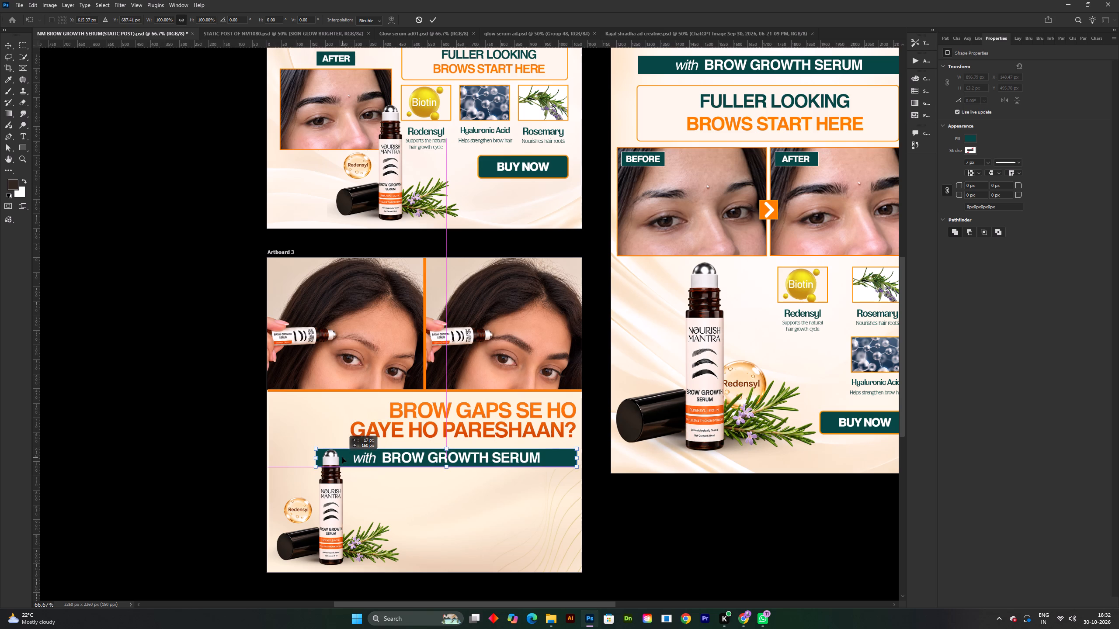
{"action": "left_click_drag", "start_coordinate": [342, 457], "coordinate": [339, 448]}
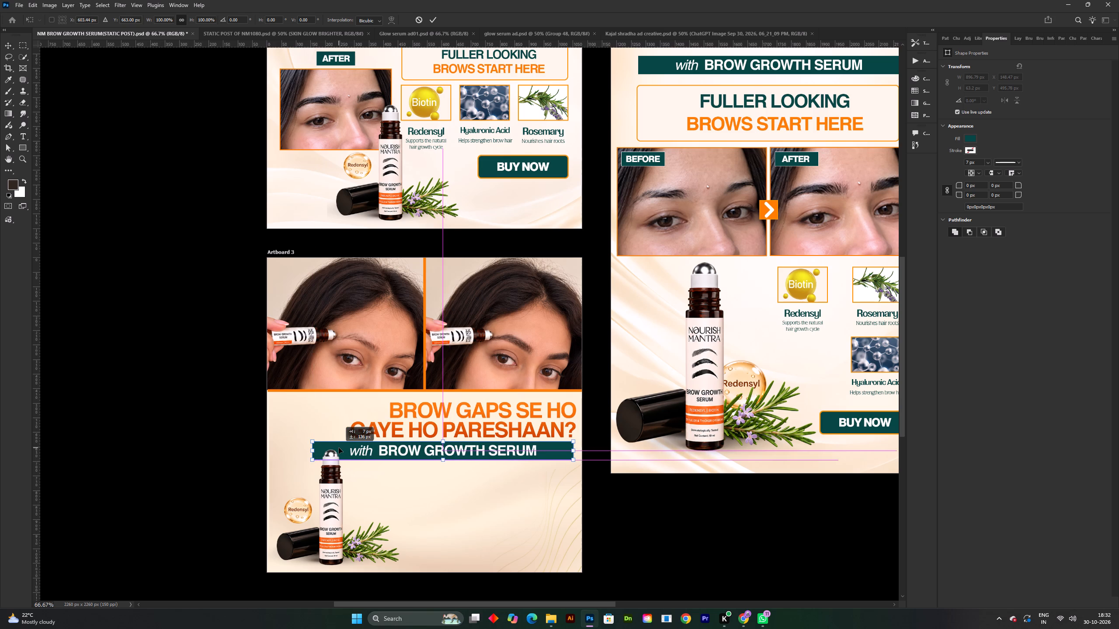
{"action": "left_click_drag", "start_coordinate": [339, 448], "coordinate": [342, 448]}
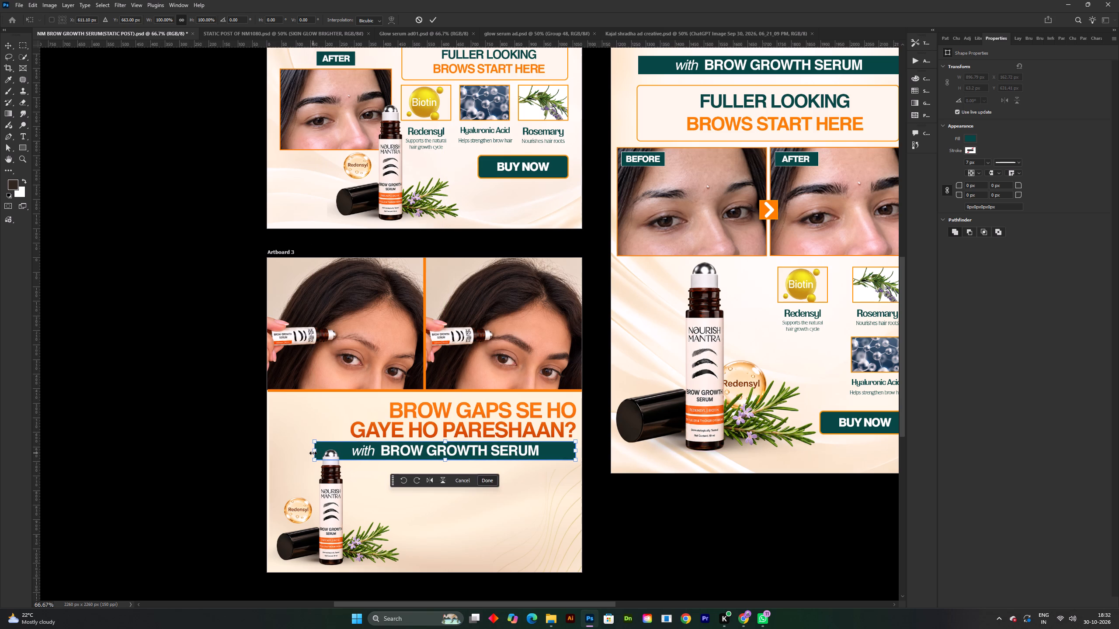
{"action": "left_click_drag", "start_coordinate": [313, 453], "coordinate": [353, 453]}
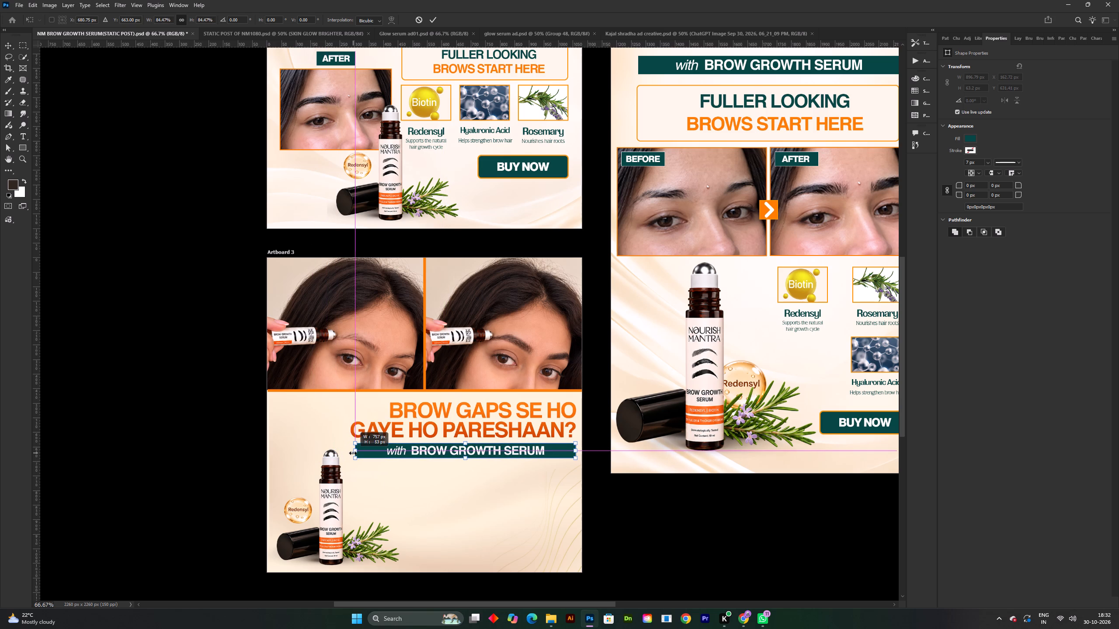
{"action": "left_click_drag", "start_coordinate": [353, 453], "coordinate": [350, 453]}
{"action": "left_click", "coordinate": [431, 25]}
Shift the green banner horizontally by about 3 px to fine-tune its alignment with the headline's right edge.
{"action": "key", "text": "space"}
{"action": "left_click_drag", "start_coordinate": [577, 483], "coordinate": [537, 473]}
{"action": "scroll", "coordinate": [537, 459], "scroll_direction": "up", "scroll_amount": 2, "text": "shift"}
{"action": "left_click", "coordinate": [451, 417]}
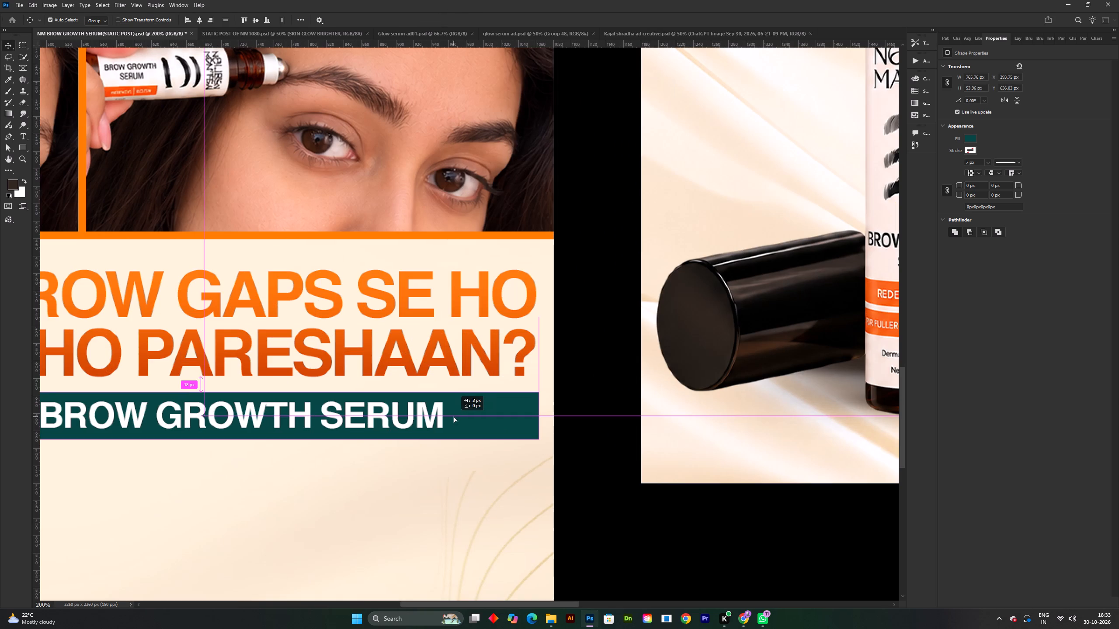
{"action": "scroll", "coordinate": [456, 417], "scroll_direction": "down", "scroll_amount": 3, "text": "shift"}
{"action": "key", "text": "space"}
{"action": "left_click_drag", "start_coordinate": [486, 430], "coordinate": [513, 427]}
{"action": "left_click", "coordinate": [552, 506]}
{"action": "scroll", "coordinate": [370, 442], "scroll_direction": "up", "scroll_amount": 2, "text": "shift"}
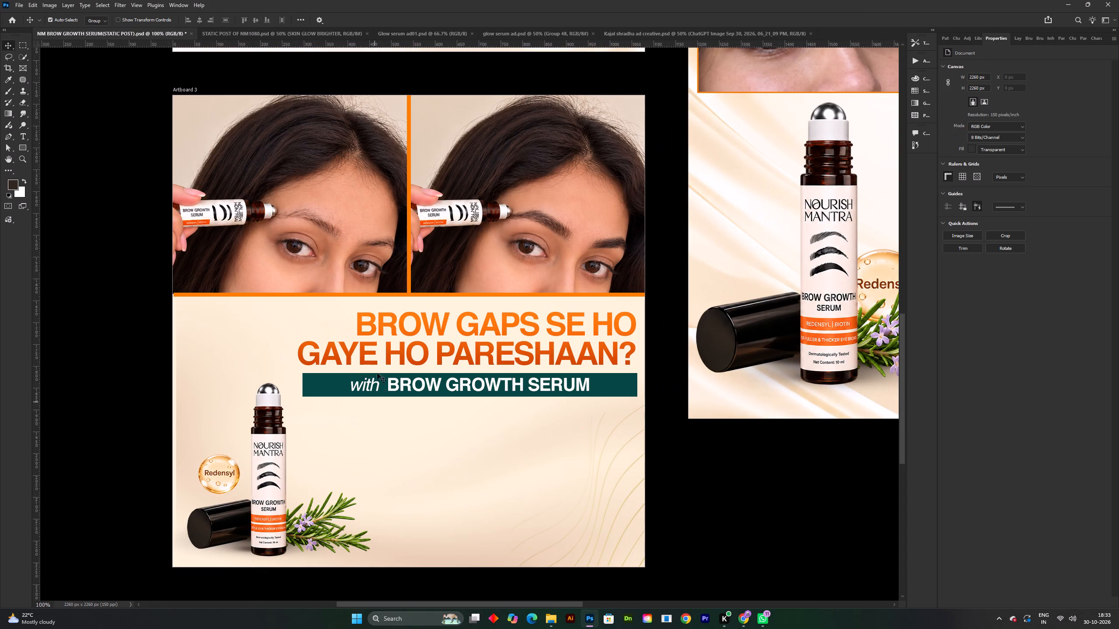
Scale the two-line brow-gaps headline down to 34.52 pt to match the green banner's width.
{"action": "left_click", "coordinate": [376, 358]}
{"action": "key", "text": "ctrl+t"}
{"action": "left_click_drag", "start_coordinate": [294, 357], "coordinate": [299, 358]}
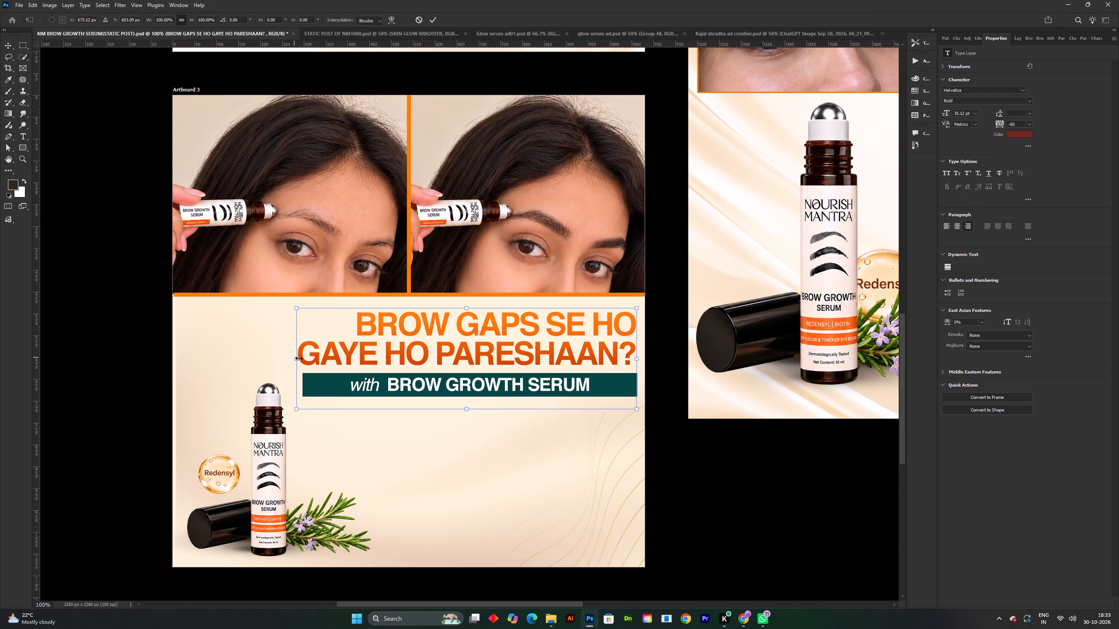
{"action": "left_click_drag", "start_coordinate": [299, 358], "coordinate": [301, 358]}
{"action": "left_click", "coordinate": [432, 21]}
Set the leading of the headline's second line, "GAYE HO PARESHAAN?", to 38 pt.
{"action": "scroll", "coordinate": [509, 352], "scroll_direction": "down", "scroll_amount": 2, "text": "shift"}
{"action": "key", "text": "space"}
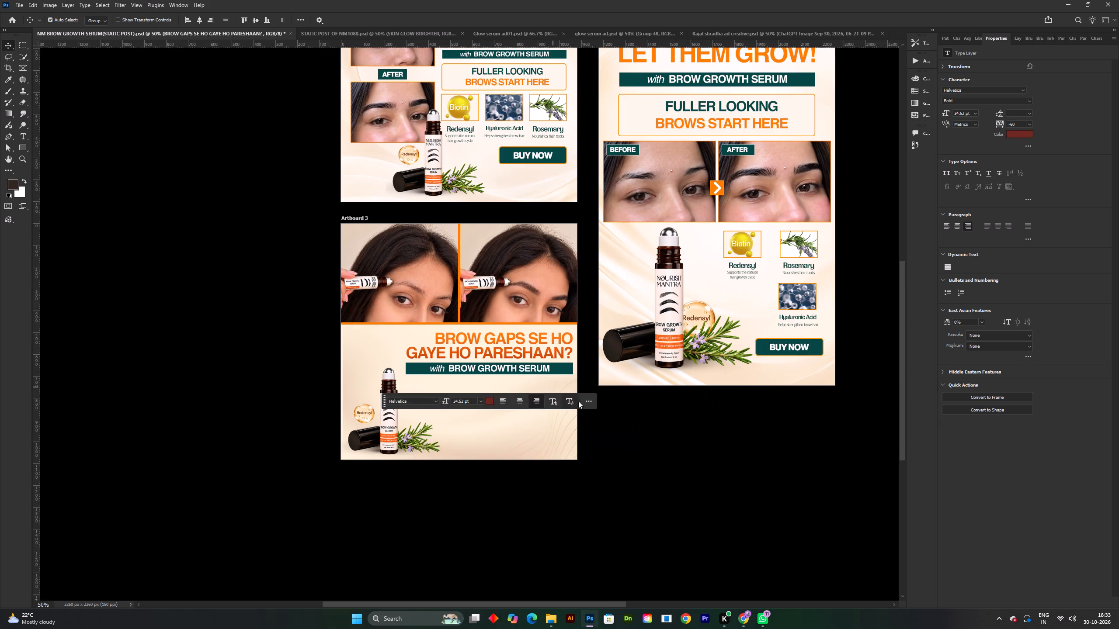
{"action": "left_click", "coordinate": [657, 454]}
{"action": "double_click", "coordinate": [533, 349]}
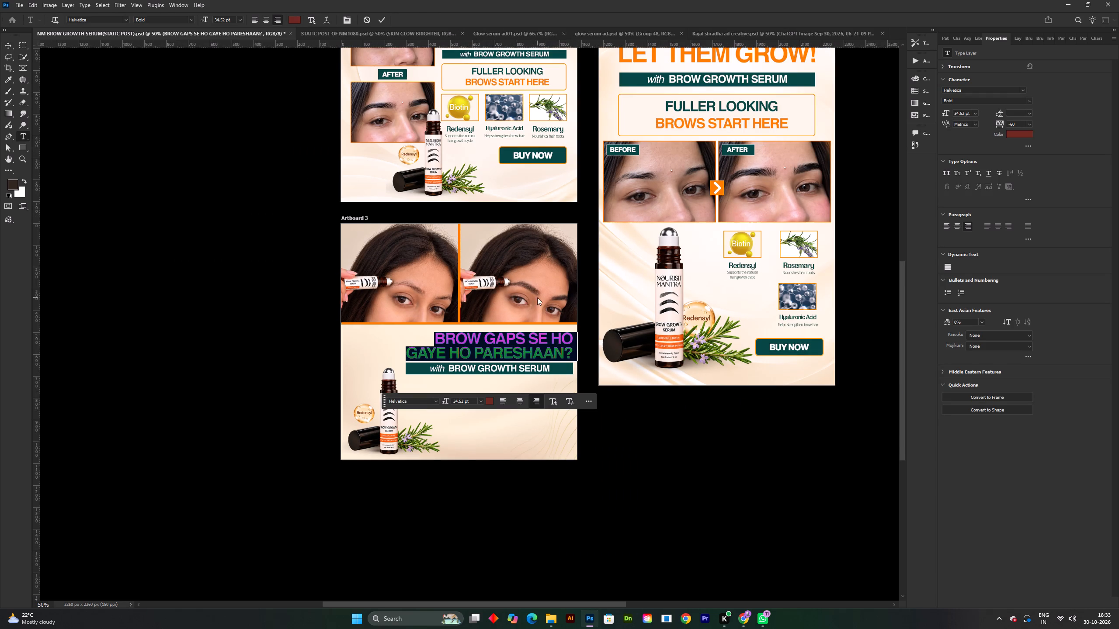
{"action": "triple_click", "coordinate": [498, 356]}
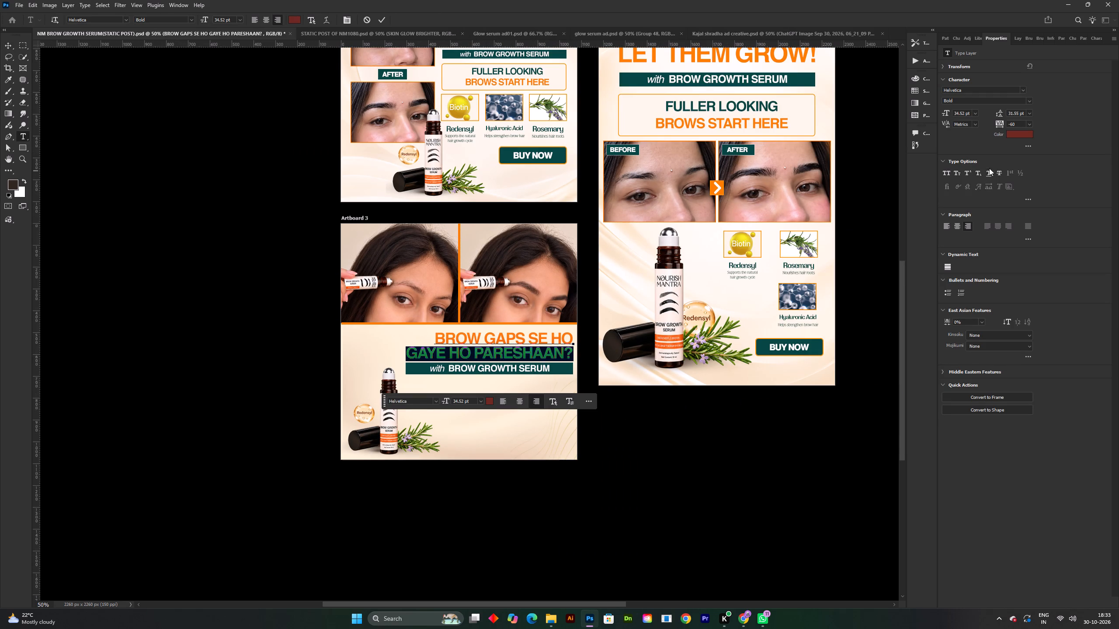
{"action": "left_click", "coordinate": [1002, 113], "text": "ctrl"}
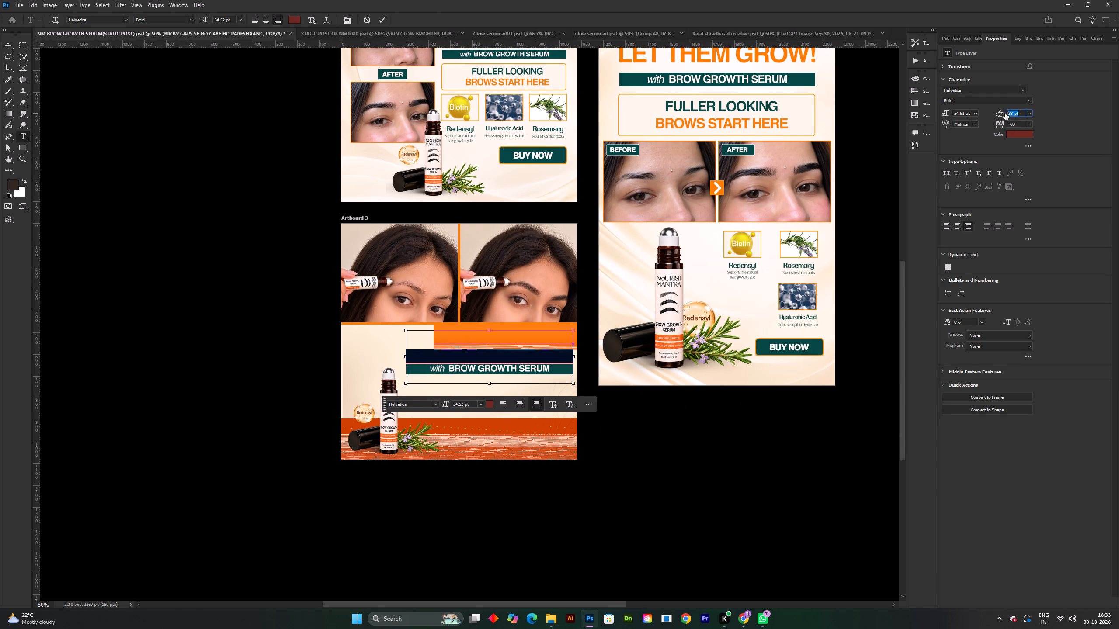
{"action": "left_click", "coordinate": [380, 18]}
Set the leading of the headline's second line, "GAYE HO PARESHAAN?", to 35 pt.
{"action": "left_click", "coordinate": [692, 480]}
{"action": "scroll", "coordinate": [557, 422], "scroll_direction": "up", "scroll_amount": 1, "text": "shift"}
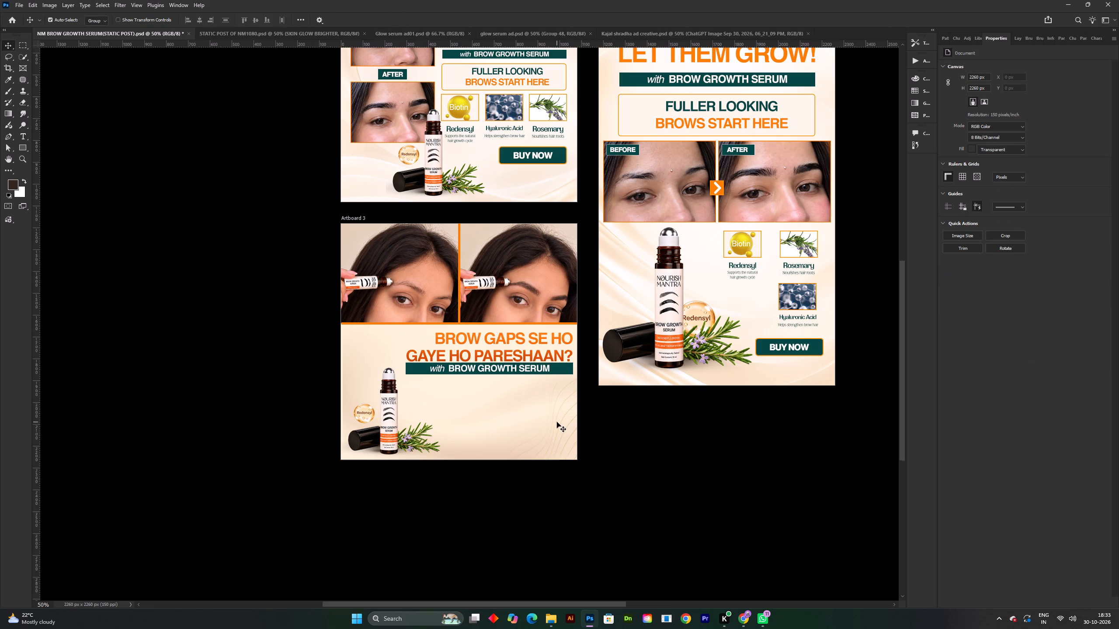
{"action": "key", "text": "space"}
{"action": "left_click_drag", "start_coordinate": [530, 367], "coordinate": [529, 388]}
{"action": "left_click_drag", "start_coordinate": [526, 352], "coordinate": [524, 346]}
{"action": "key", "text": "ctrl+z"}
{"action": "triple_click", "coordinate": [573, 352]}
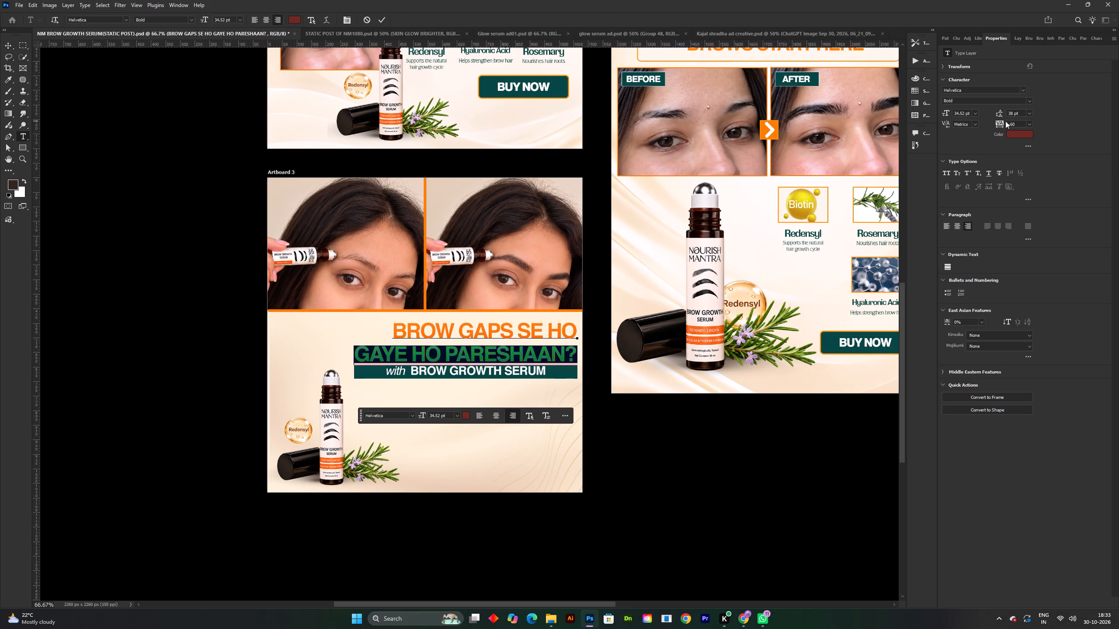
{"action": "left_click", "coordinate": [1013, 113]}
{"action": "key", "text": "BackSpace"}
{"action": "key", "text": "5"}
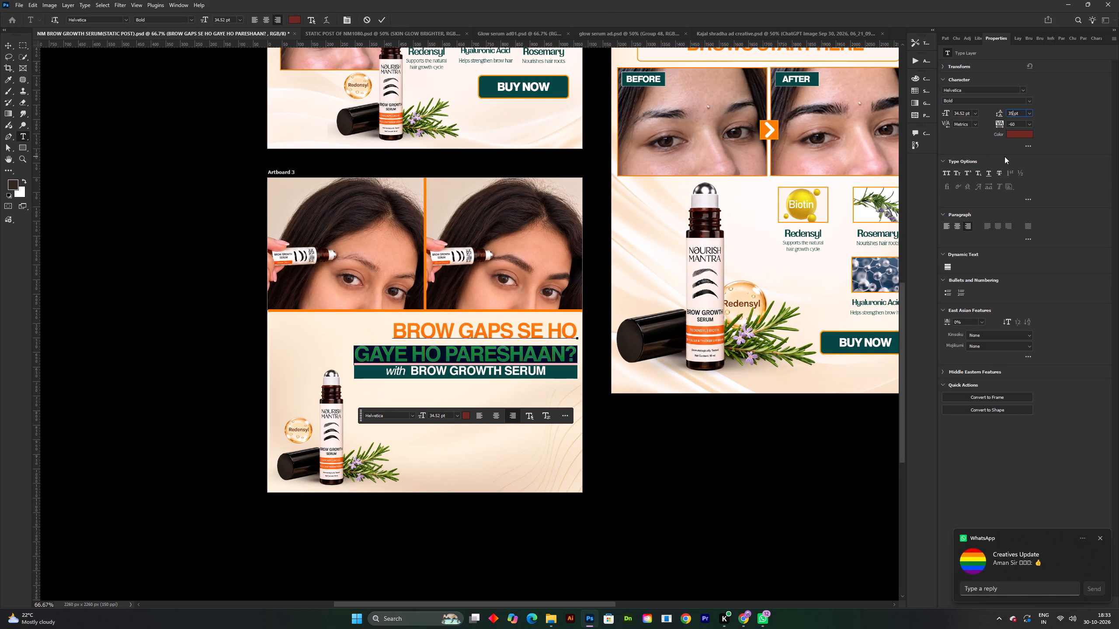
{"action": "key", "text": "Return"}
{"action": "left_click", "coordinate": [376, 17]}
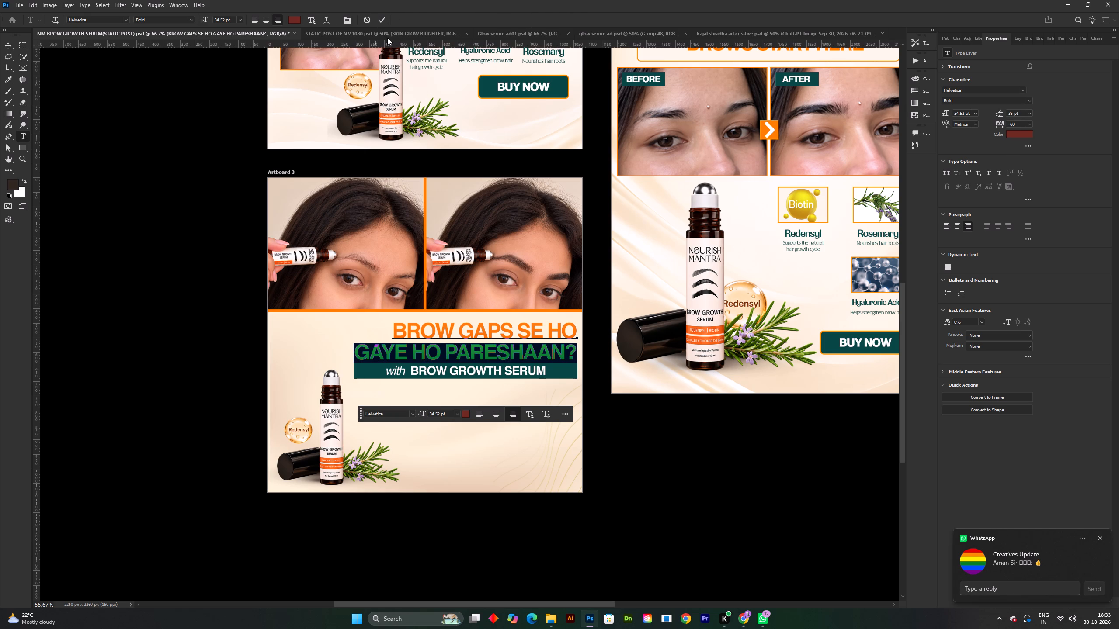
{"action": "left_click", "coordinate": [386, 17]}
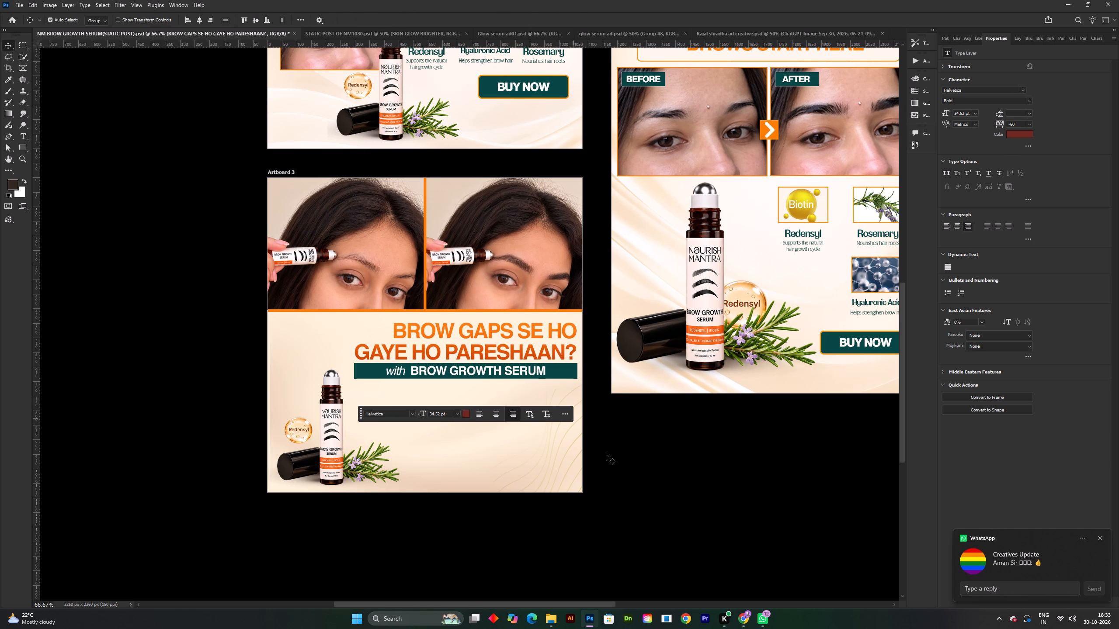
Save the brow growth serum static post document.
{"action": "key", "text": "ctrl+s"}
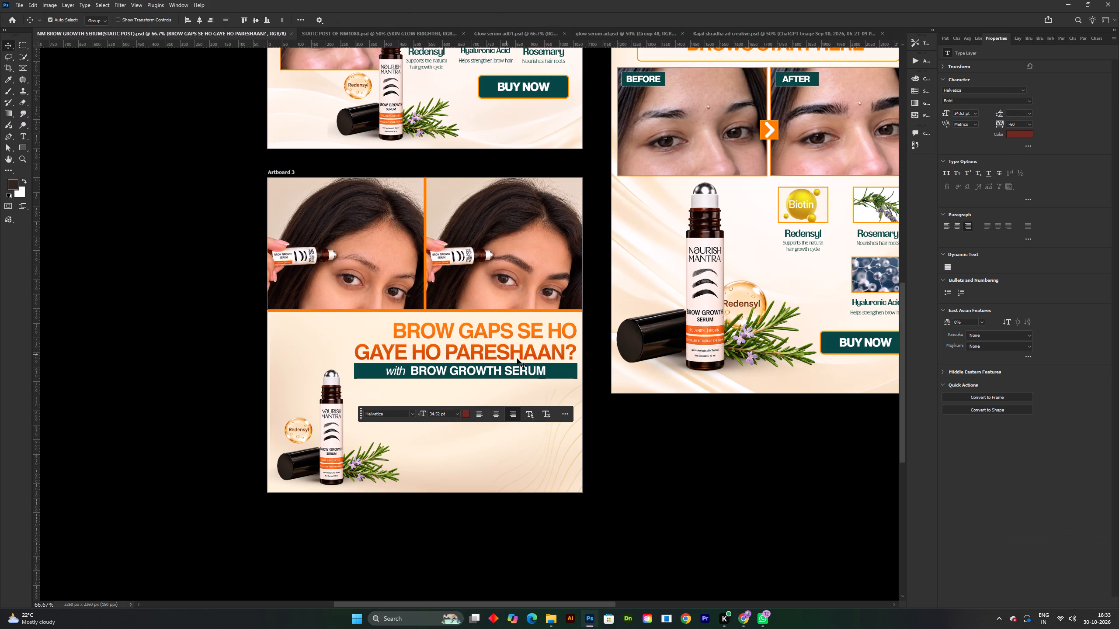
{"action": "key", "text": "ctrl+s"}
{"action": "key", "text": "ctrl+s"}
Switch to the Chrome browser with the ChatGPT before/after brow serum image.
{"action": "left_click", "coordinate": [752, 623]}
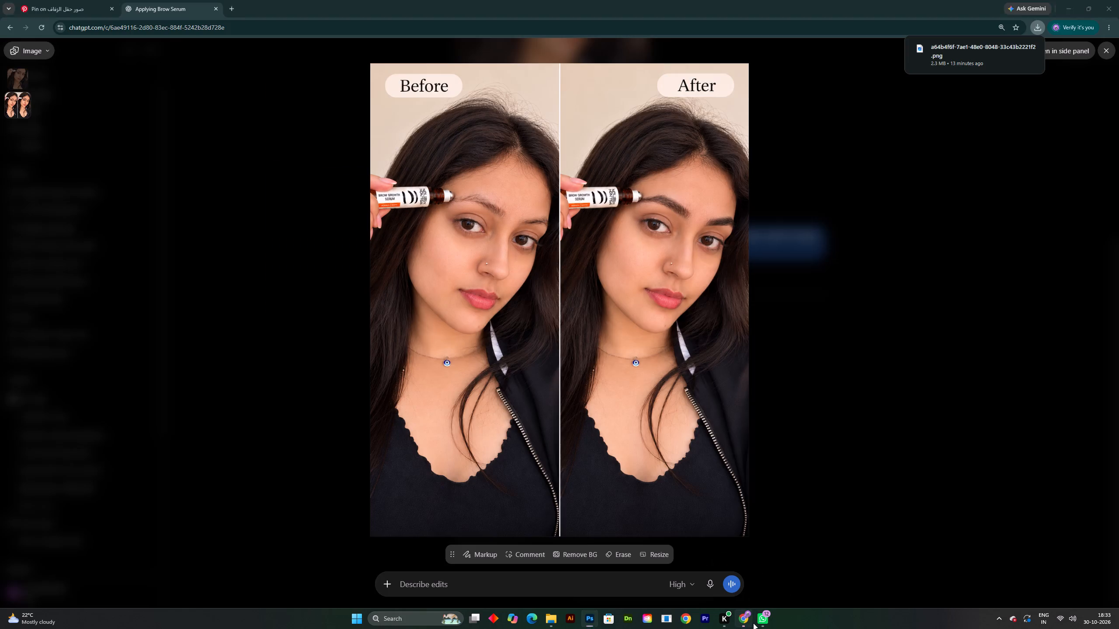
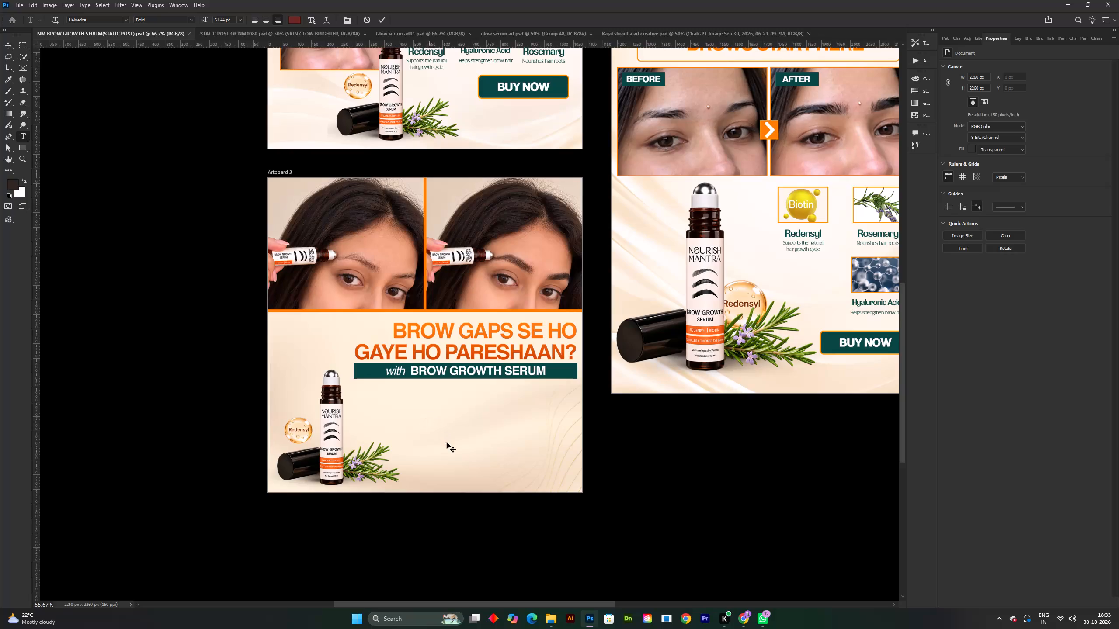
Add a dark red Helvetica Bold "Lorem Ipsum" placeholder below the green serum-name banner on Artboard 3 and try to reposition it.
{"action": "left_click", "coordinate": [380, 20]}
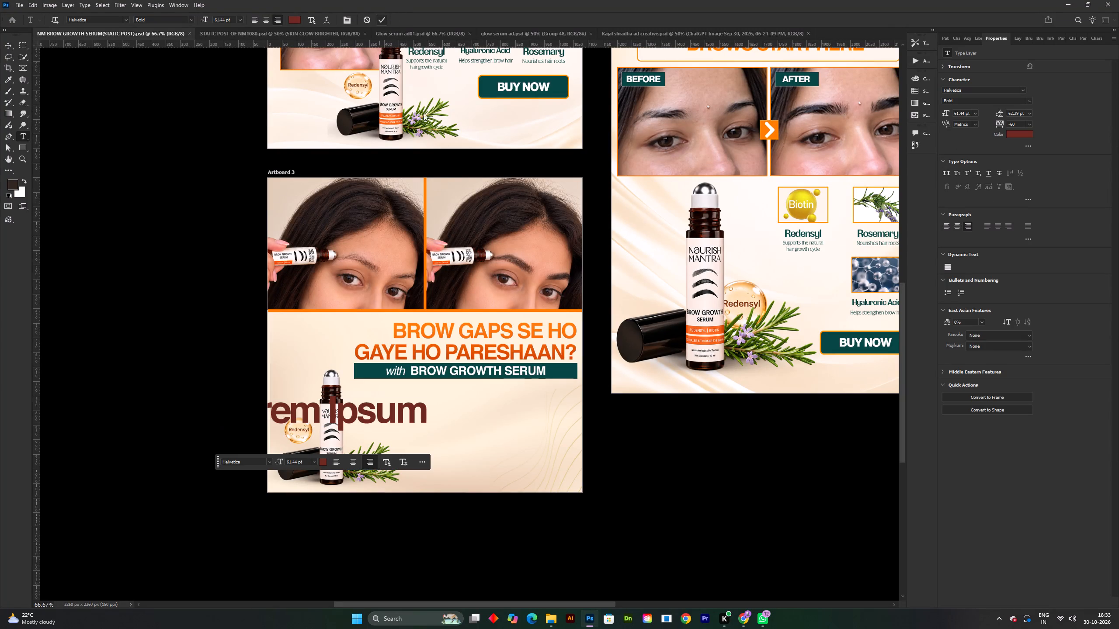
{"action": "key", "text": "ctrl+t"}
{"action": "left_click_drag", "start_coordinate": [426, 414], "coordinate": [464, 415]}
{"action": "left_click", "coordinate": [705, 475]}
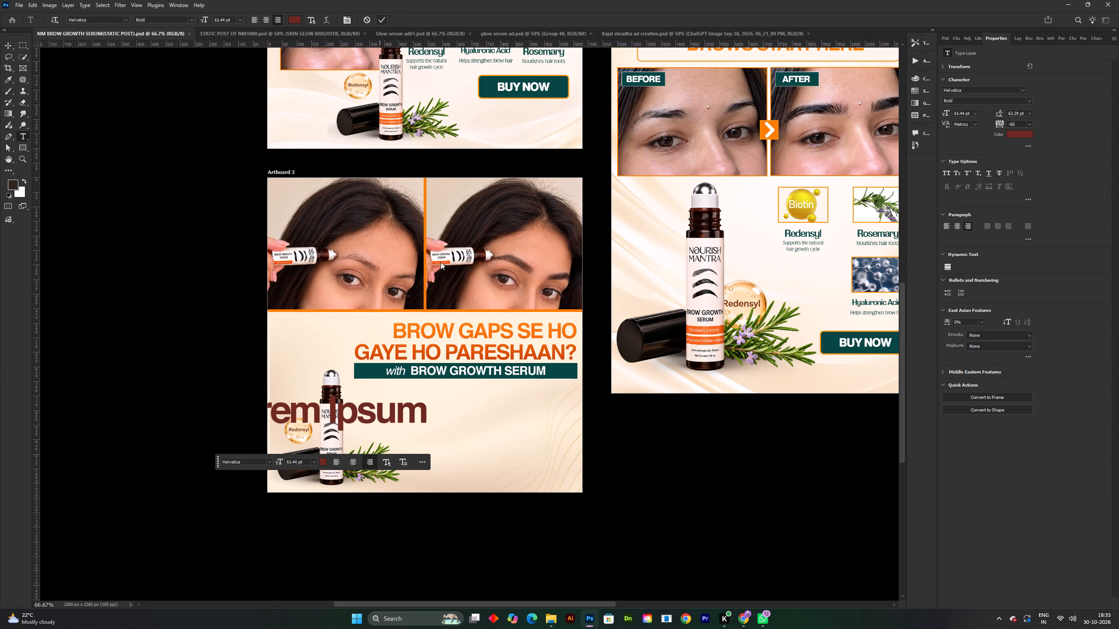